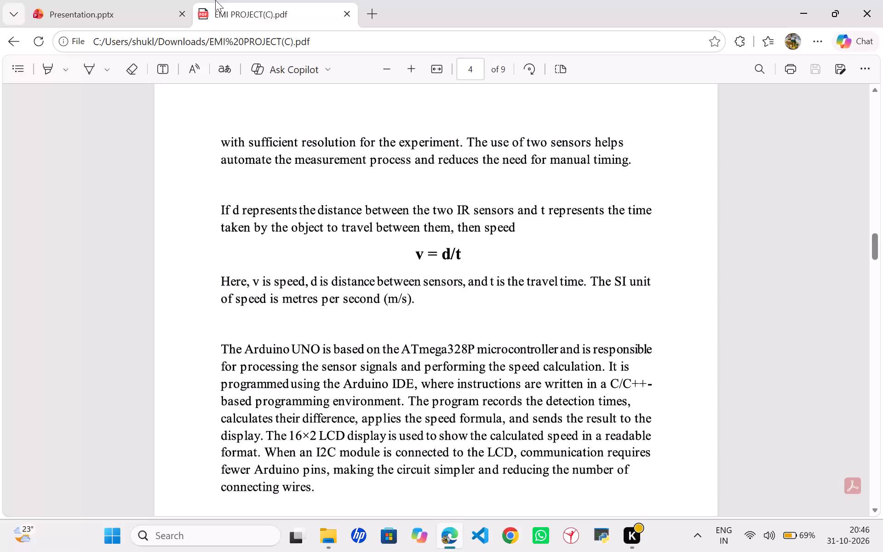
In the presentation, add an indented line with the formula "V= d/t" below the "then speed" paragraph on slide 7.
left_click(122, 0)
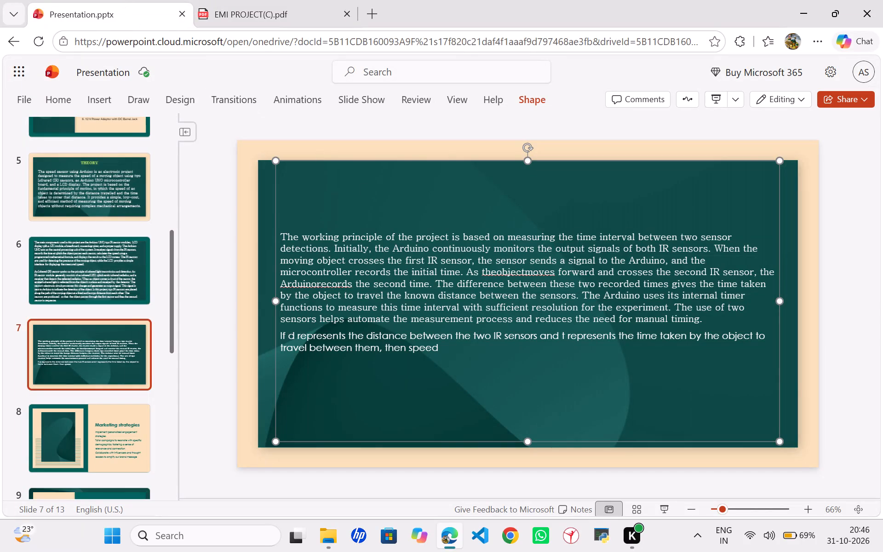
left_click(451, 352)
key("Return")
key("space")
key("space")
key("space")
key("space")
key("space")
key("space")
key("space")
key("space")
key("space")
key("space")
key("space")
key("space")
key("space")
key("space")
key("space")
key("space")
key("space")
key("space")
key("space")
key("space")
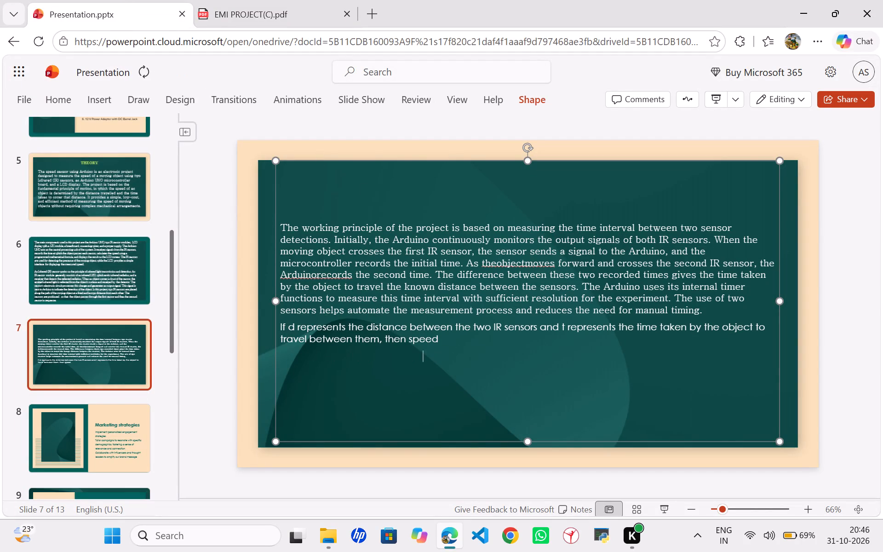
key("space")
key("space")
key("space")
key("space")
key("space")
key("space")
key("space")
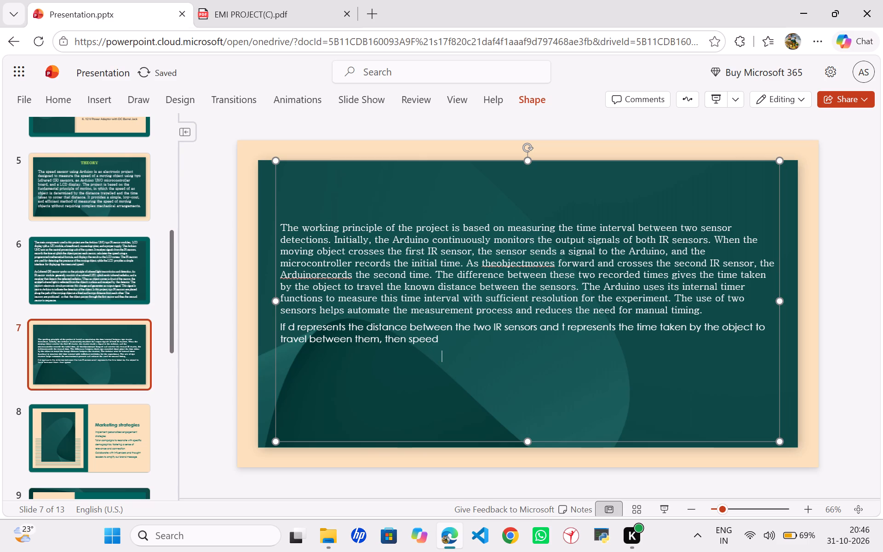
key("space")
key("space")
type("v=")
key("space")
type("d")
key("slash")
key("t")
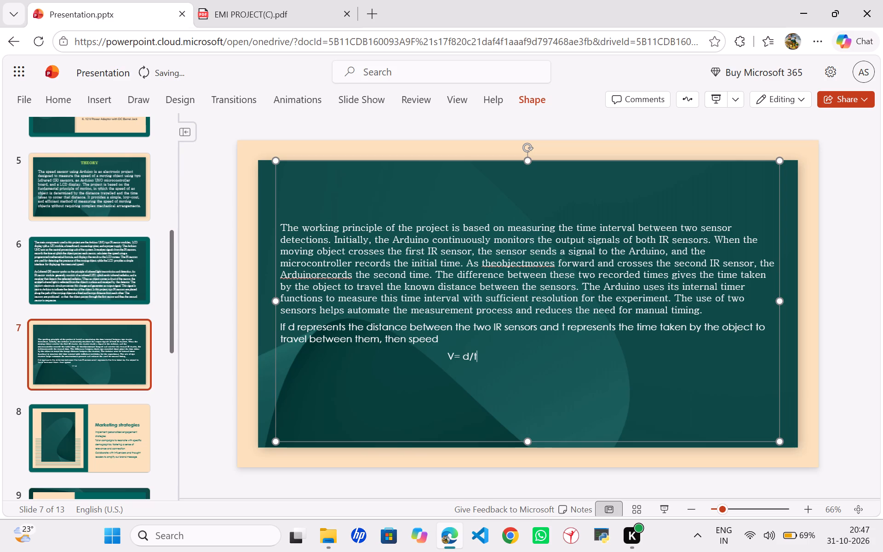
Copy the PDF's "Here, v is speed…" paragraph, ending in "(m/s)", onto a new line below the formula on slide 7.
key("alt+Tab")
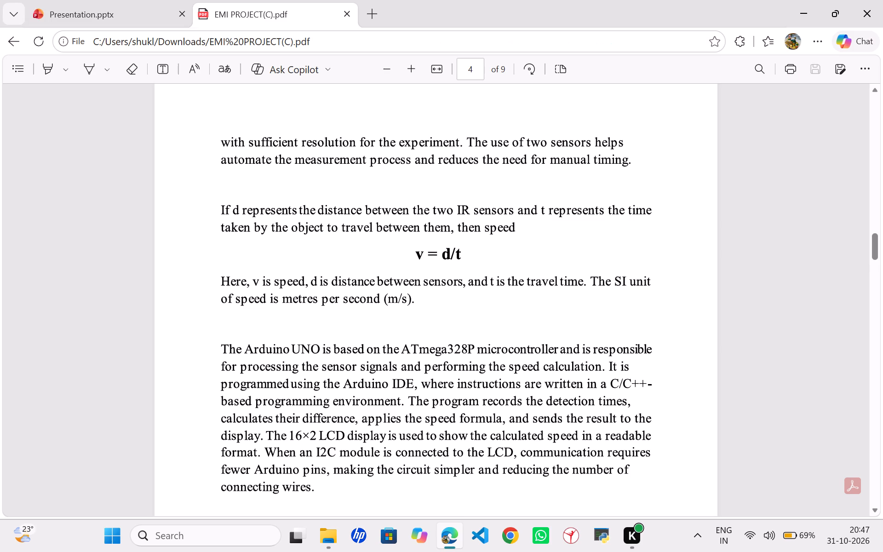
key("alt+Tab")
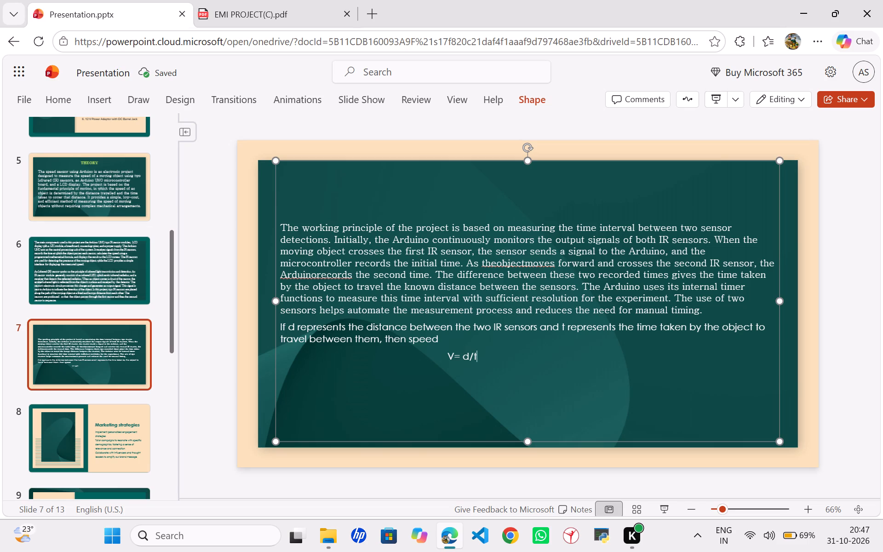
key("Return")
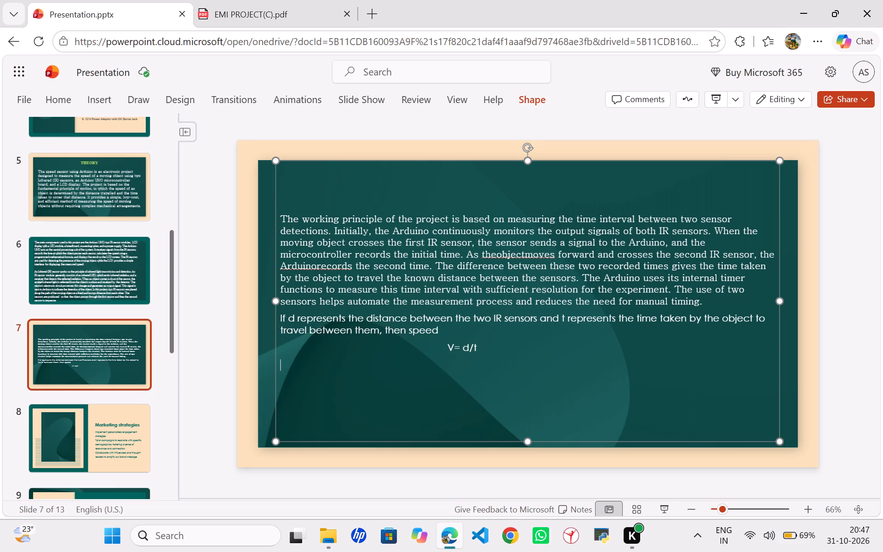
key("alt+Tab")
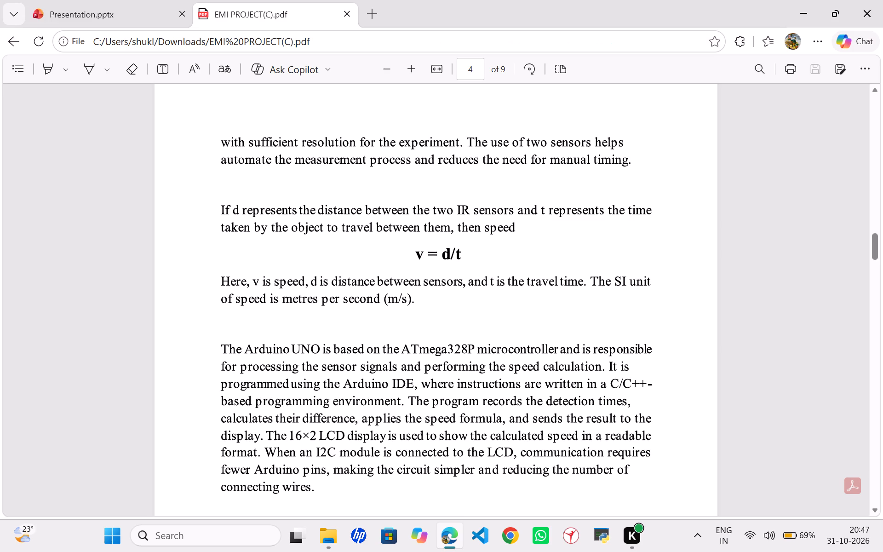
scroll(361, 282, "down", 1)
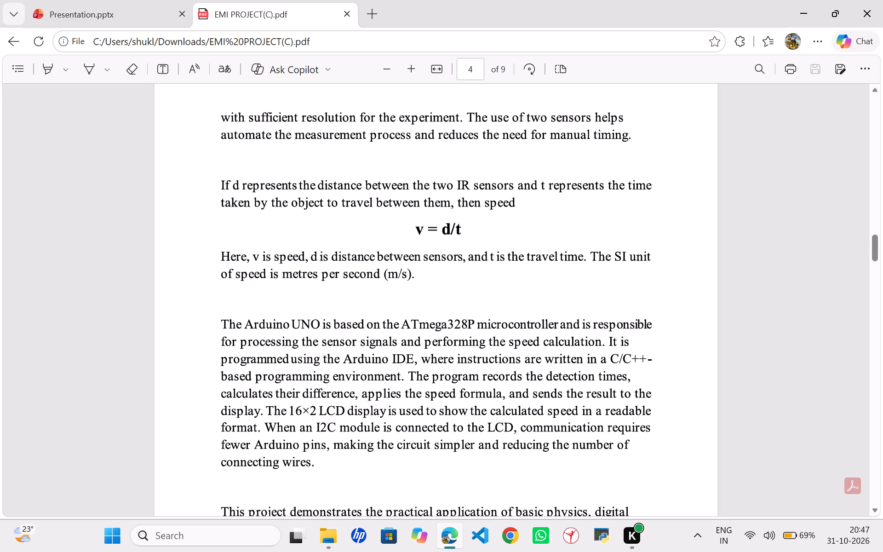
left_click_drag(221, 254, 418, 276)
key("ctrl+c")
left_click(114, 0)
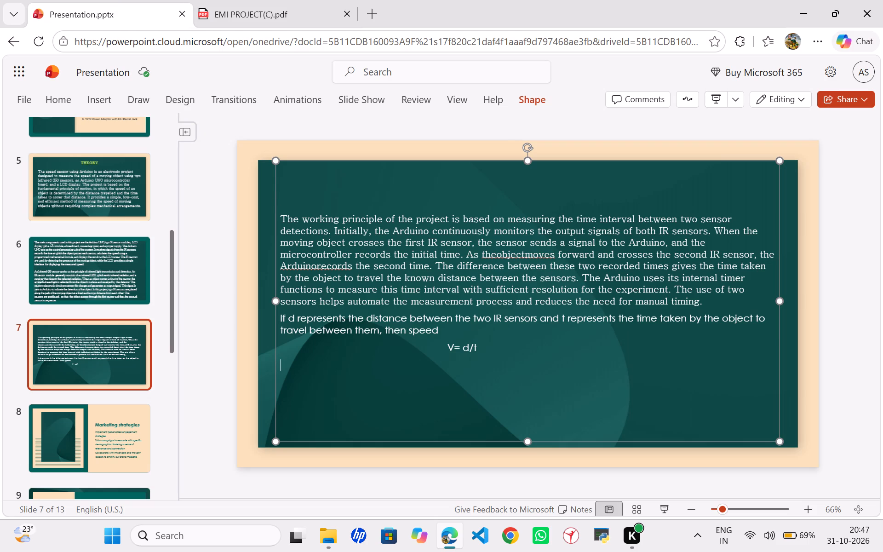
key("ctrl+v")
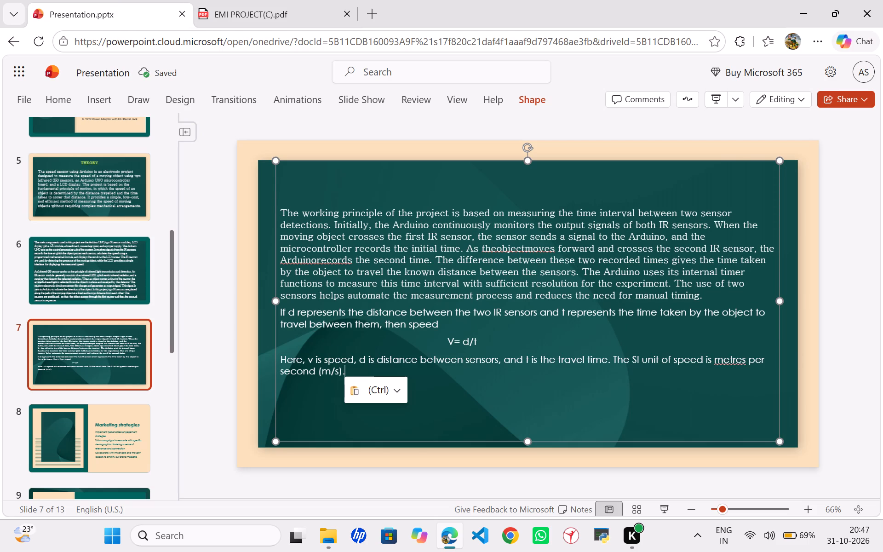
Copy the PDF's paragraph beginning "The Arduino UNO is based on" onto a new line at the end of slide 7's text.
key("Return")
left_click(229, 4)
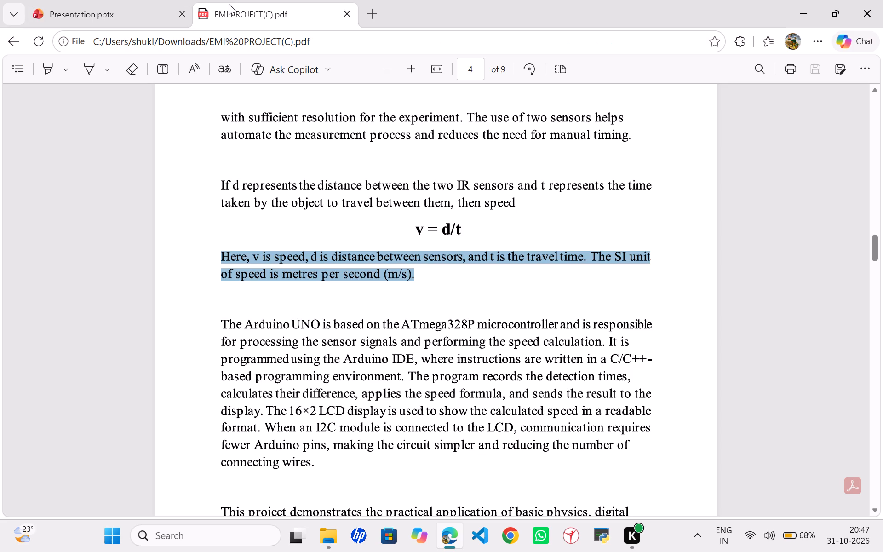
scroll(269, 265, "down", 2)
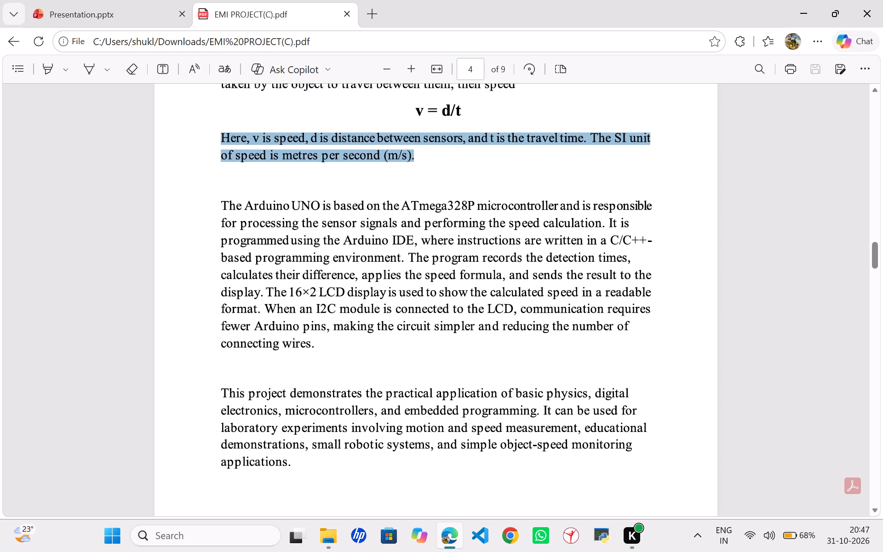
left_click_drag(220, 203, 317, 345)
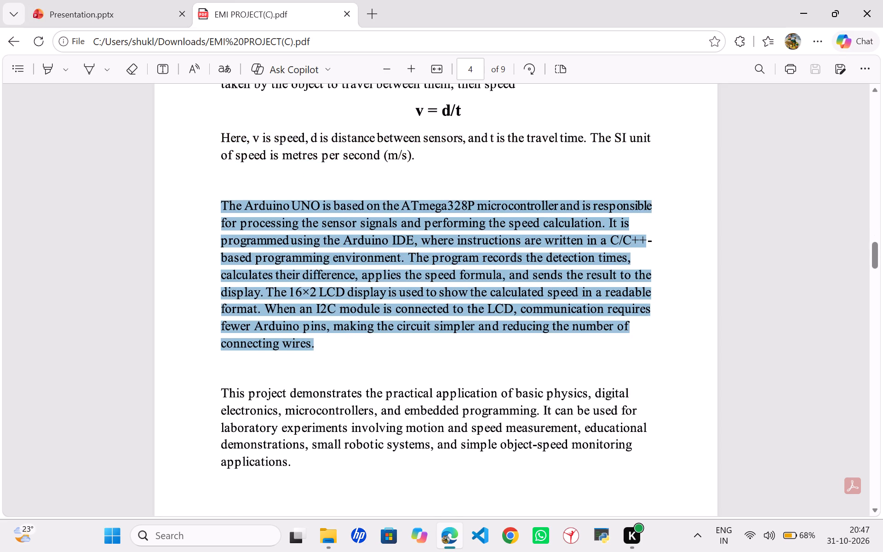
left_click_drag(317, 345, 316, 343)
key("ctrl+c")
key("ctrl+Tab")
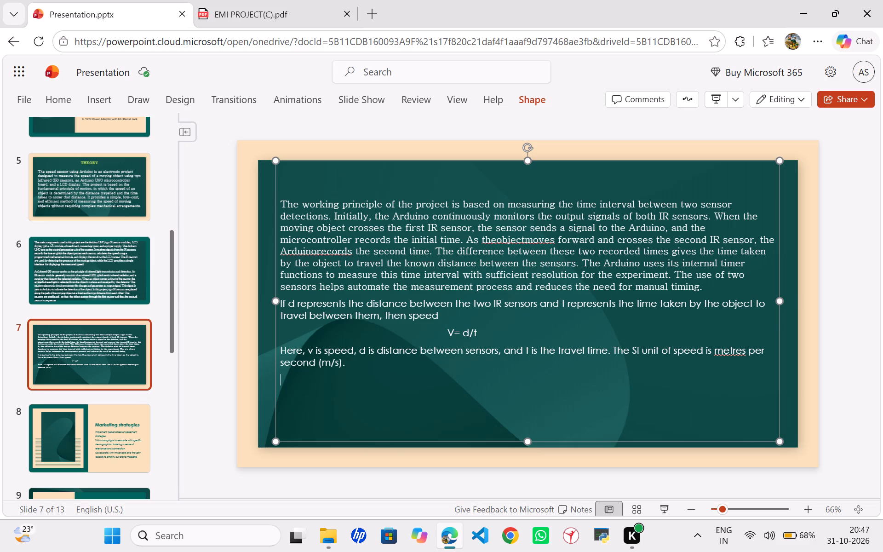
key("ctrl+v")
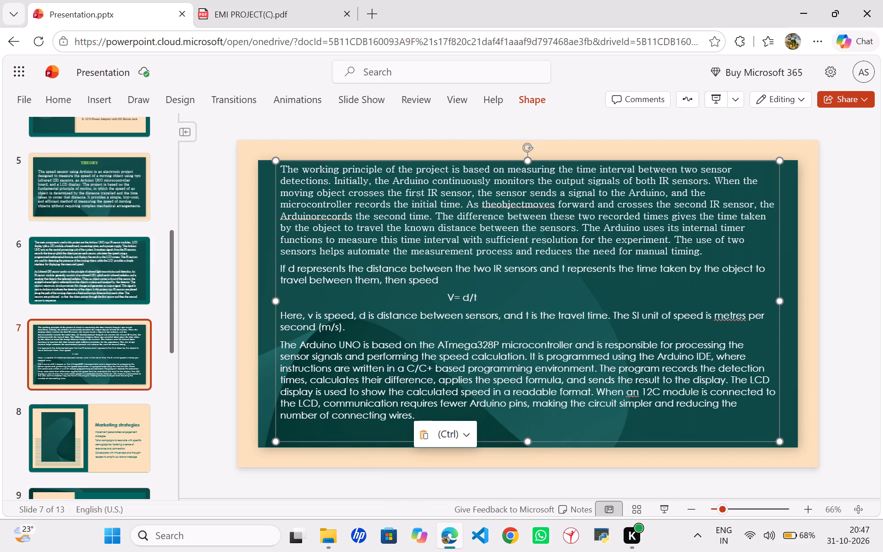
Enlarge slide 7's text box vertically, extending its bottom and top edges slightly beyond the dark green panel.
left_click_drag(526, 441, 527, 459)
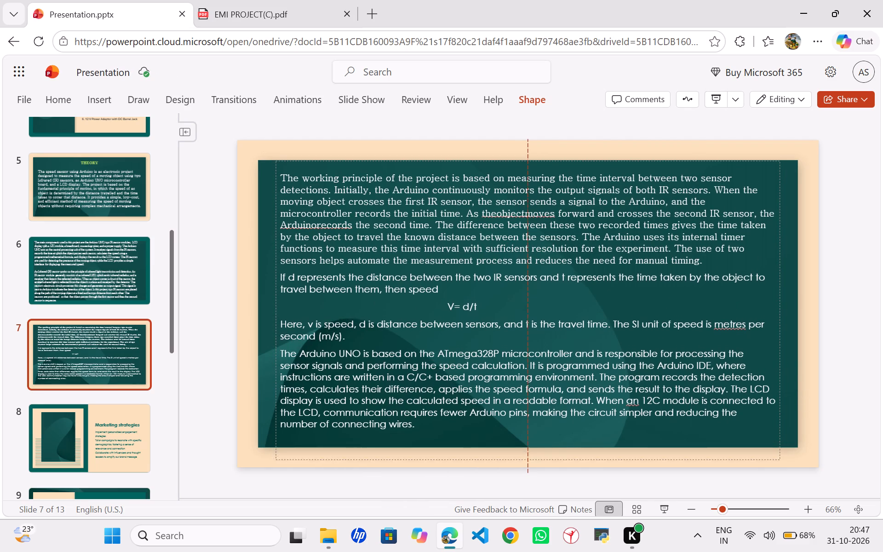
left_click_drag(527, 459, 525, 461)
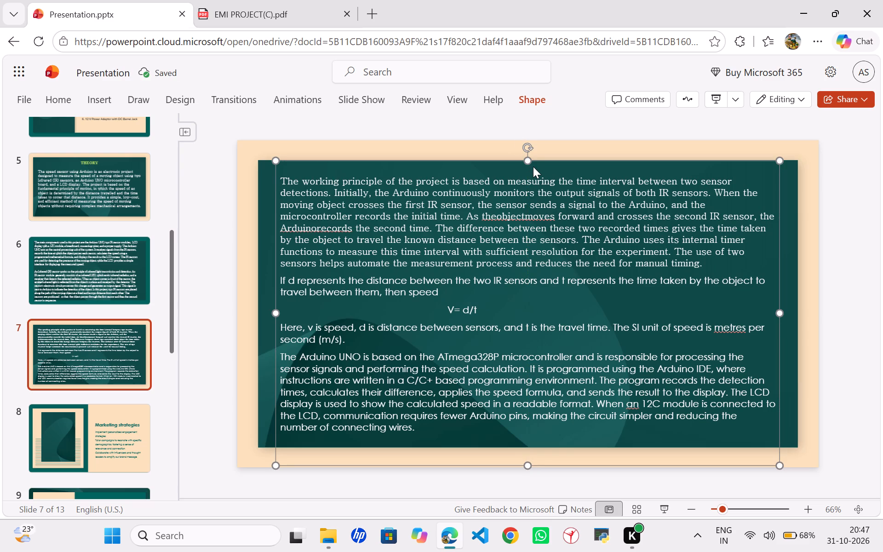
left_click_drag(528, 161, 528, 146)
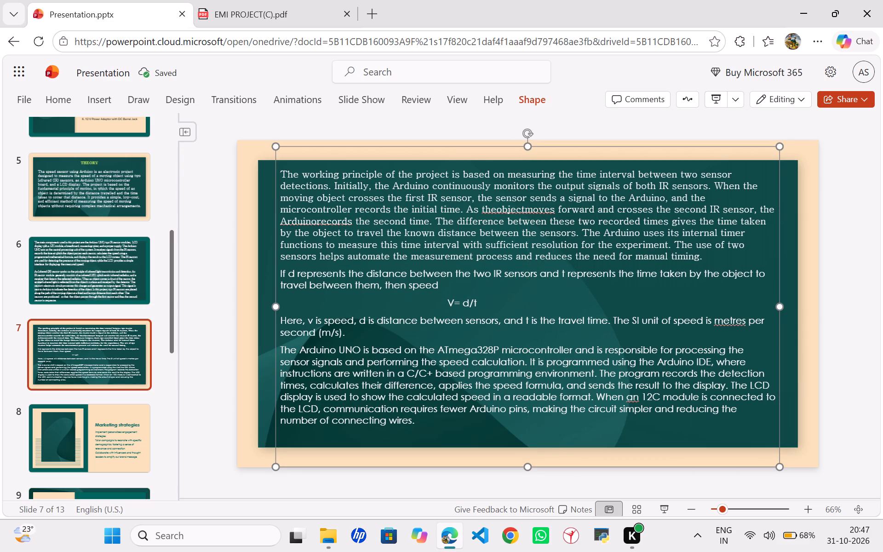
Change the font of slide 7's text from "If d represents" through the final paragraph to Batang.
left_click(279, 272)
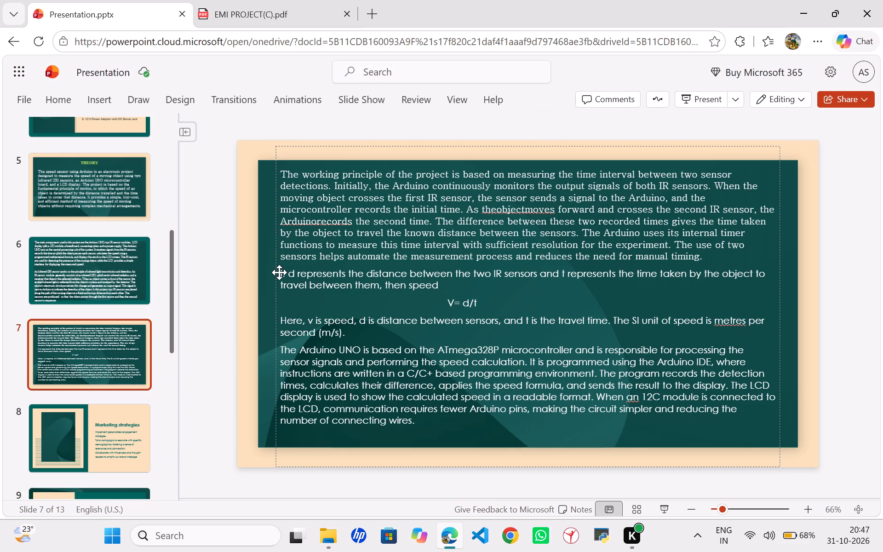
key("ctrl+shift+Down")
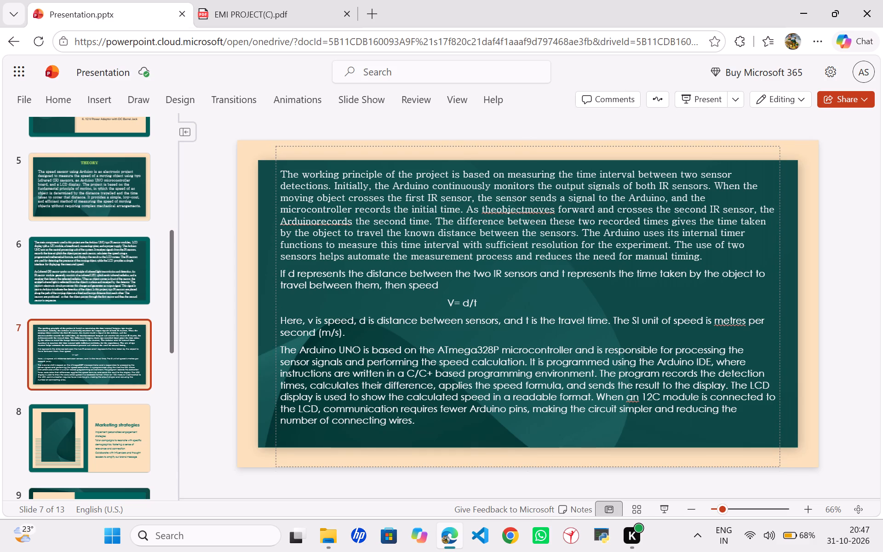
left_click(281, 271)
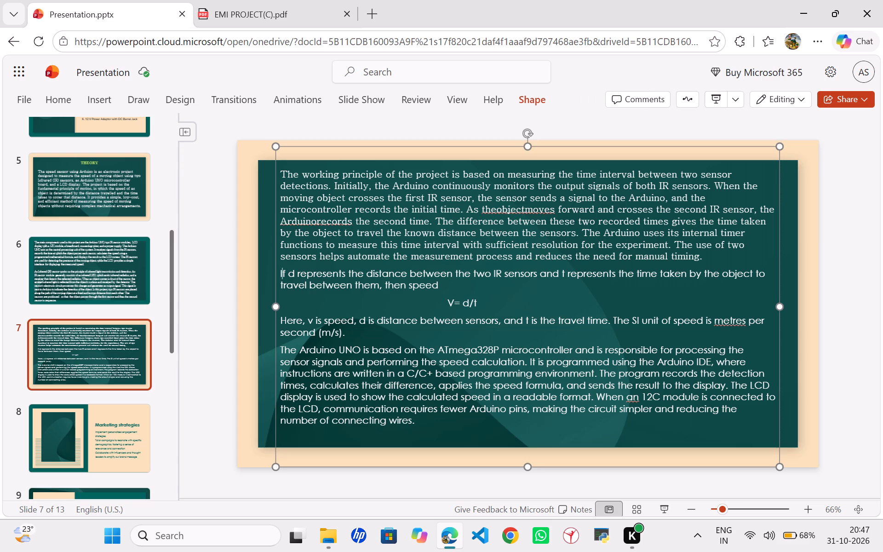
key("Left")
key("ctrl+shift+Down")
key("ctrl+shift+Down")
key("ctrl+shift+Down")
key("ctrl+shift+Down")
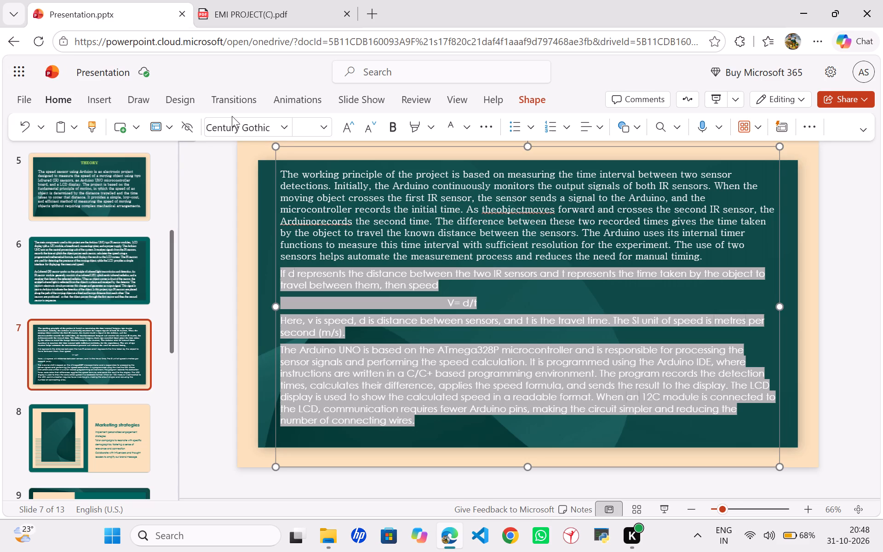
left_click(282, 130)
left_click(252, 173)
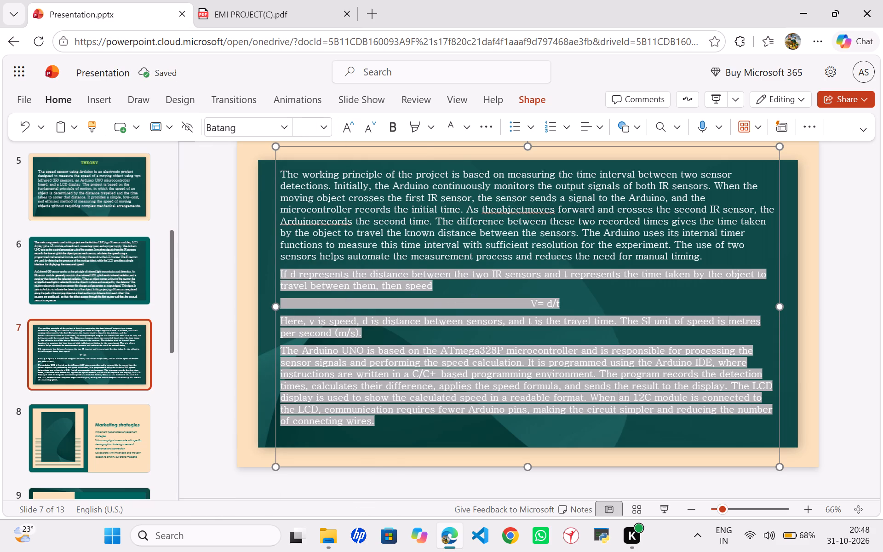
Remove eleven of the spaces before the "V= d/t" formula so it sits nearer the middle of the text box.
left_click(514, 303)
left_click(528, 301)
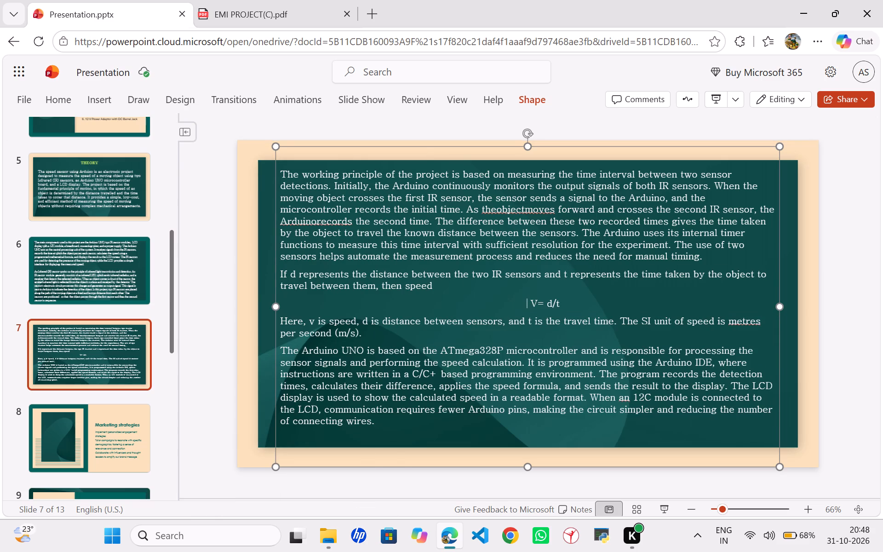
key("BackSpace")
key("BackSpace")
key("BackSpace")
key("BackSpace")
key("BackSpace")
key("BackSpace")
key("BackSpace")
key("BackSpace")
key("BackSpace")
key("BackSpace")
key("BackSpace")
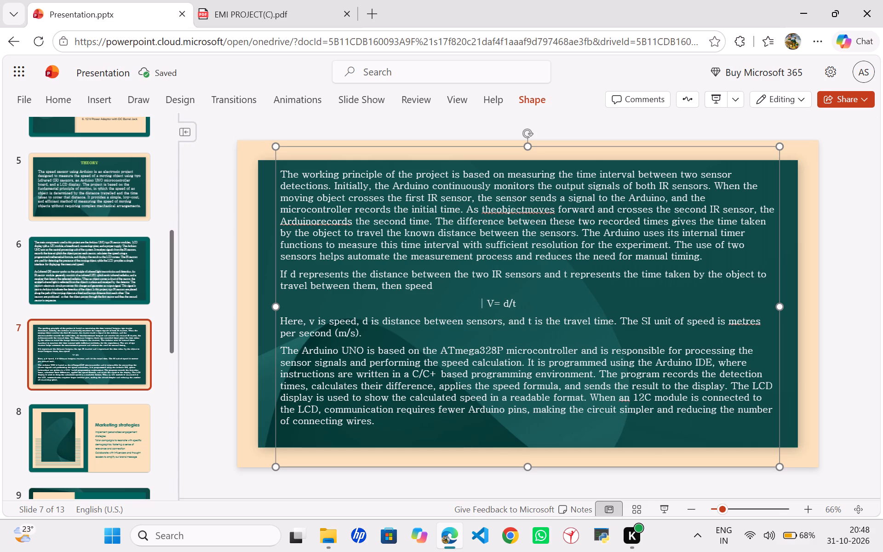
Increase the font size of the "V= d/t" formula on slide 7 to 20.
left_click_drag(486, 302, 511, 303)
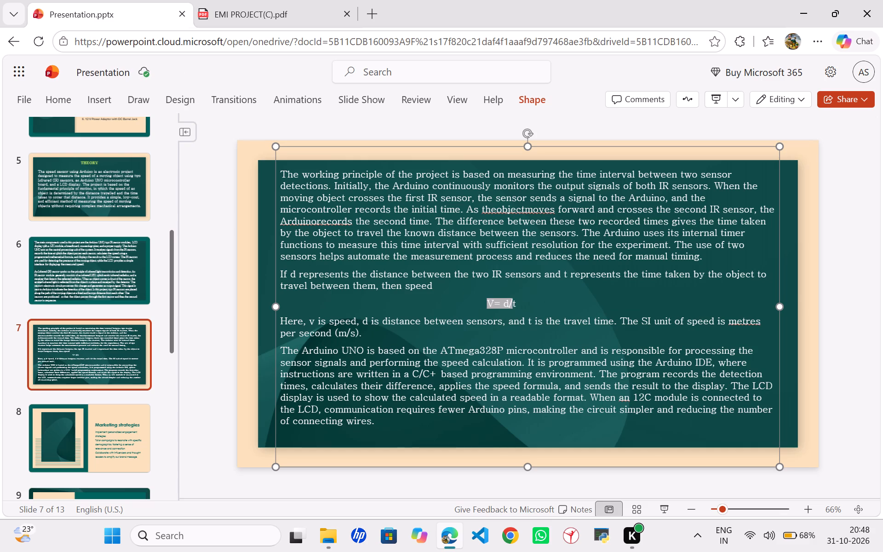
left_click_drag(511, 303, 512, 303)
left_click(515, 303)
left_click_drag(515, 303, 487, 303)
left_click_drag(487, 303, 482, 302)
left_click(576, 269)
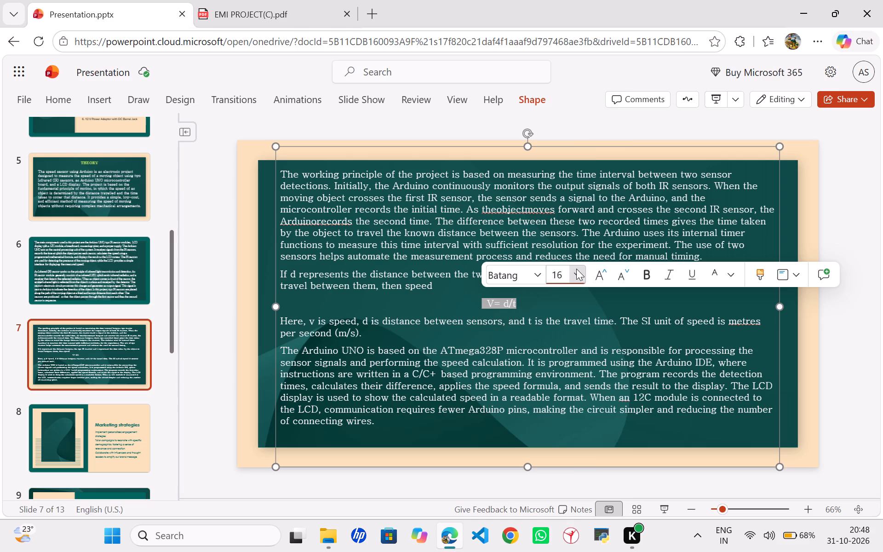
left_click(607, 269)
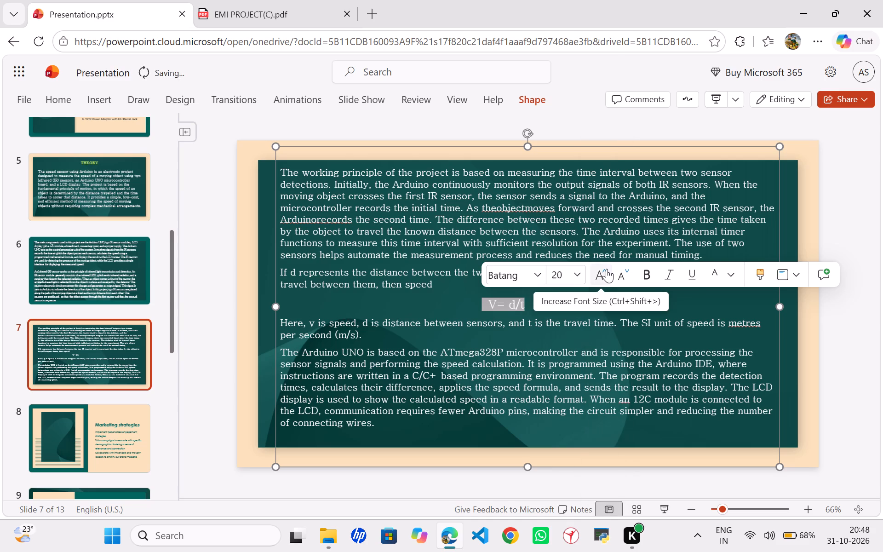
Make the "V= d/t" formula on slide 7 bold.
left_click(652, 273)
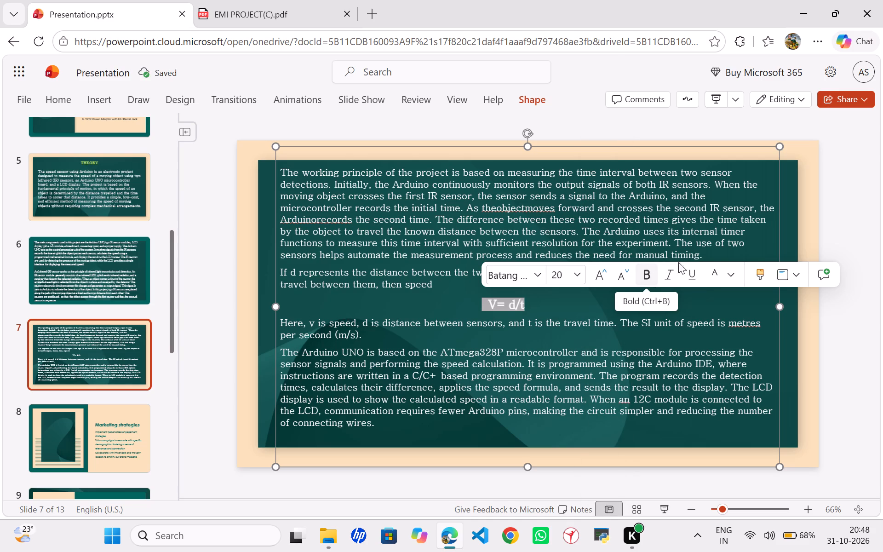
left_click(832, 224)
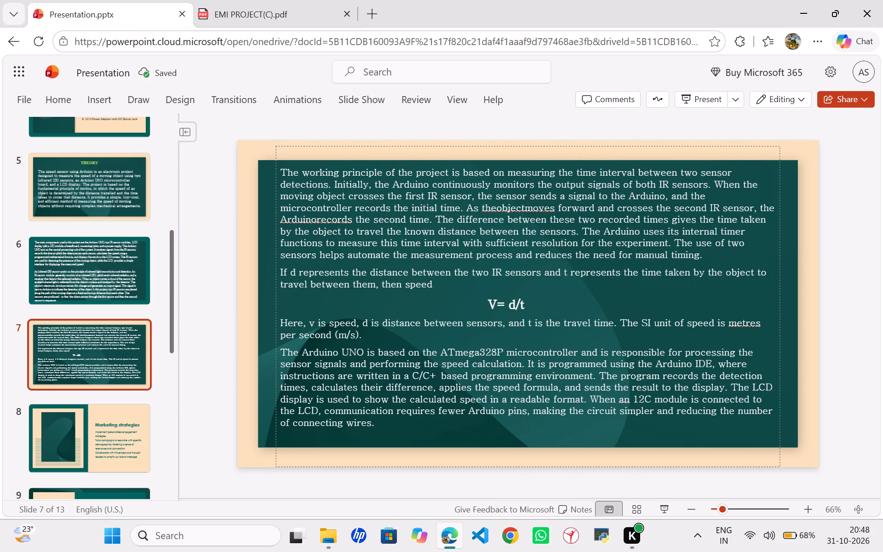
Insert the missing spaces in slide 7's first paragraph so it reads "Arduino records" and "the object moves".
left_click(321, 221)
left_click(316, 221)
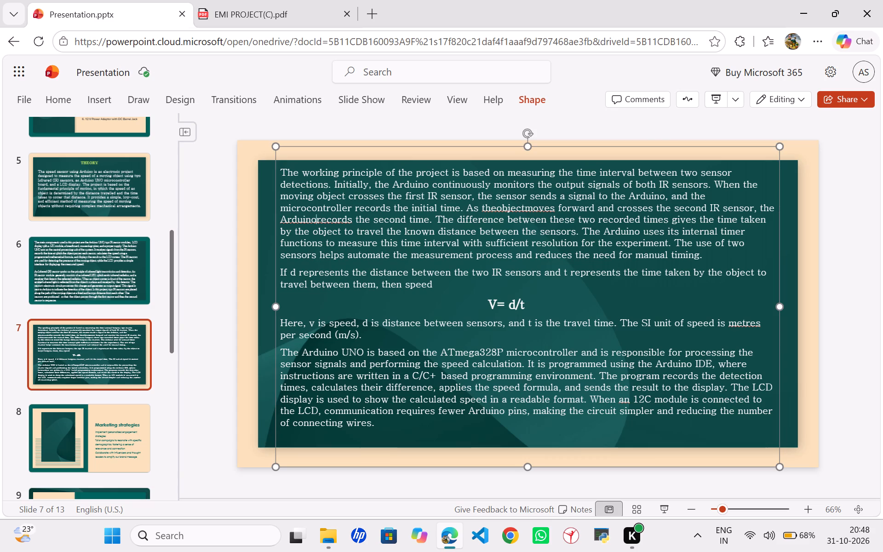
key("space")
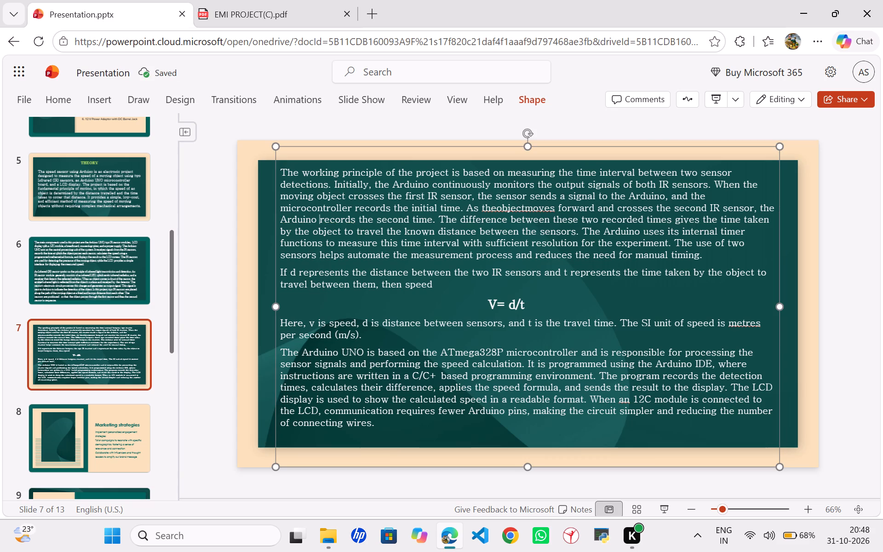
left_click(496, 205)
key("space")
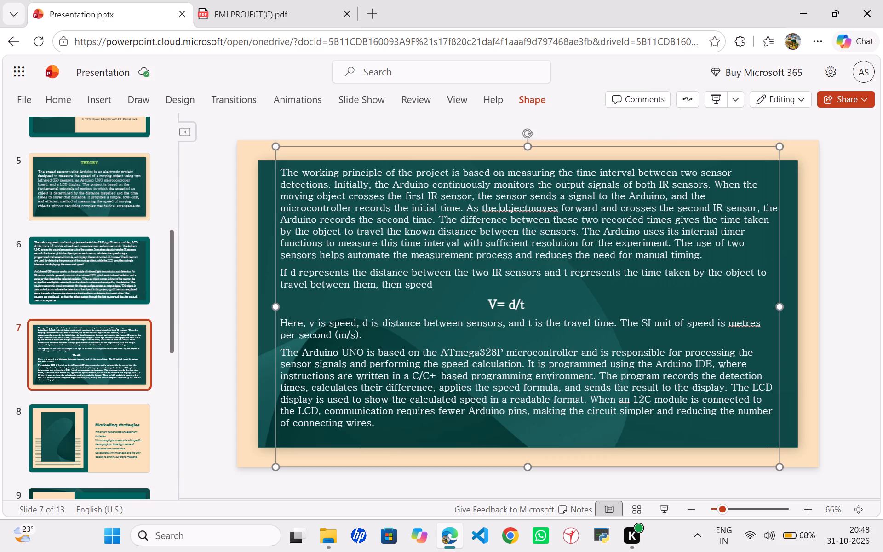
key("Right")
key("Right")
key("Right")
key("Right")
key("Right")
key("Right")
key("space")
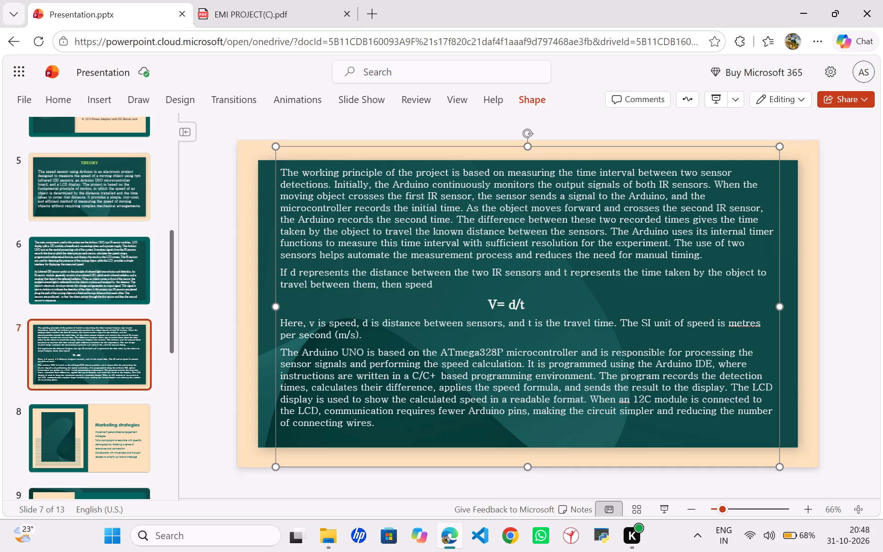
Set the font size of slide 7's first paragraph, "The working principle of the project", to 17.
left_click_drag(279, 172, 327, 203)
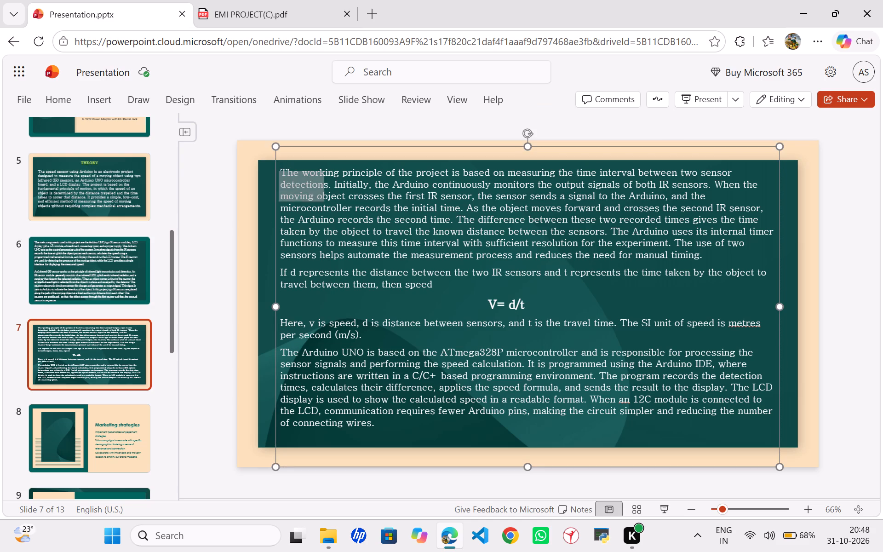
left_click_drag(327, 203, 361, 228)
left_click(361, 228)
left_click(282, 169)
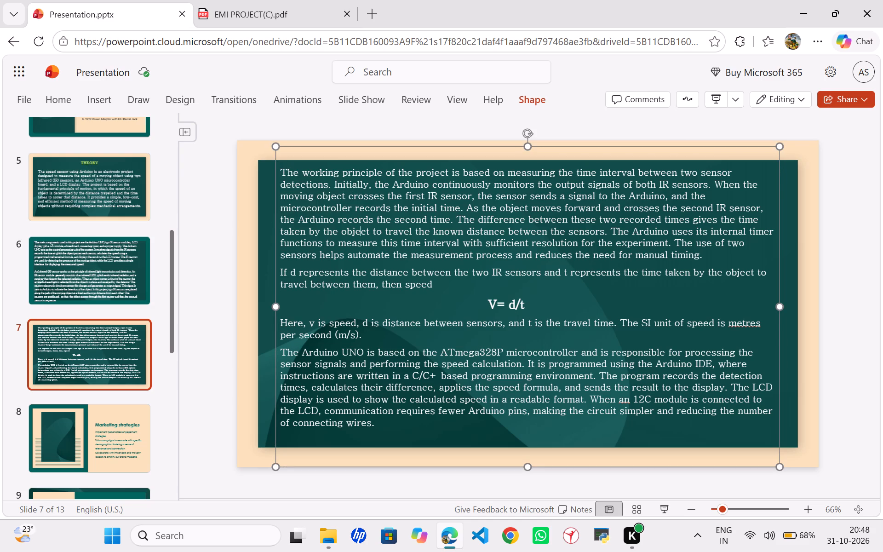
left_click_drag(282, 169, 703, 262)
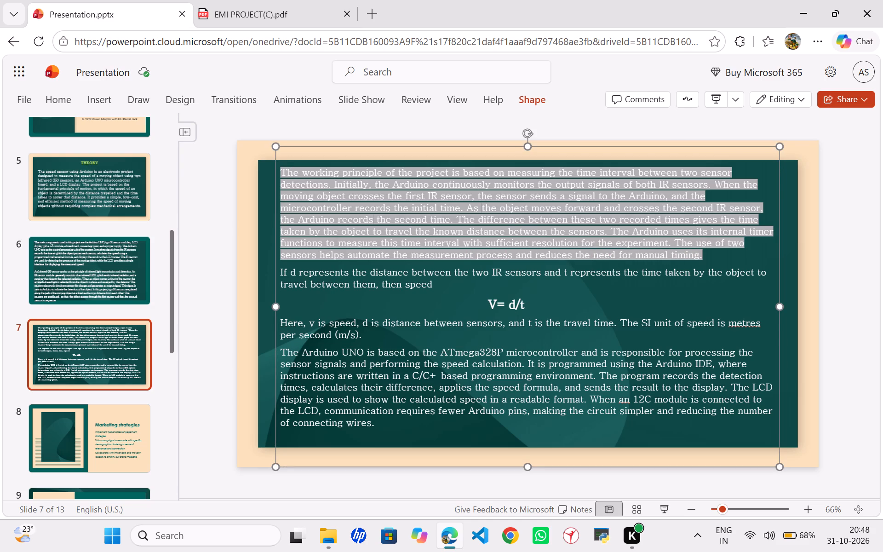
left_click(442, 227)
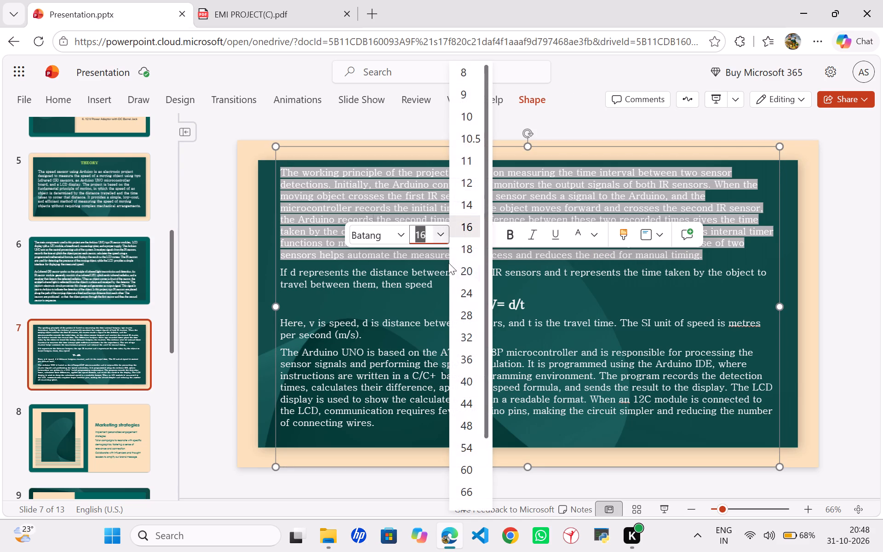
left_click(469, 249)
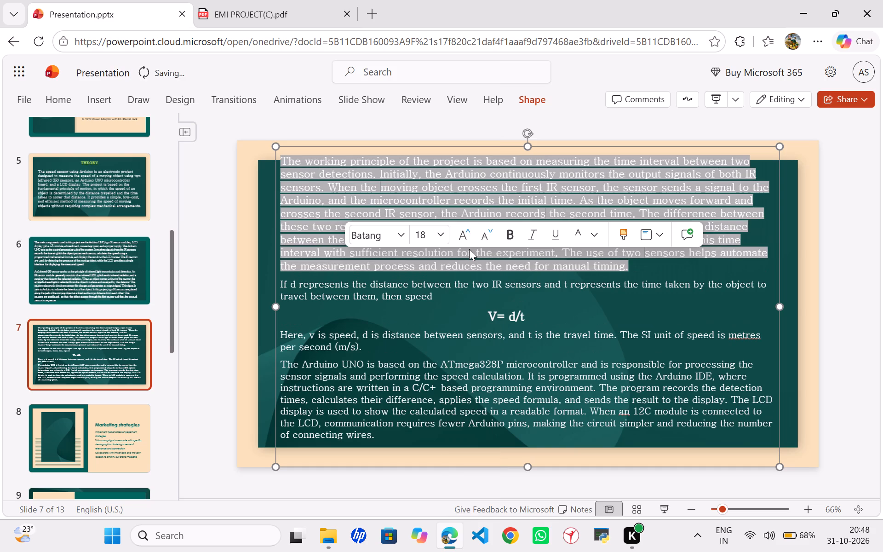
left_click(444, 240)
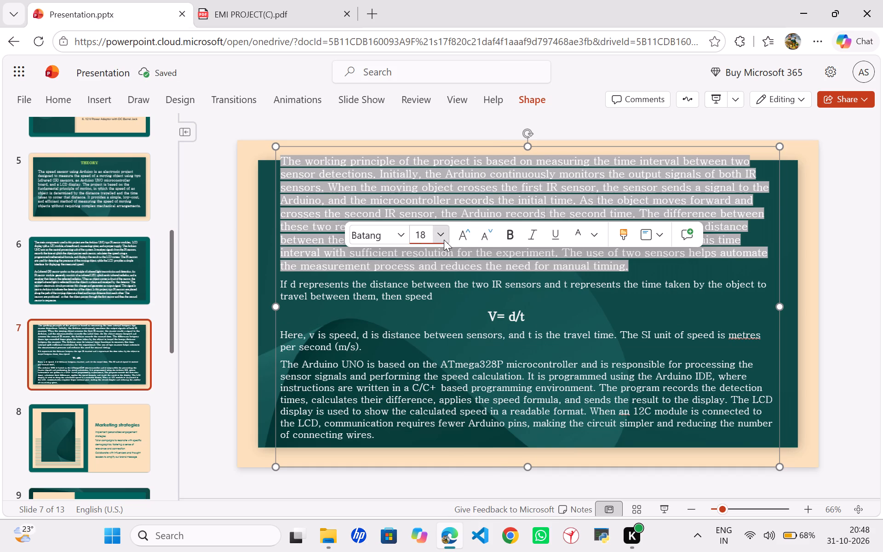
key("BackSpace")
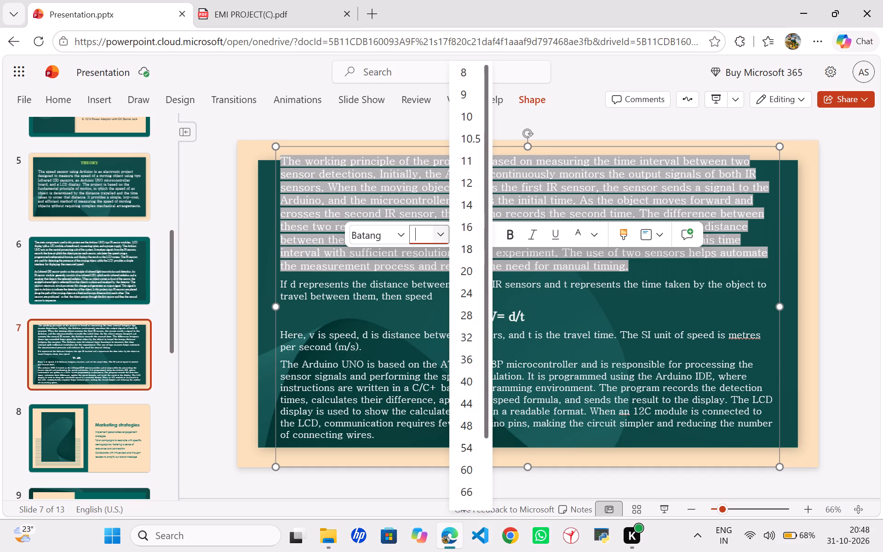
type("17")
key("Return")
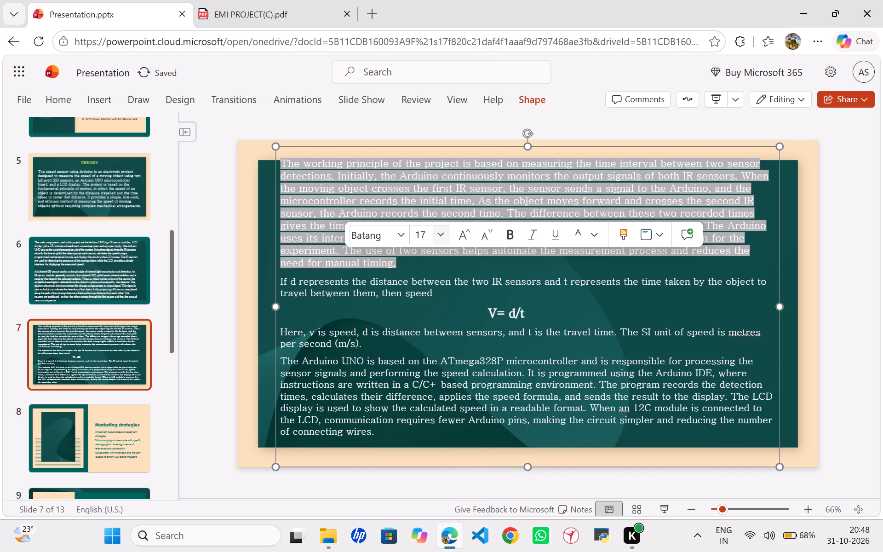
Set the font size of slide 7's "If d represents the distance" paragraph to 17.
left_click_drag(281, 280, 300, 280)
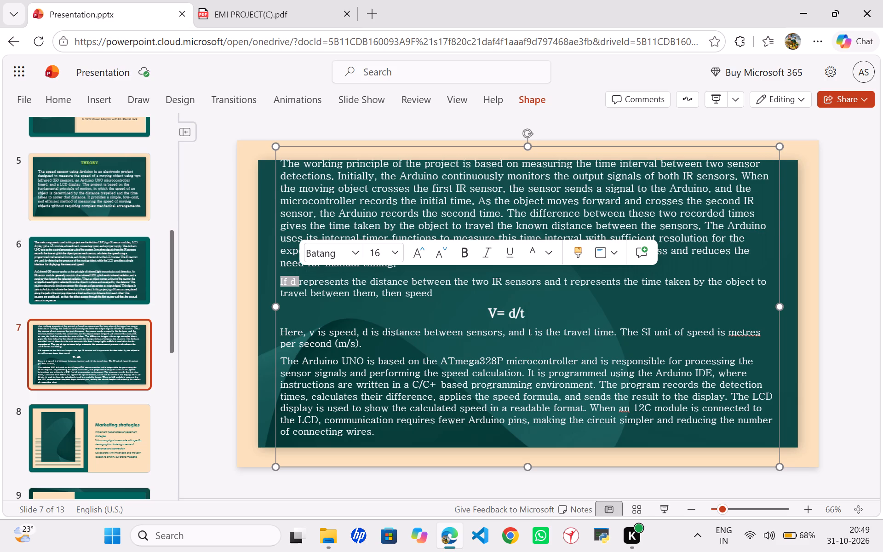
key("ctrl+shift+Down")
right_click(300, 280)
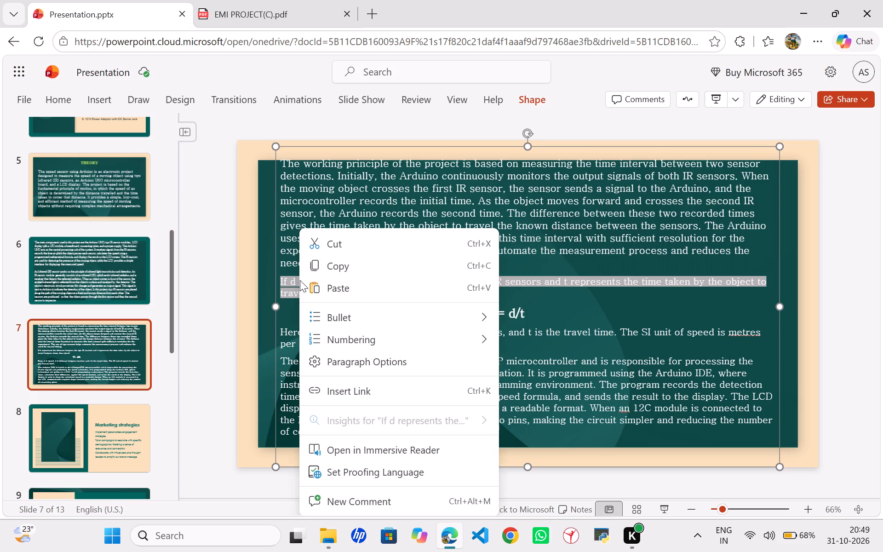
left_click(401, 209)
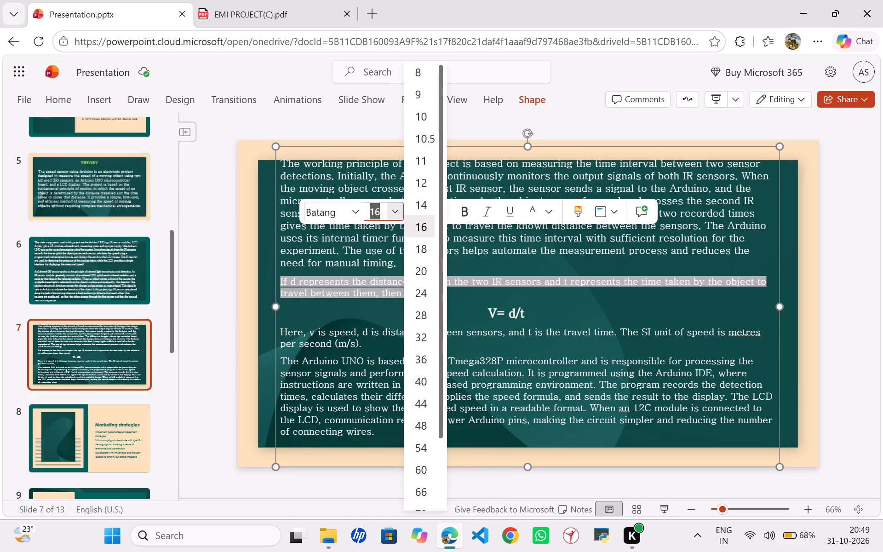
left_click(374, 209)
key("BackSpace")
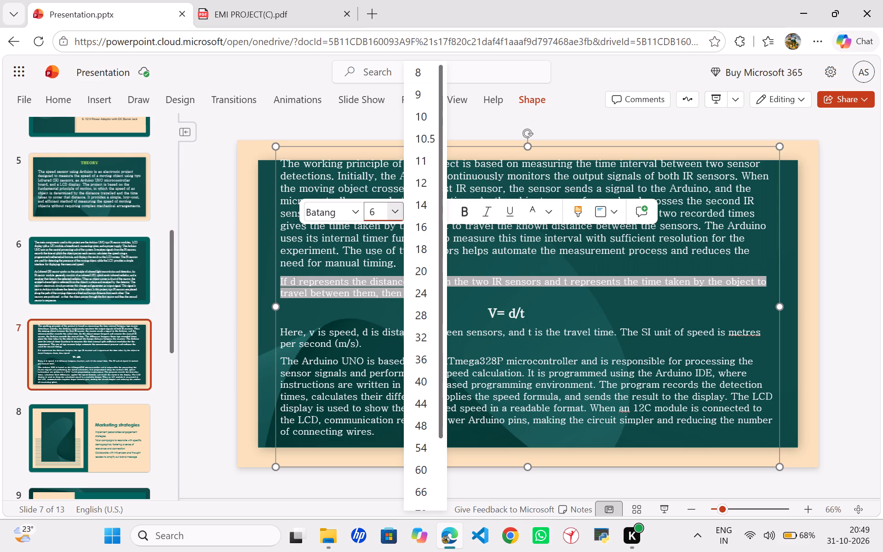
key("Right")
key("BackSpace")
type("17")
key("Return")
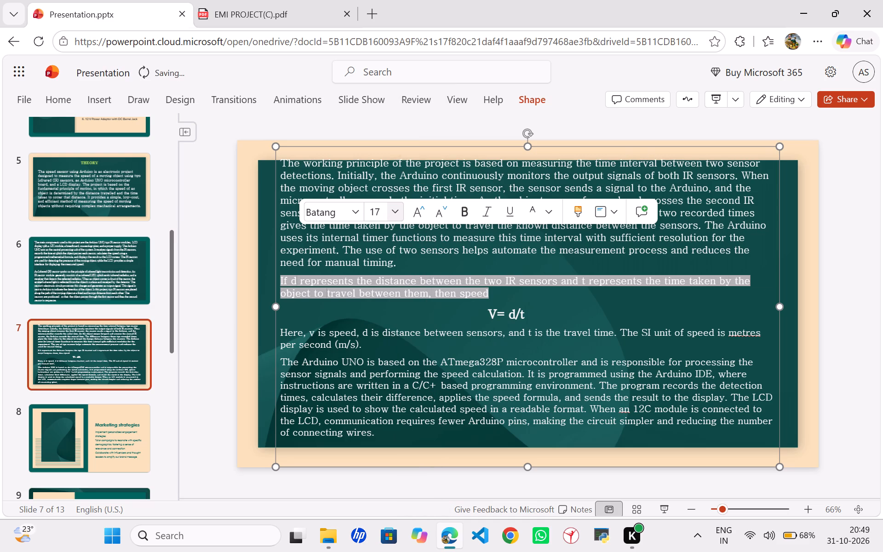
Set the font size of slide 7's "Here, v is speed" paragraph to 17.
left_click(282, 331)
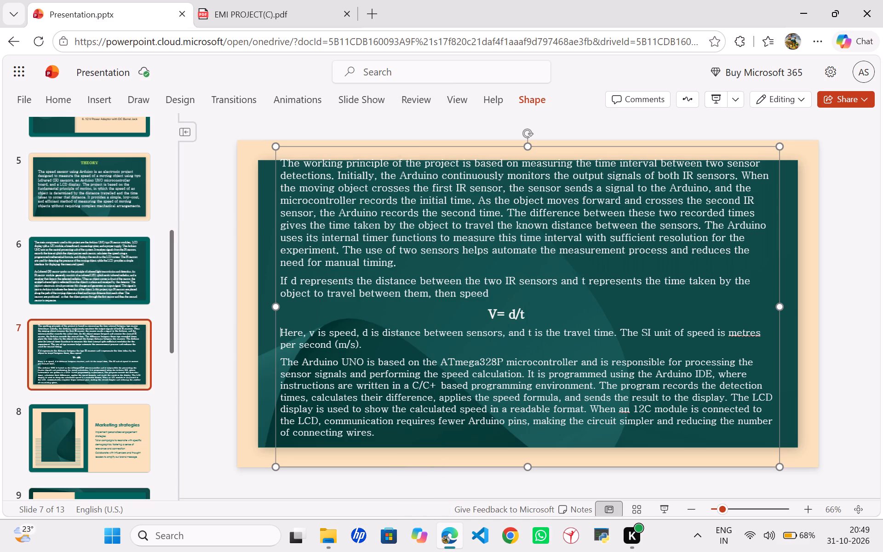
key("ctrl+shift+Down")
right_click(340, 331)
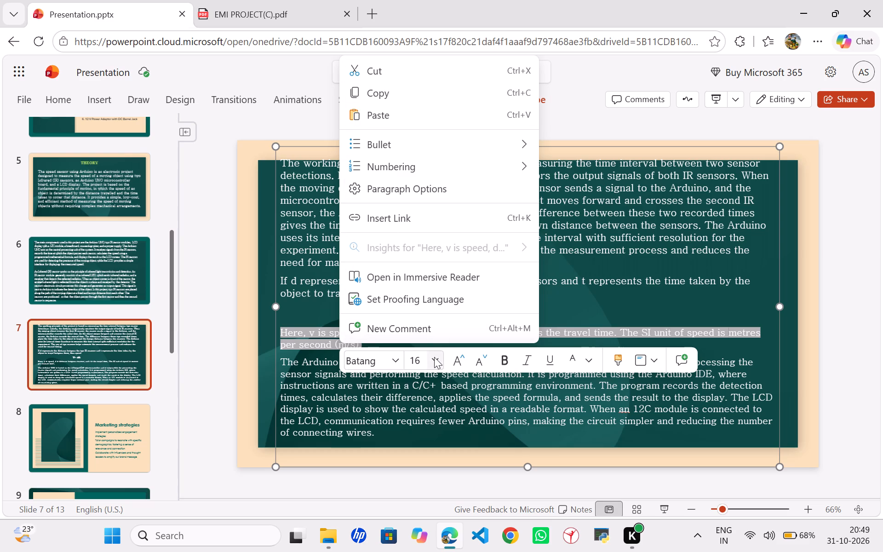
left_click(423, 359)
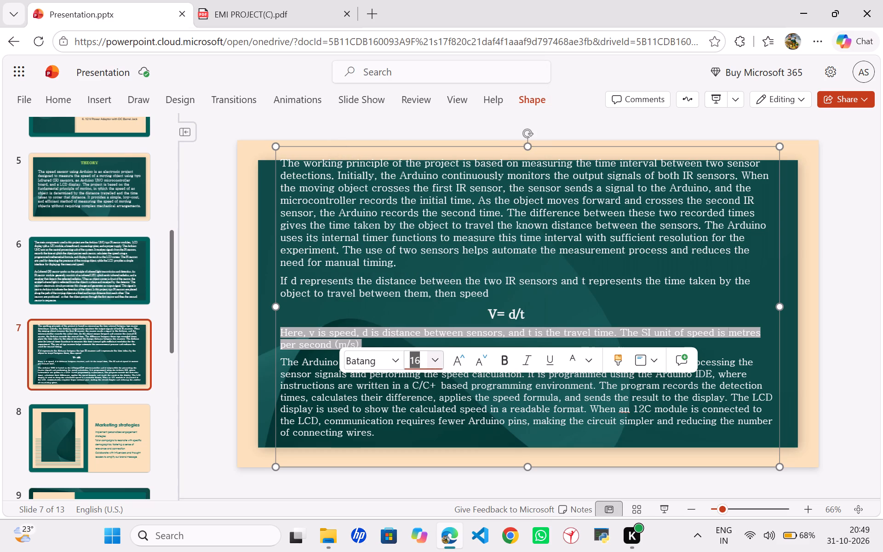
key("BackSpace")
type("17")
key("Return")
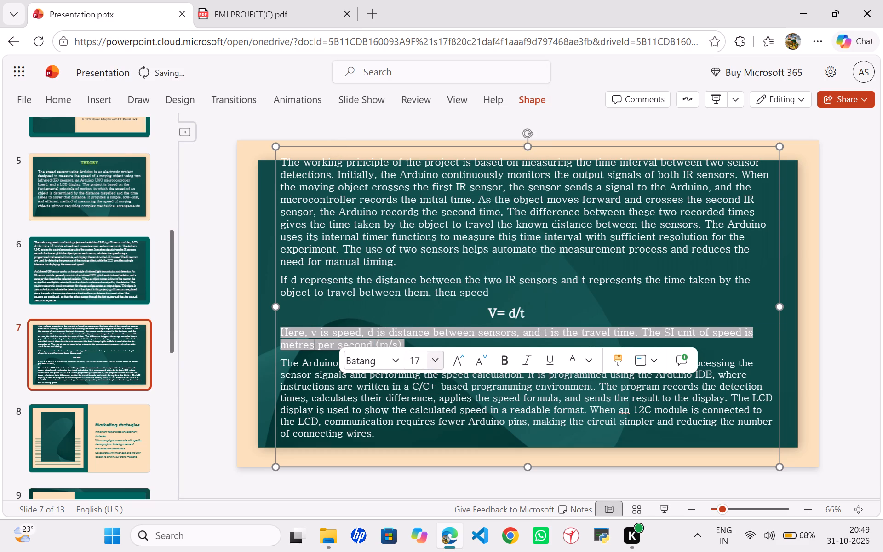
Set the font size of slide 7's final paragraph, "The Arduino UNO is based on", to 17.
left_click_drag(280, 362, 352, 411)
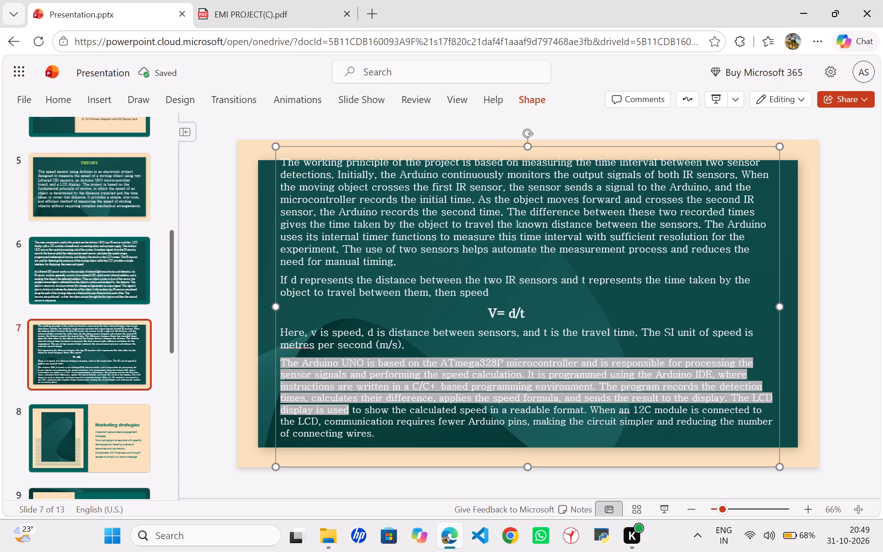
left_click_drag(352, 411, 379, 435)
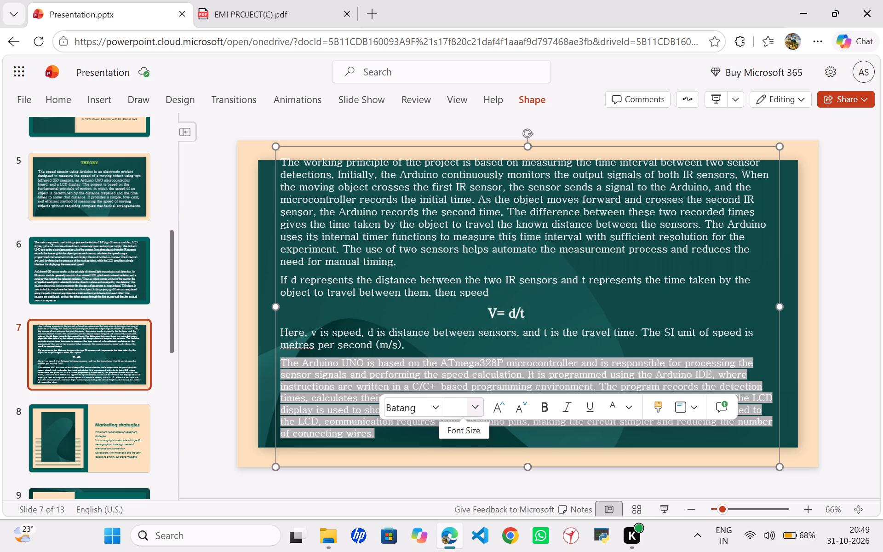
left_click(454, 408)
type("17")
key("Return")
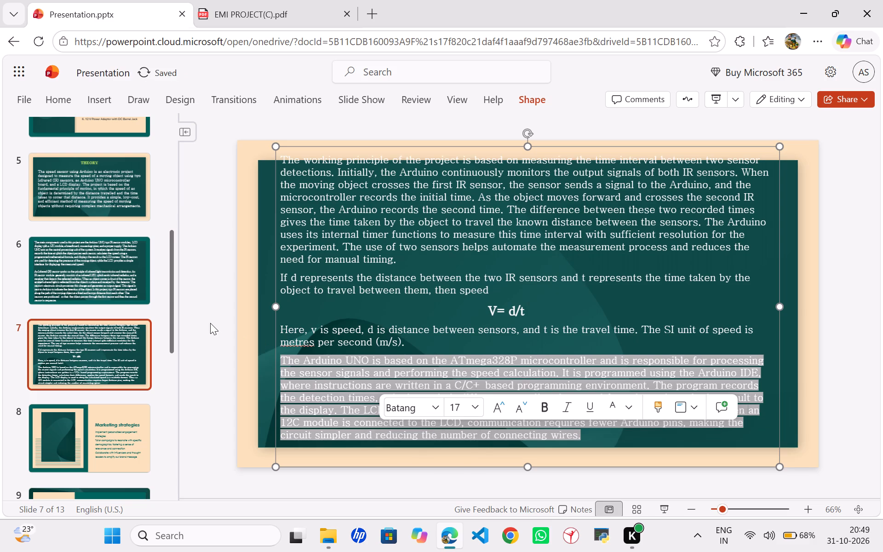
left_click(210, 323)
Move slide 7's text box slightly down and to the left so its text lies within the dark green panel.
left_click(470, 240)
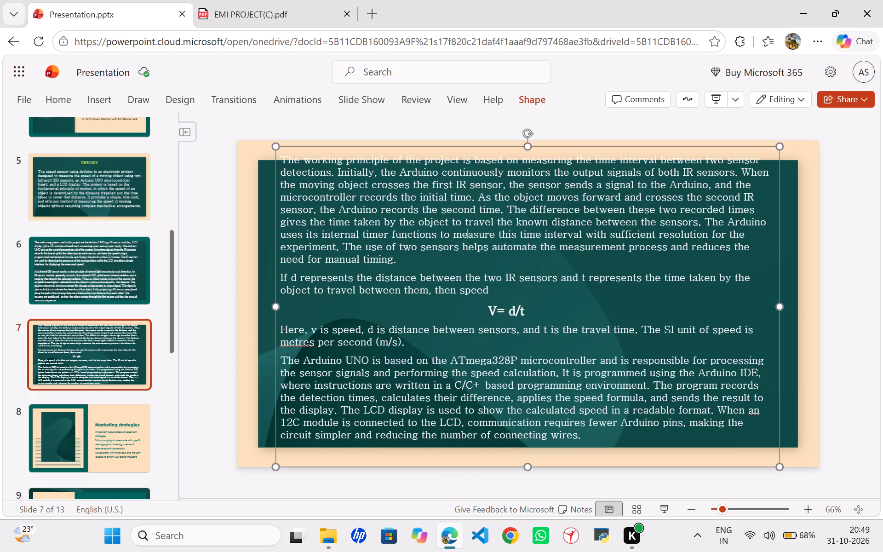
left_click_drag(510, 146, 505, 154)
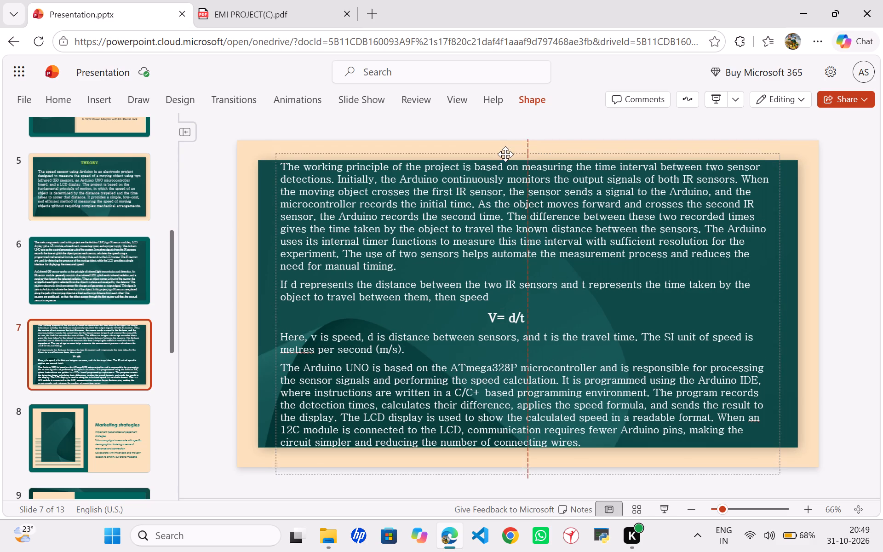
left_click_drag(505, 154, 496, 151)
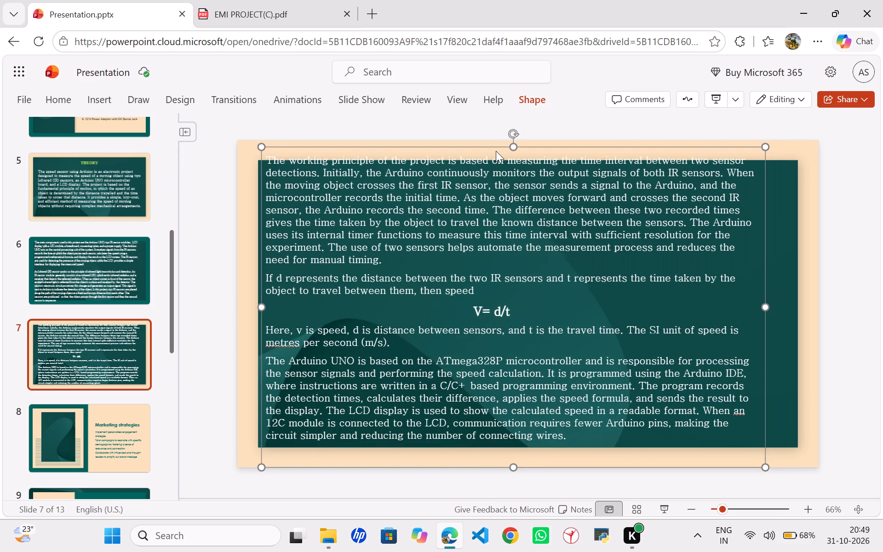
double_click(496, 151)
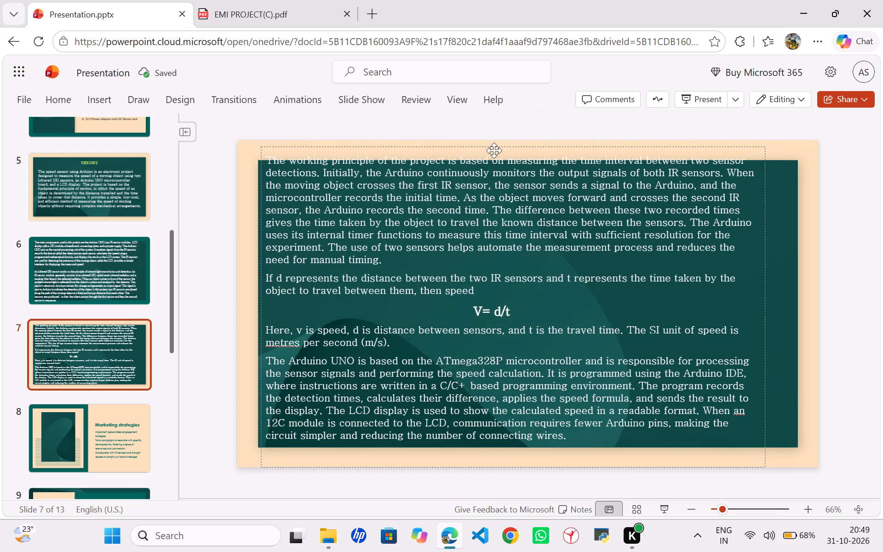
left_click_drag(493, 149, 491, 158)
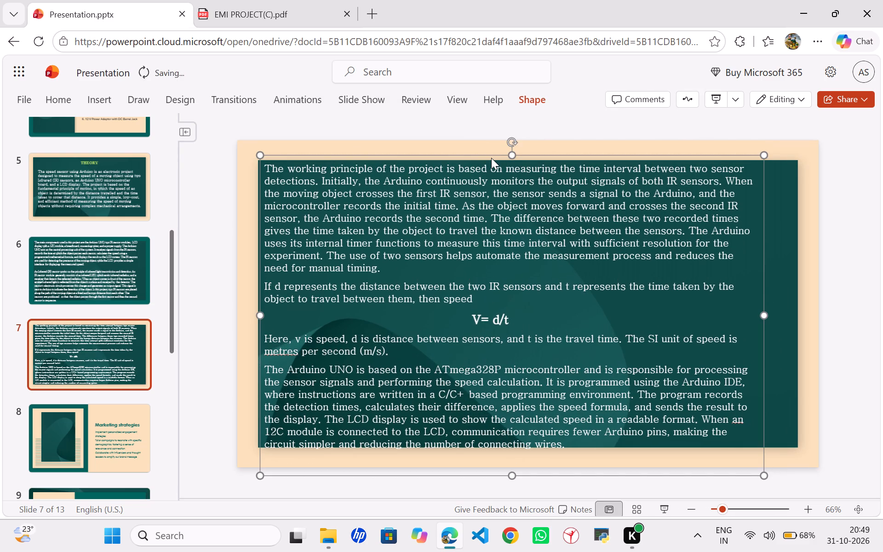
left_click_drag(491, 158, 486, 151)
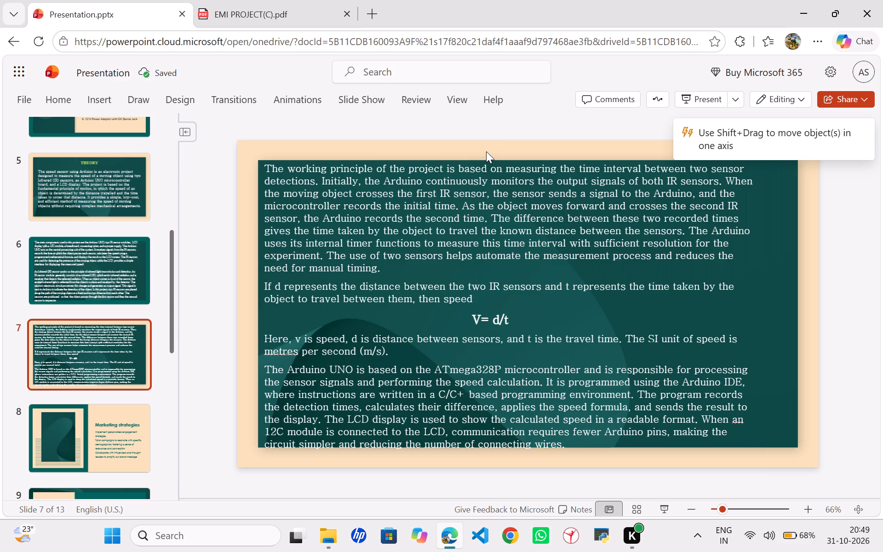
left_click(482, 156)
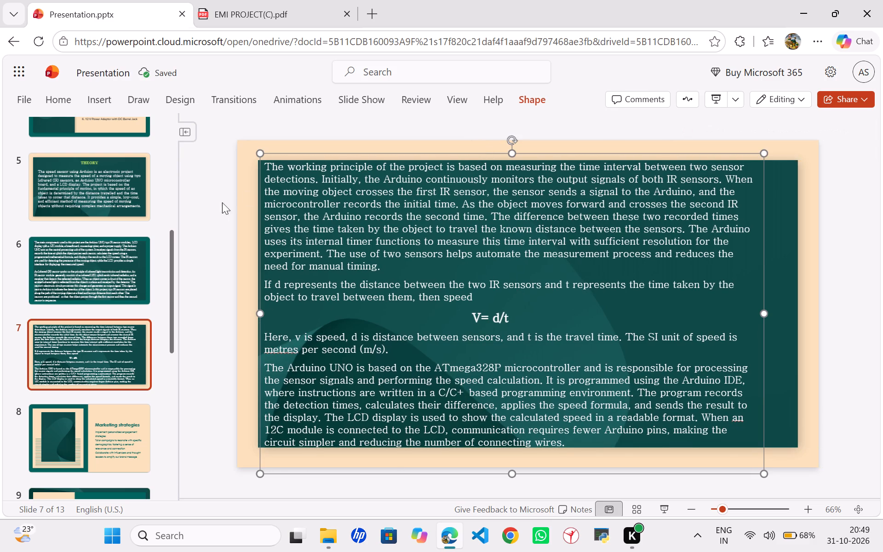
left_click(213, 222)
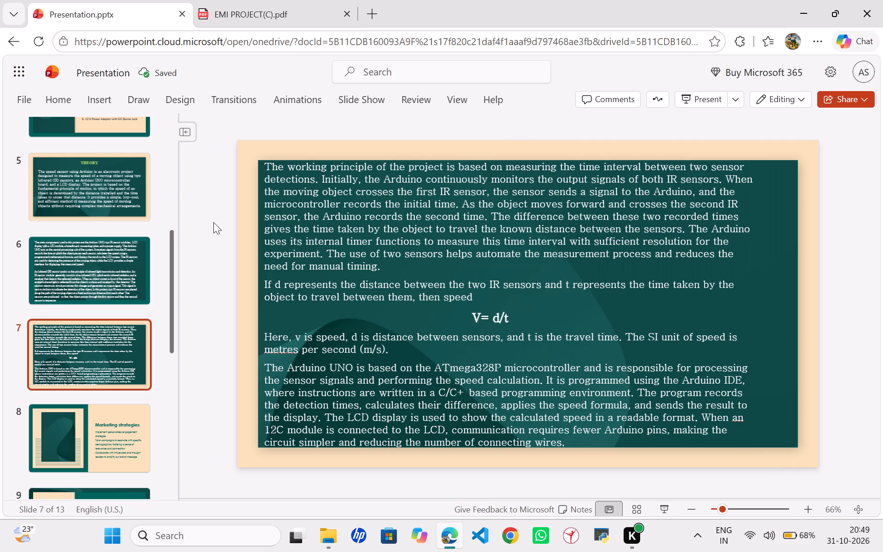
Switch to the EMI project PDF and go to the SOURCE CODE section on page 5.
left_click(286, 0)
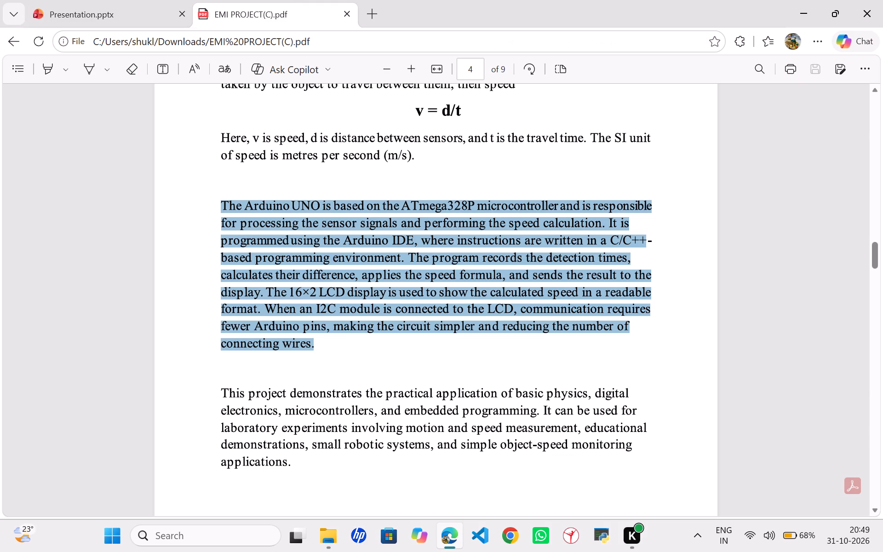
left_click(359, 331)
scroll(359, 331, "down", 5)
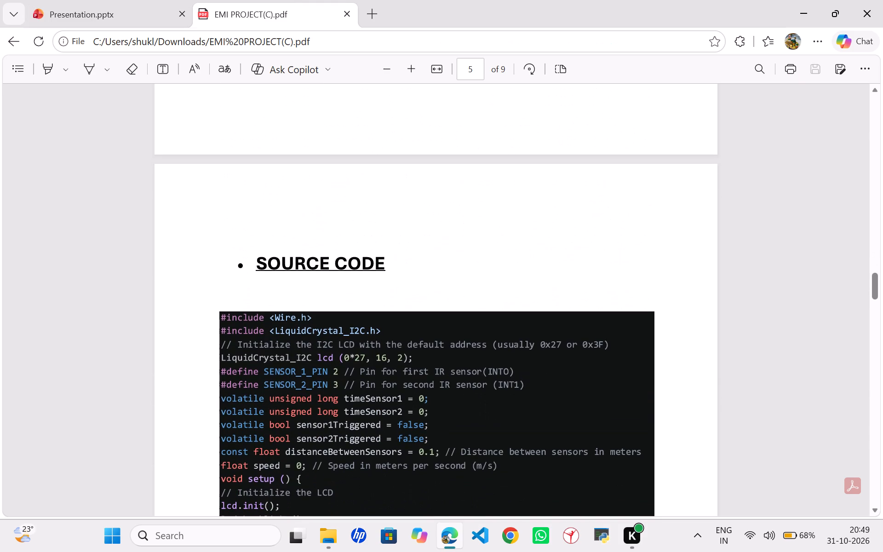
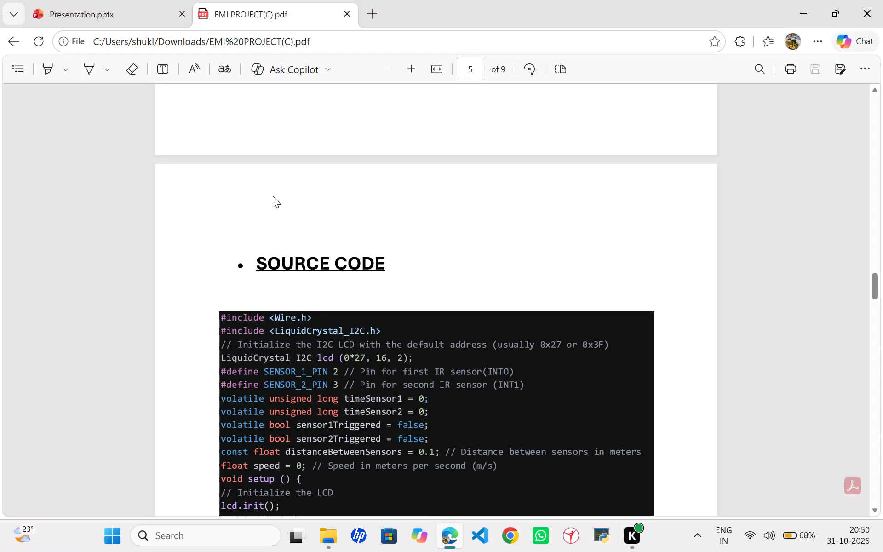
Copy the closing paragraph beginning "This project demonstrates the practical application" from page 4 of the EMI project PDF.
left_click(58, 0)
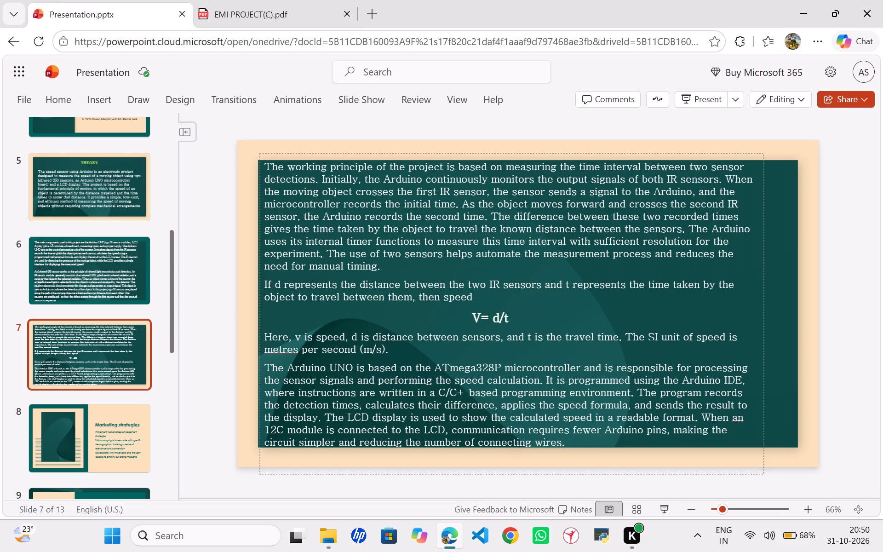
left_click(288, 0)
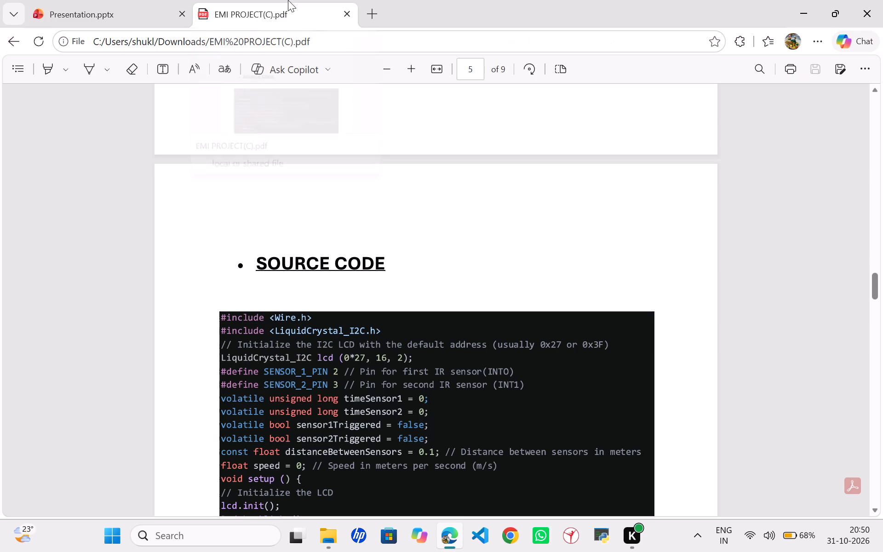
scroll(347, 250, "up", 5)
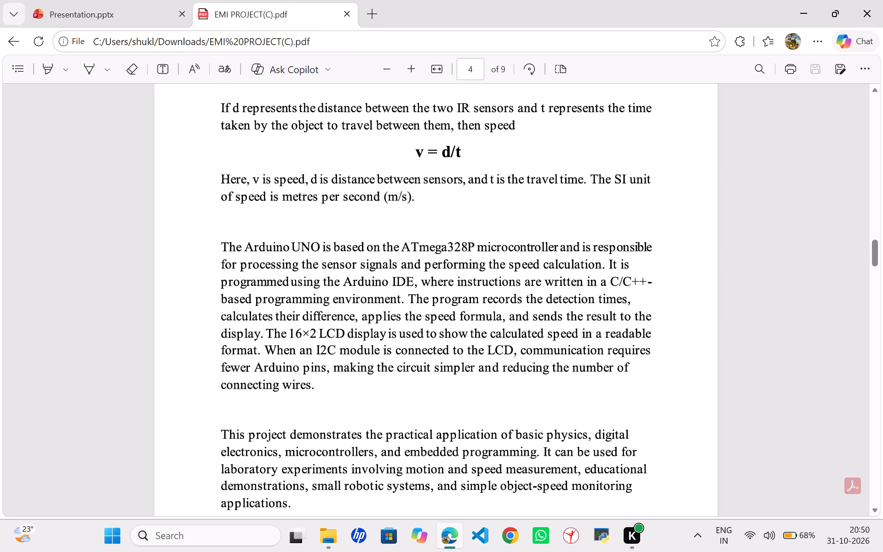
left_click(94, 0)
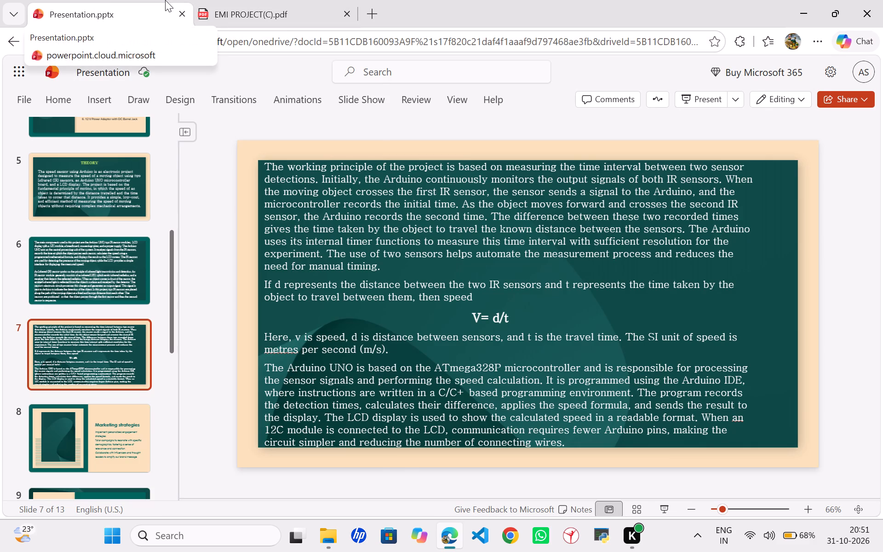
left_click(263, 0)
scroll(298, 242, "down", 1)
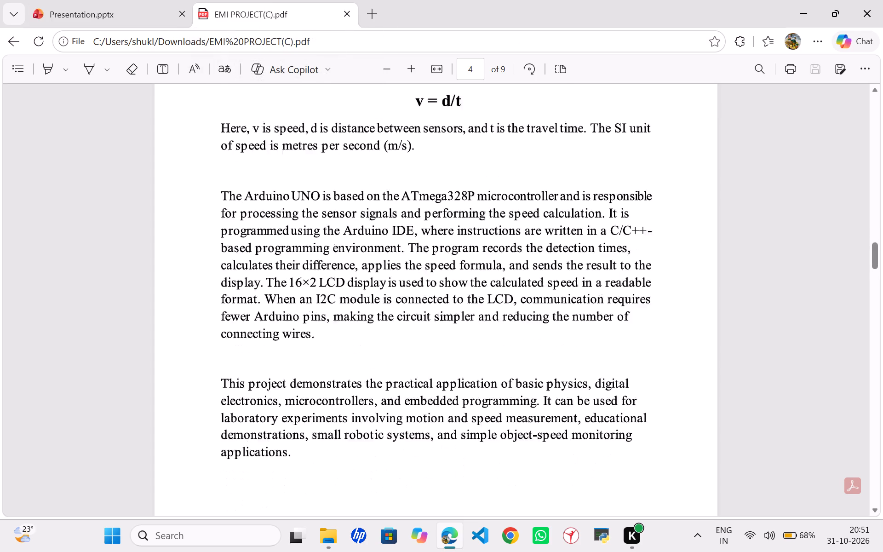
scroll(298, 242, "down", 2)
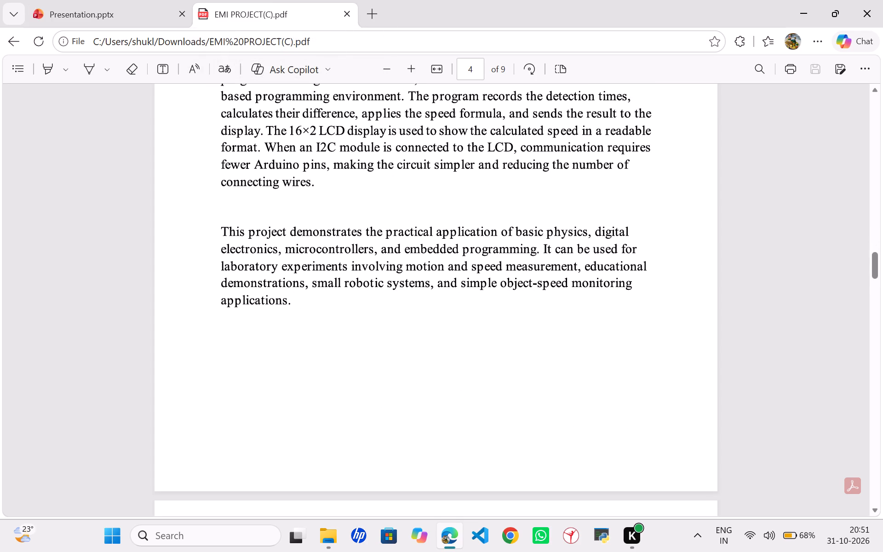
left_click_drag(219, 230, 285, 303)
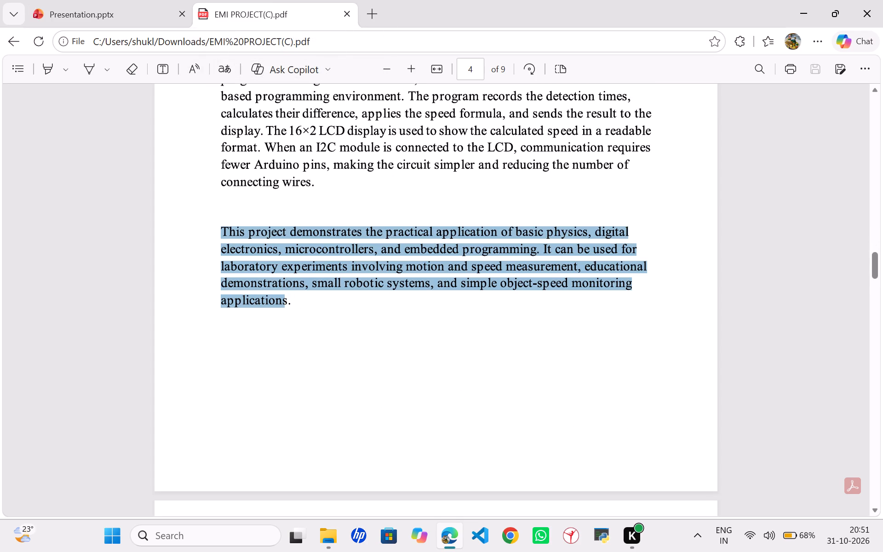
left_click_drag(285, 303, 291, 305)
key("ctrl+c")
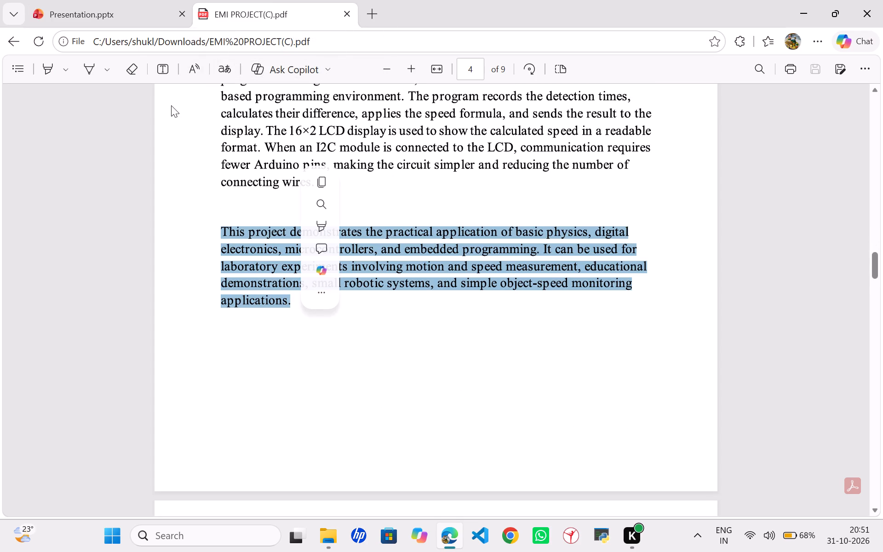
Compare slide 7's last paragraph with the PDF and insert "16*2" before "LCD display" on the slide.
left_click(121, 1)
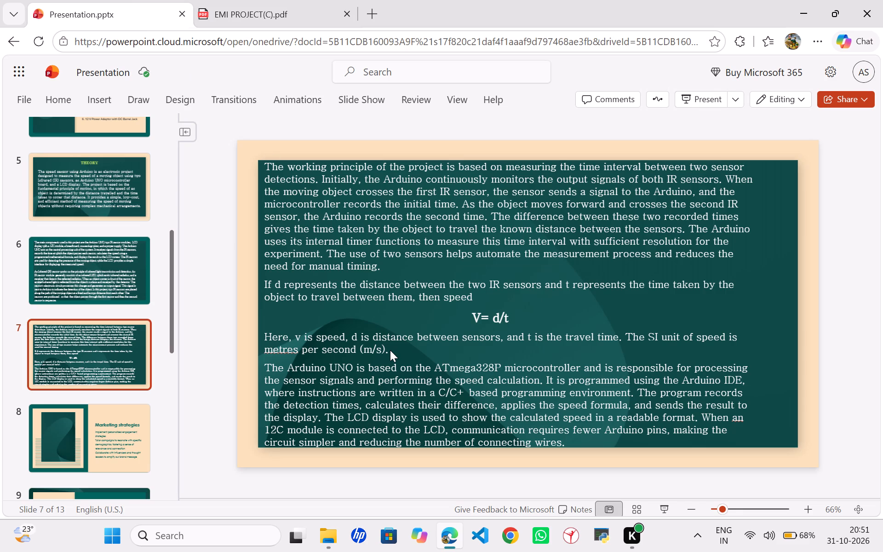
left_click(262, 0)
scroll(303, 257, "up", 2)
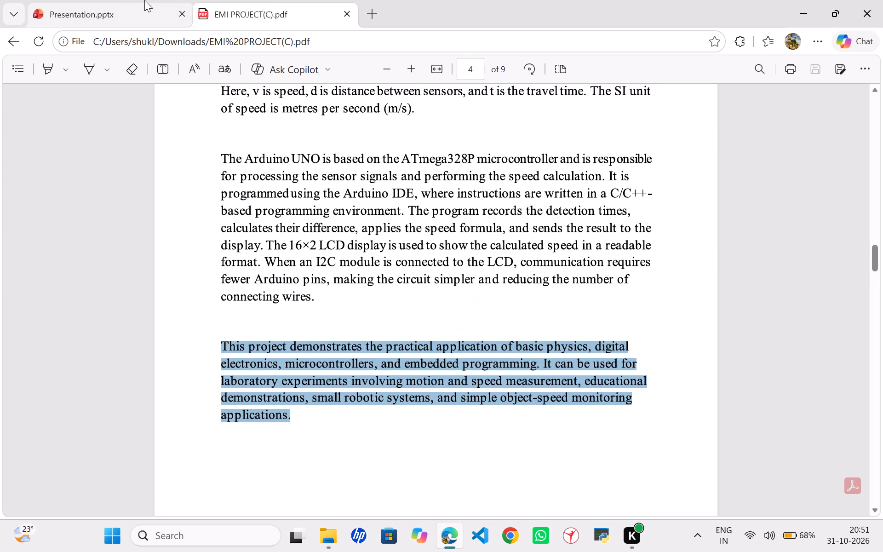
left_click(144, 0)
key("ctrl+Tab")
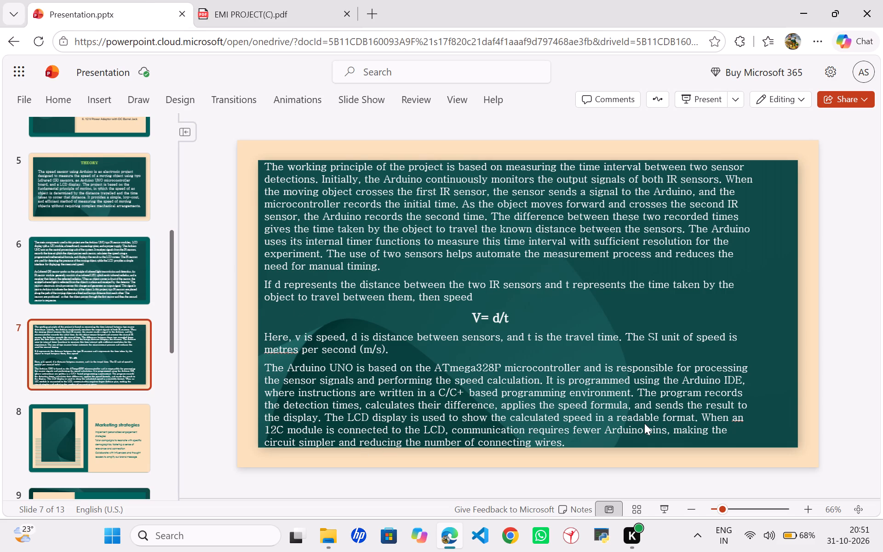
key("ctrl+Tab")
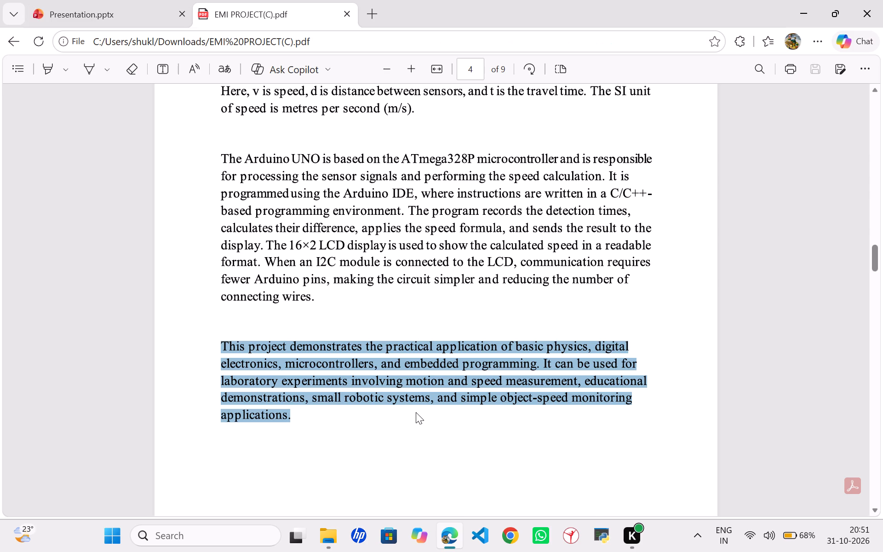
key("ctrl+Tab")
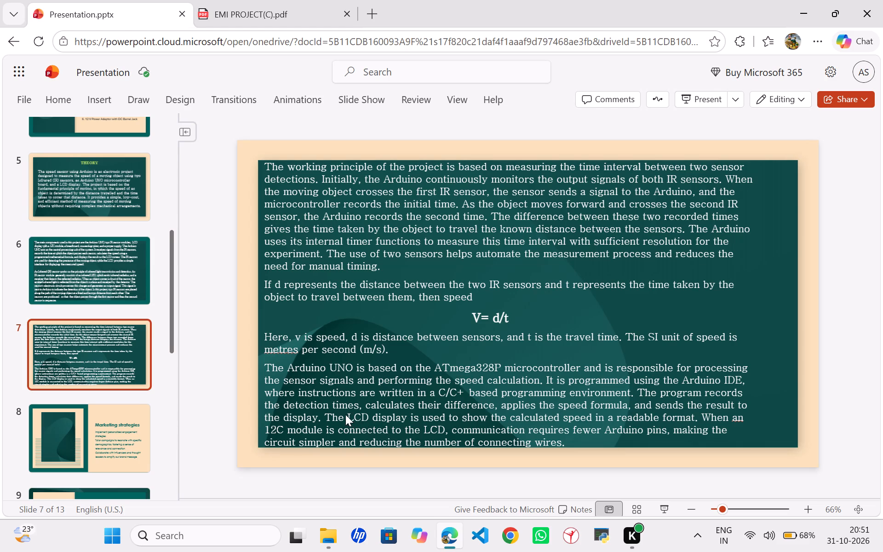
left_click(345, 414)
left_click(345, 414)
key("space")
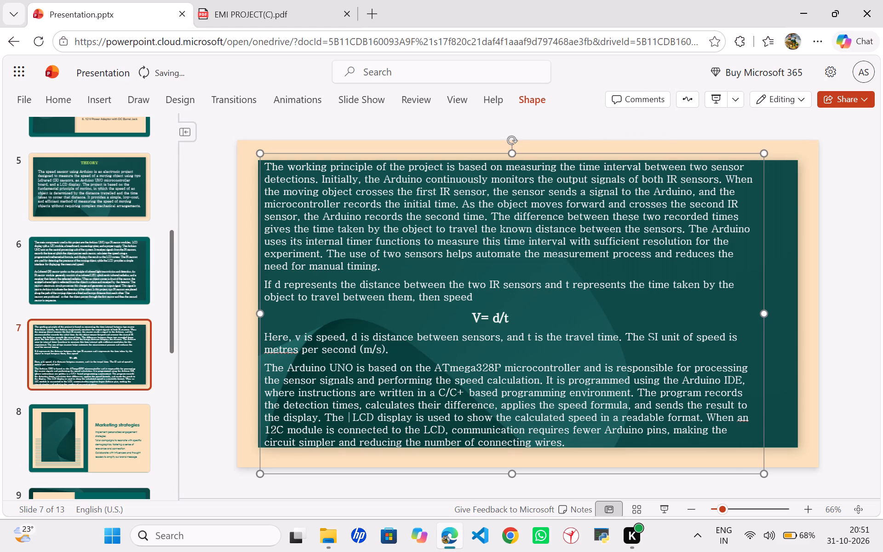
type("1")
key("6")
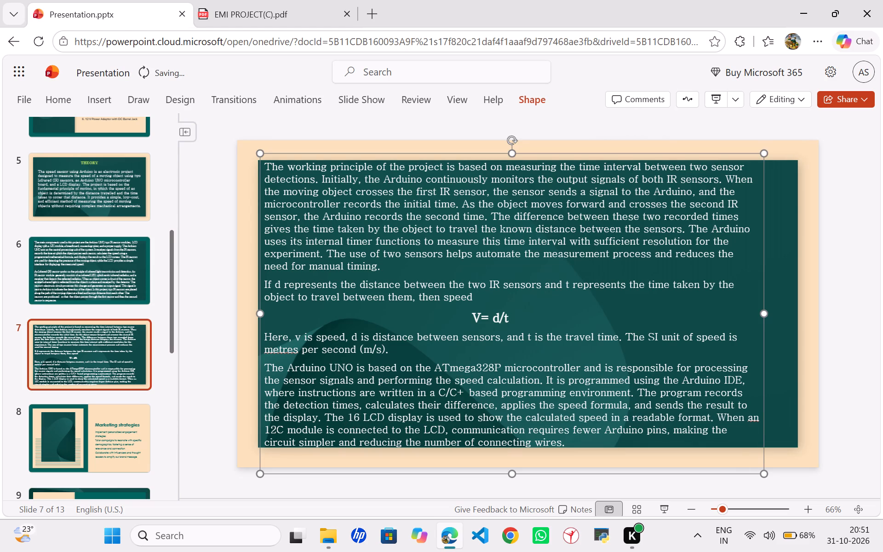
type("*2")
key("ctrl+Tab")
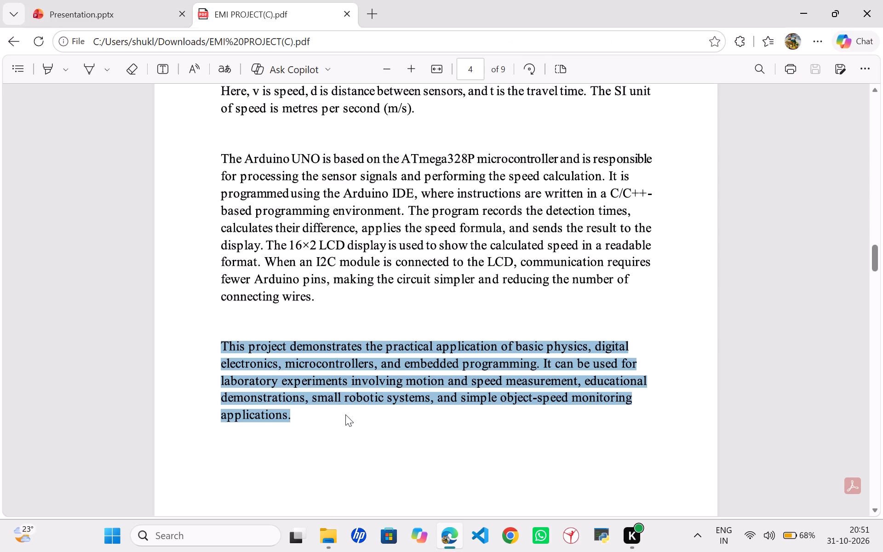
key("ctrl+Tab")
key("ctrl+Tab")
key("ctrl+Tab")
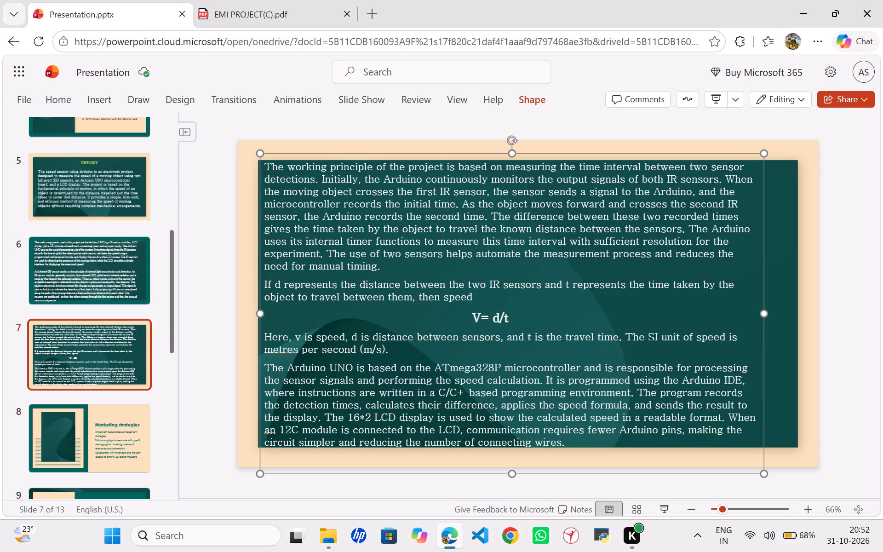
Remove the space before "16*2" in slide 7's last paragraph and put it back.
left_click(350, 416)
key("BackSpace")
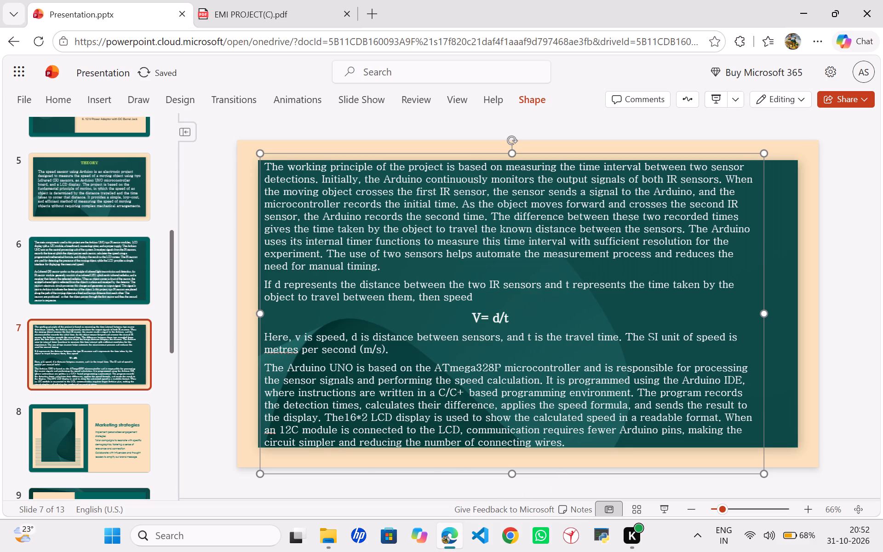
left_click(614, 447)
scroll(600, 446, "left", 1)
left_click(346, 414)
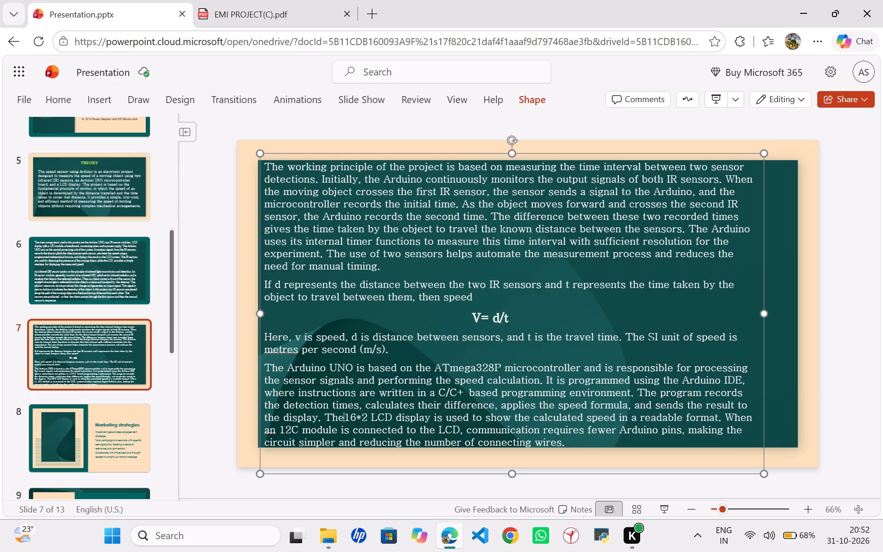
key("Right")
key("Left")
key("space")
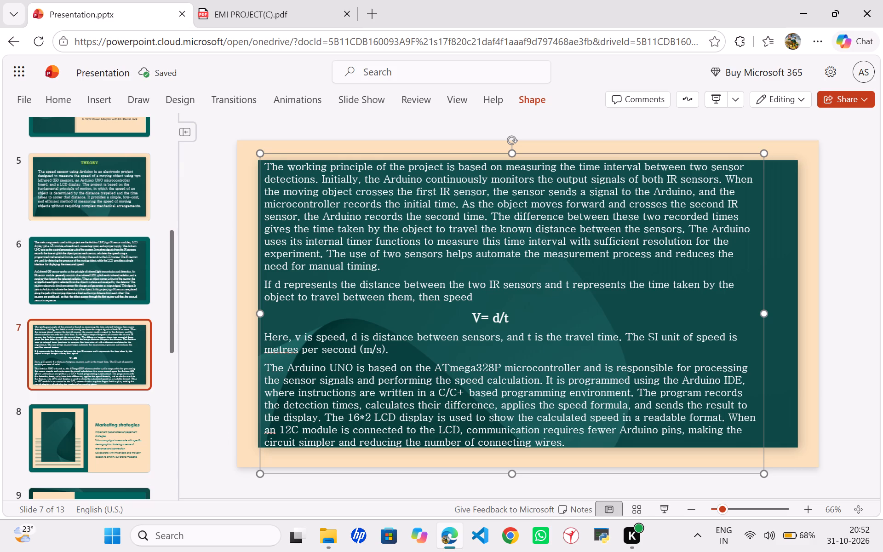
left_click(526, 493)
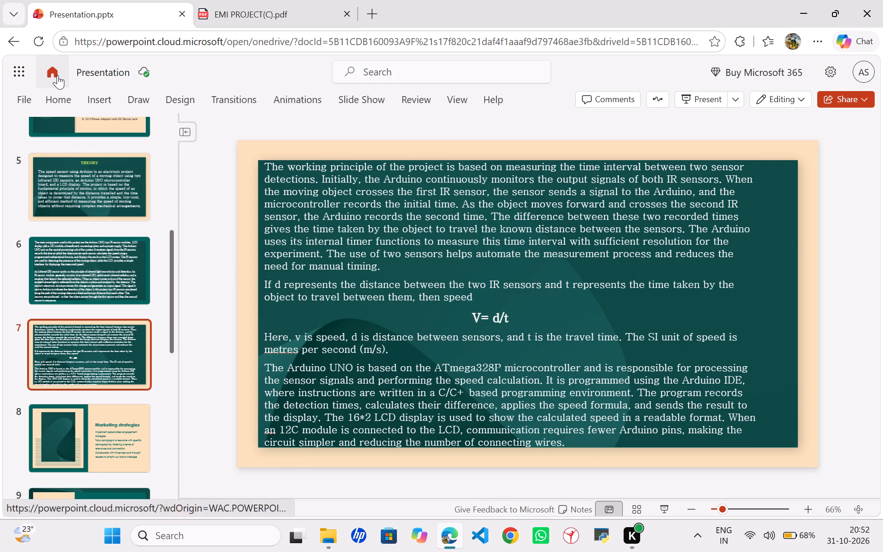
Add a new slide with the Section Title layout after slide 7.
left_click(135, 130)
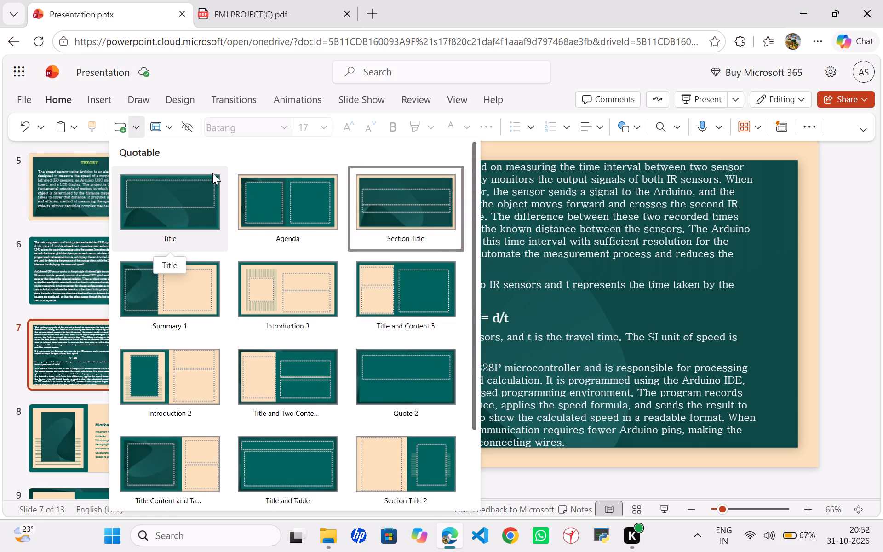
scroll(409, 326, "down", 1)
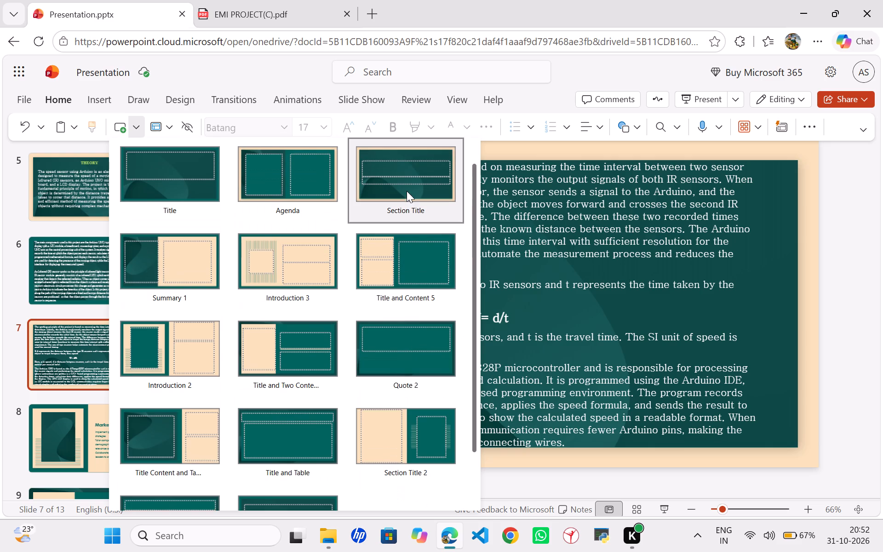
left_click(407, 191)
Remove the empty title placeholder from the new slide 8.
right_click(449, 250)
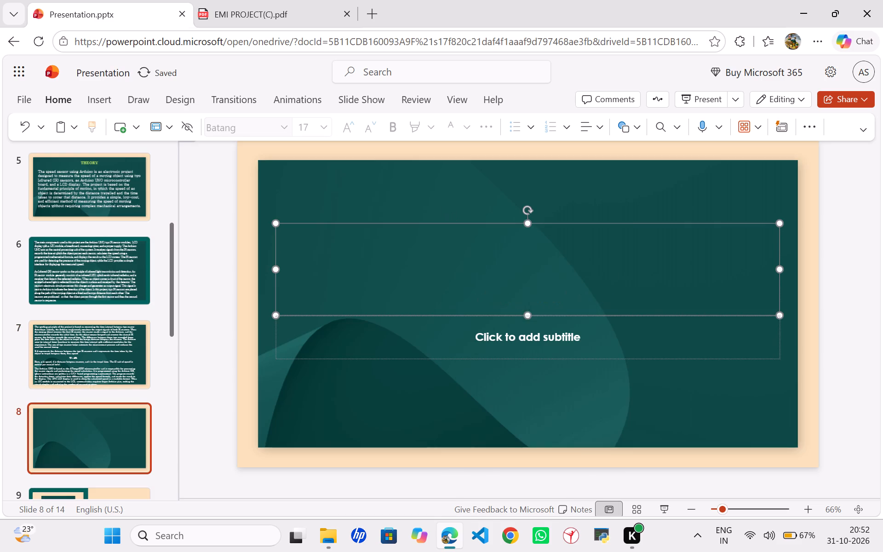
left_click(491, 257)
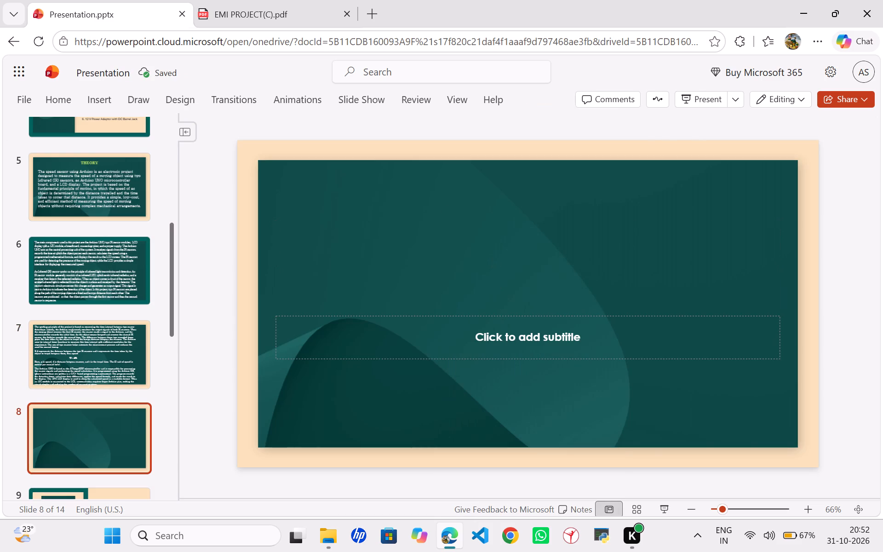
Move slide 8's subtitle placeholder up to the top edge of the dark green panel.
left_click(517, 334)
double_click(506, 314)
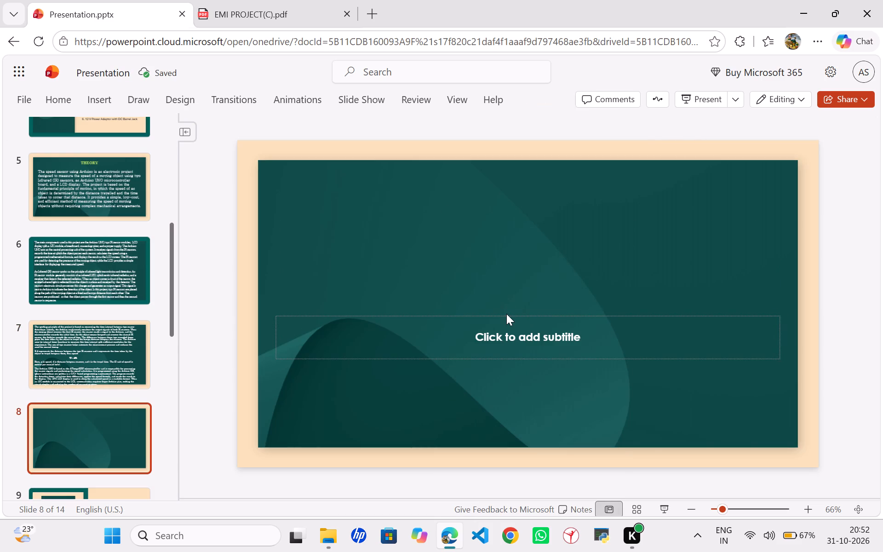
left_click(505, 320)
left_click(508, 328)
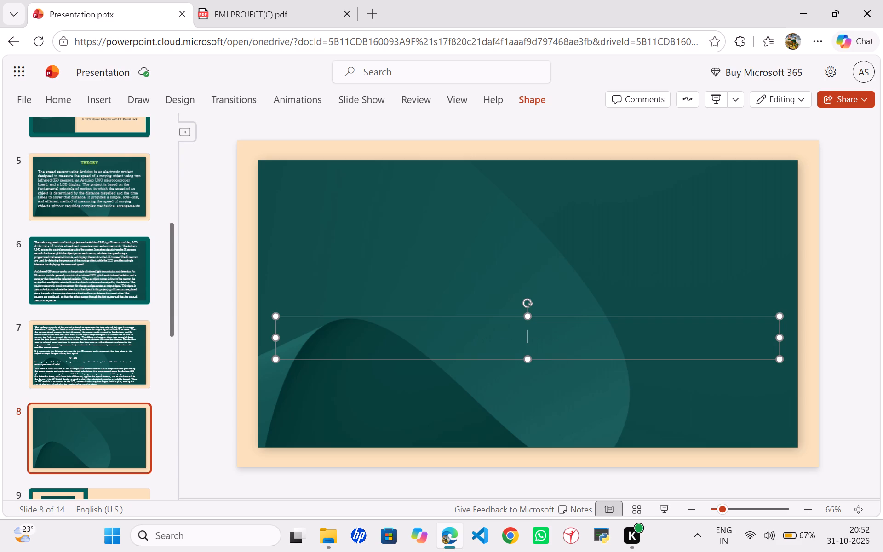
left_click_drag(509, 316, 484, 172)
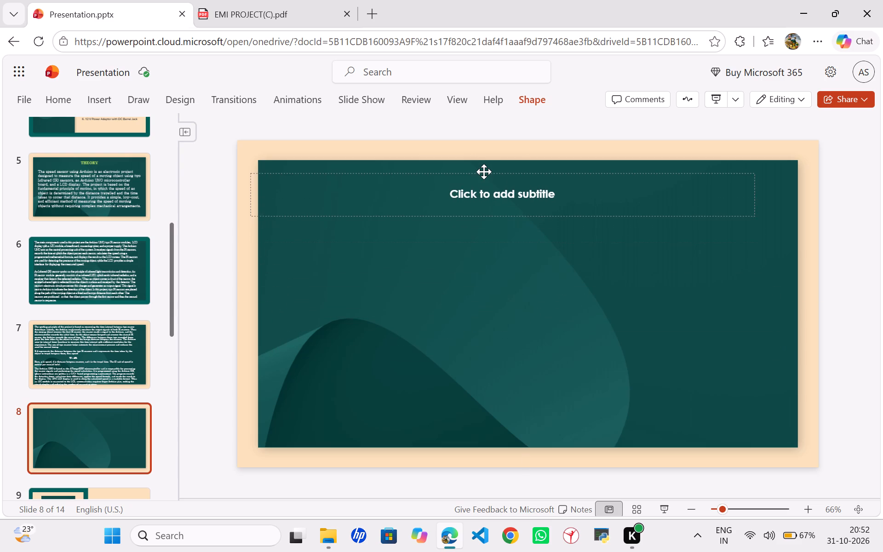
left_click_drag(484, 172, 495, 161)
Left-align the text in slide 8's subtitle placeholder.
left_click(362, 178)
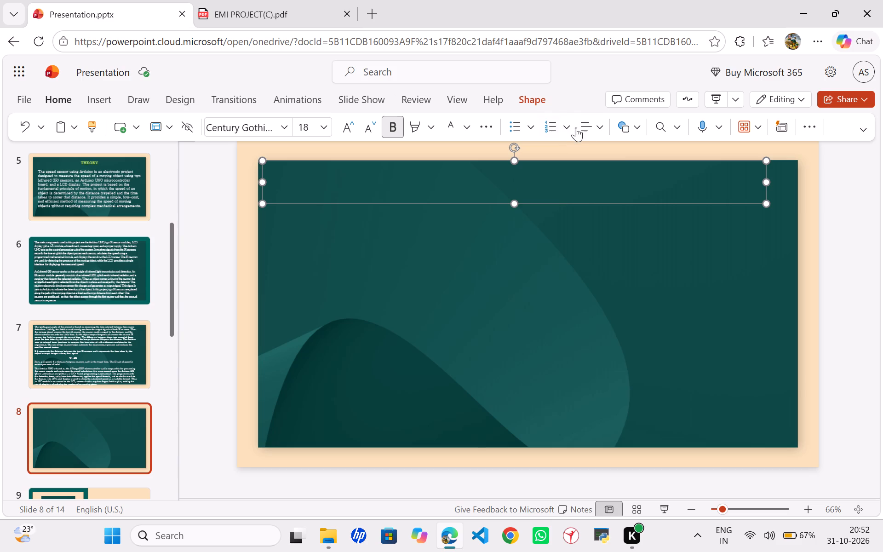
left_click(588, 127)
left_click(595, 181)
left_click(300, 190)
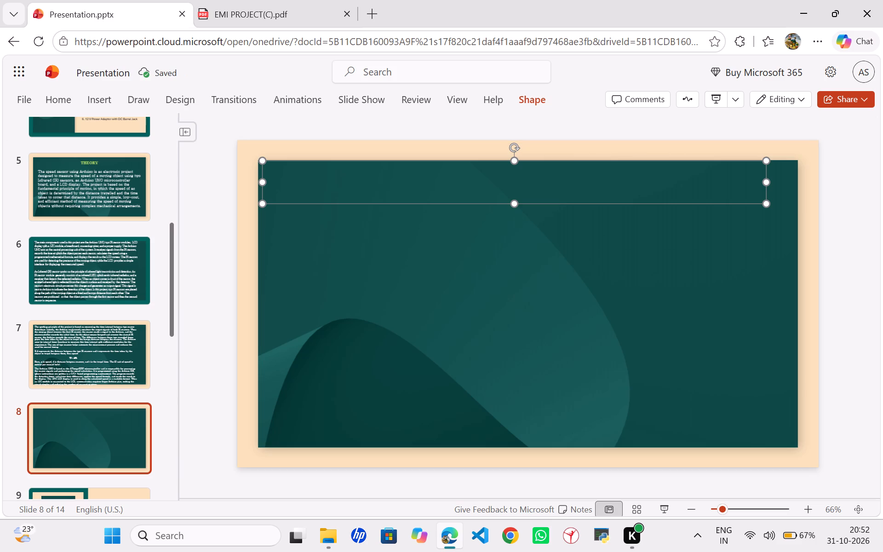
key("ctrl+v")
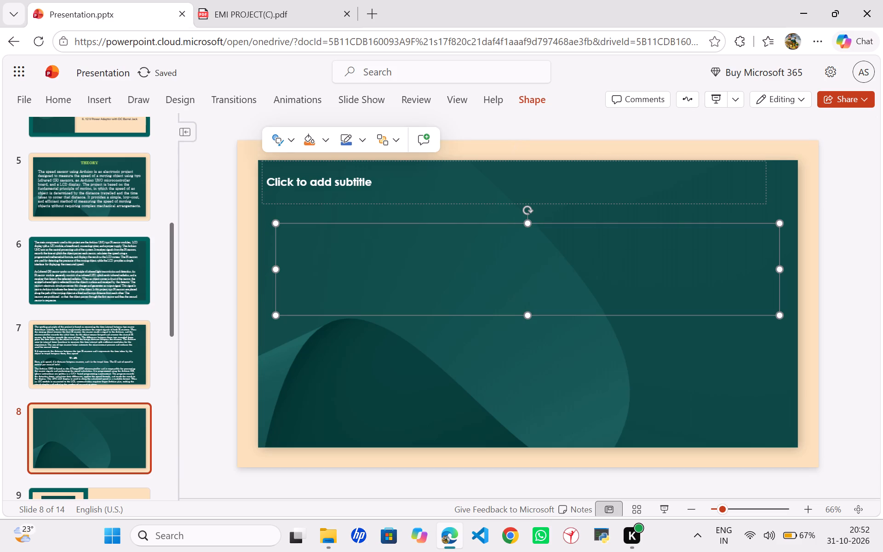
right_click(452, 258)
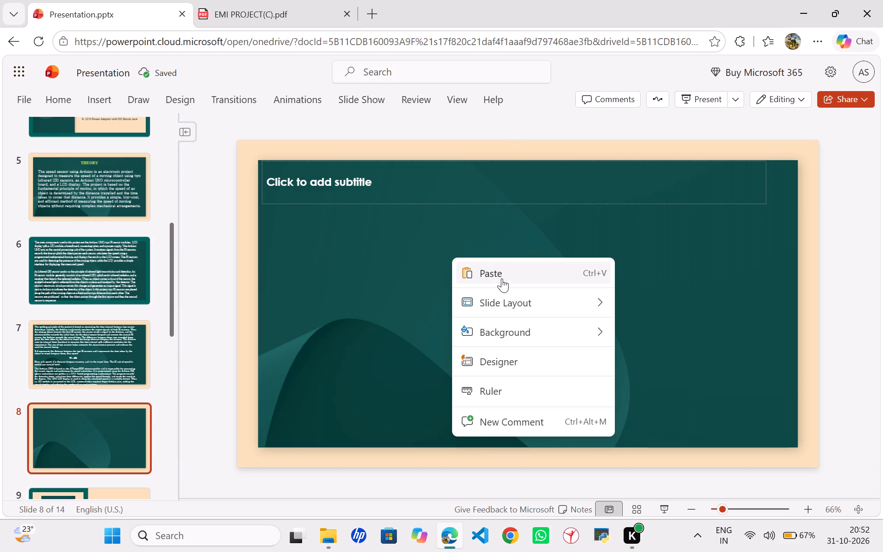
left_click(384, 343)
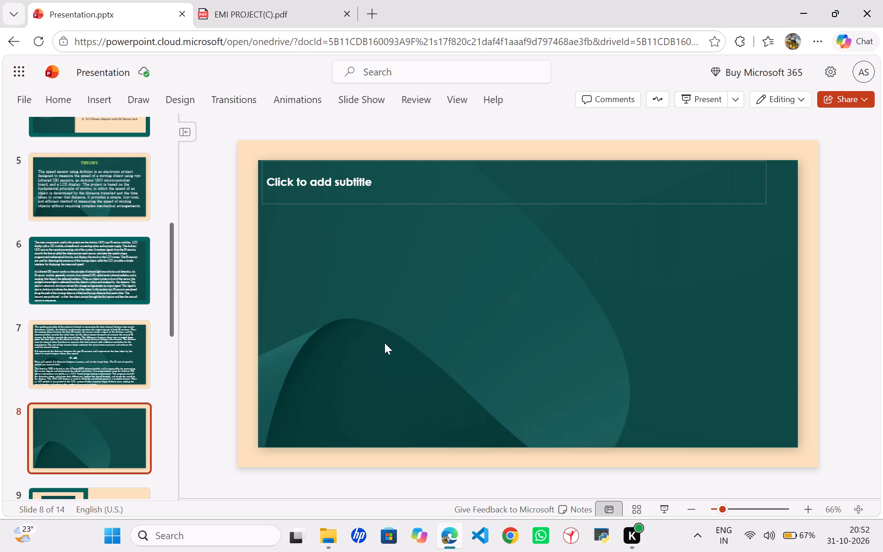
Copy the "This project demonstrates the practical application" paragraph from page 4 of the EMI project PDF into slide 8's subtitle placeholder.
left_click(353, 188)
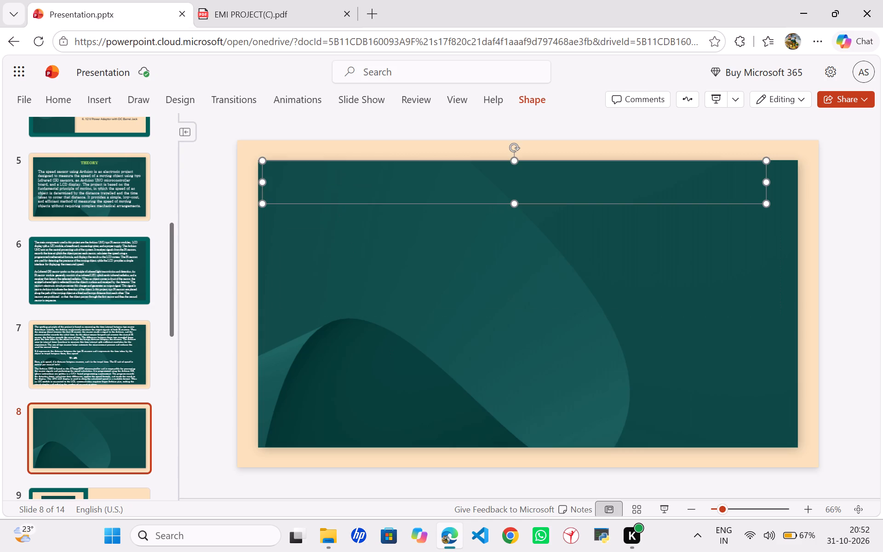
key("v")
key("BackSpace")
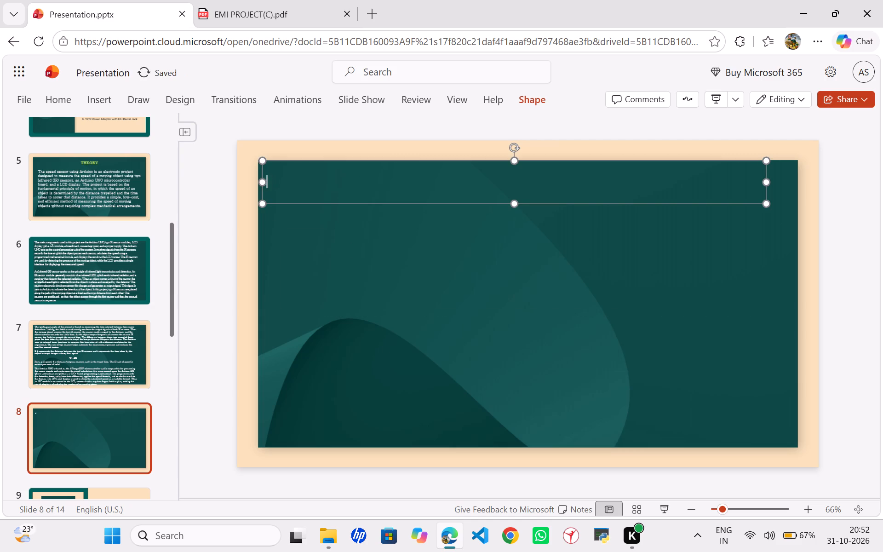
key("alt+Tab")
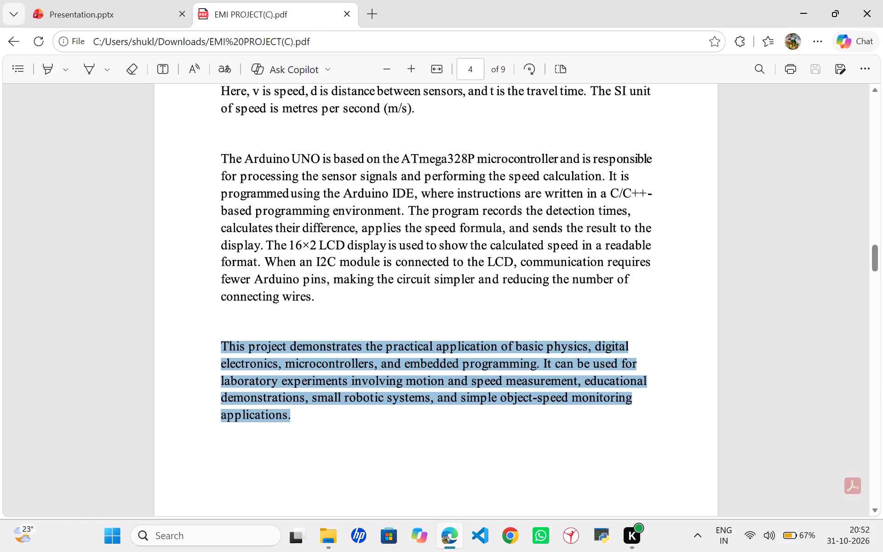
right_click(301, 363)
left_click(359, 90)
key("ctrl+Tab")
key("ctrl+v")
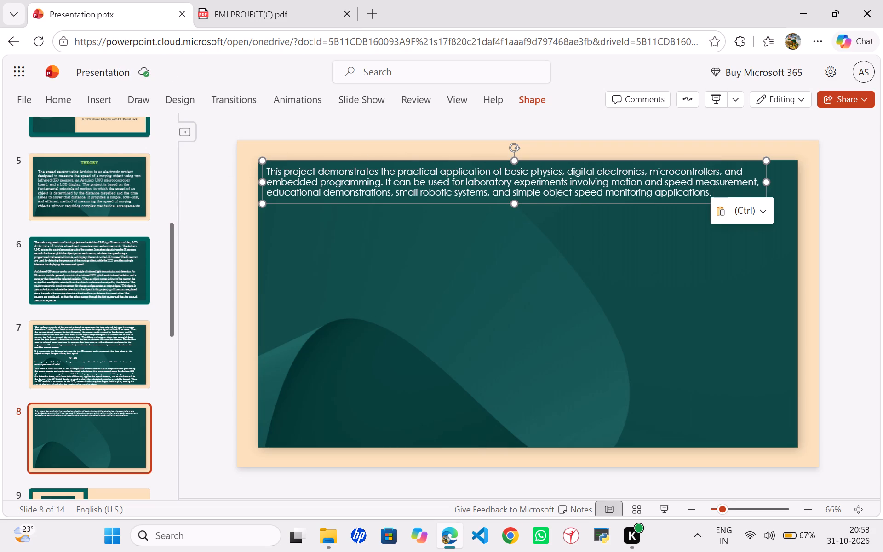
Extend the bottom edge of slide 8's text placeholder downward to give the pasted paragraph more height.
left_click_drag(515, 205, 528, 277)
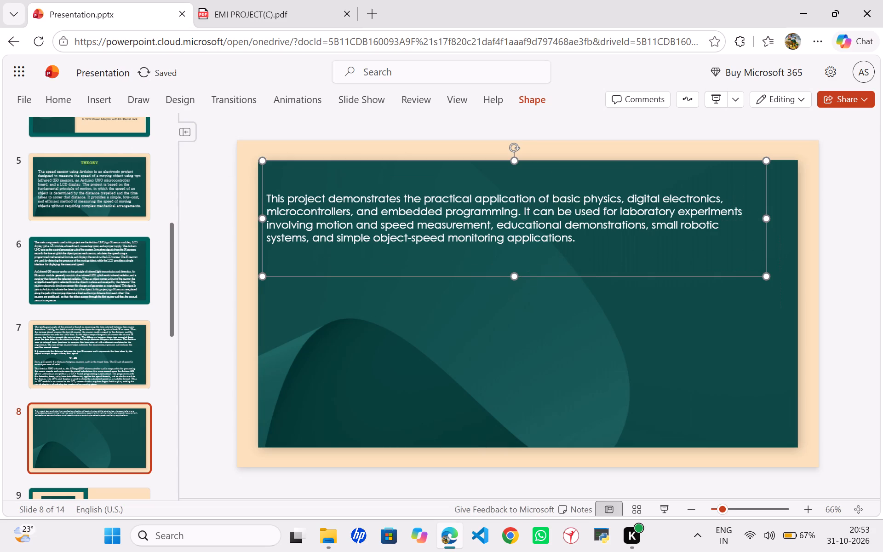
Format the whole paragraph on slide 8 in the Batang font at size 26.
left_click_drag(266, 197, 590, 246)
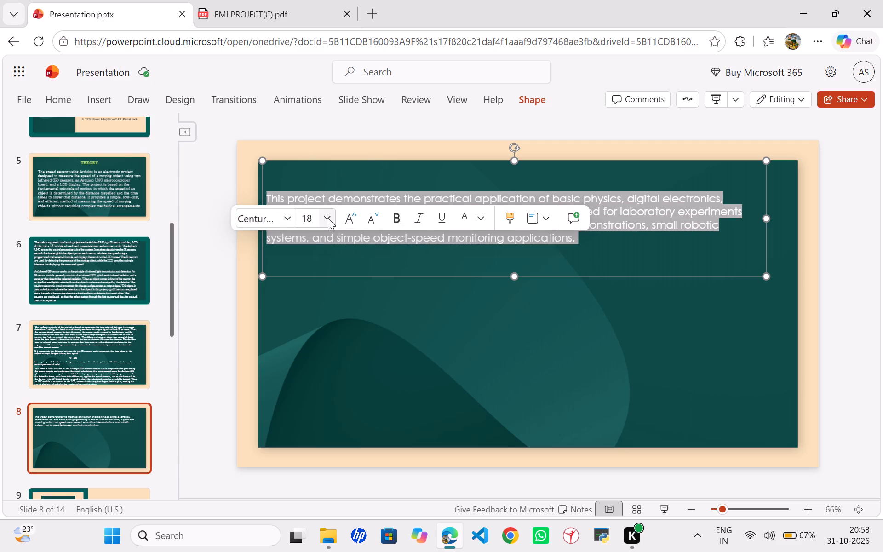
left_click(328, 218)
left_click(348, 295)
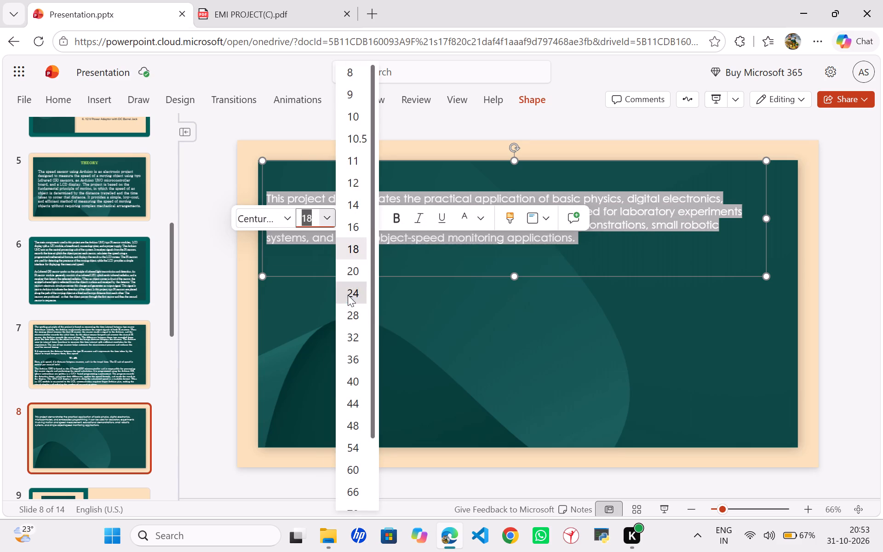
left_click(292, 220)
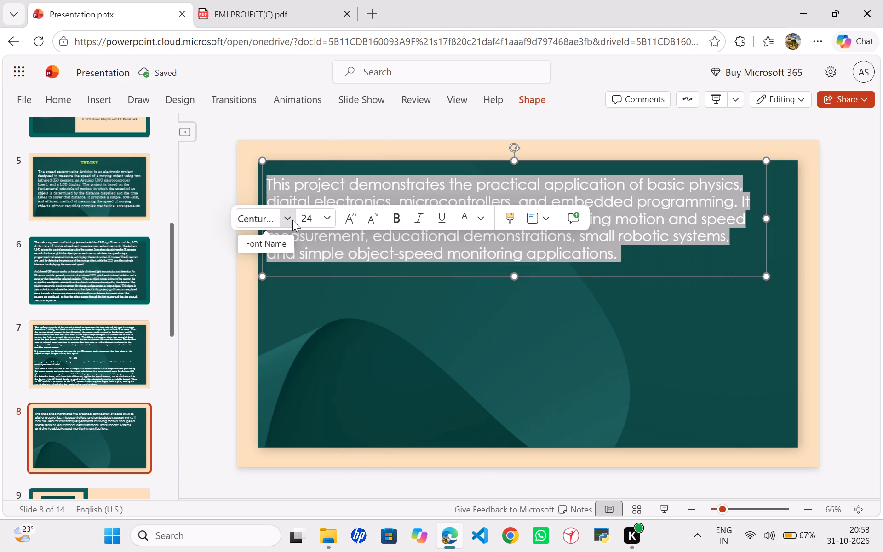
left_click(349, 89)
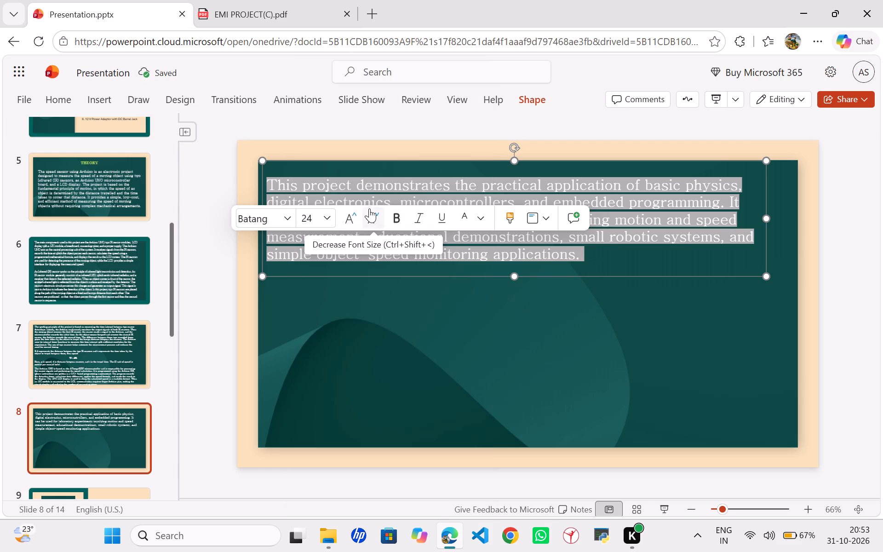
left_click(324, 219)
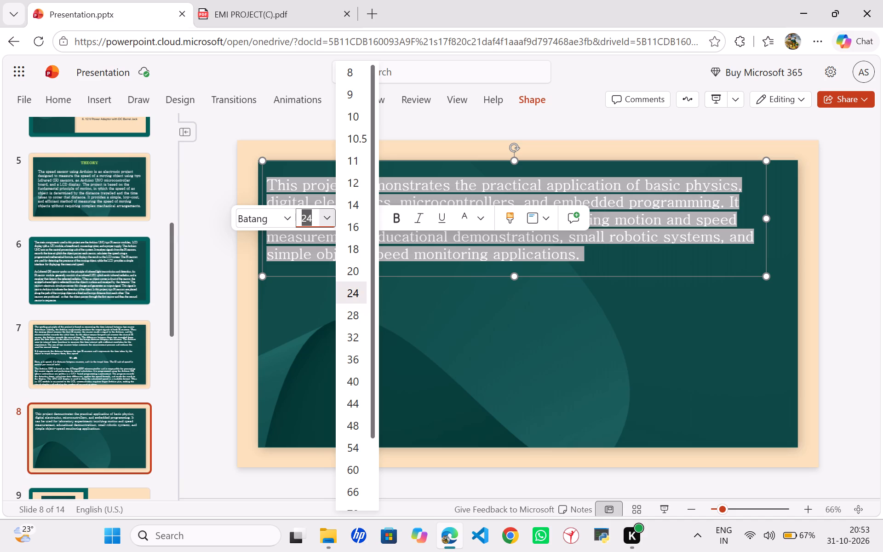
key("BackSpace")
type("26")
key("Return")
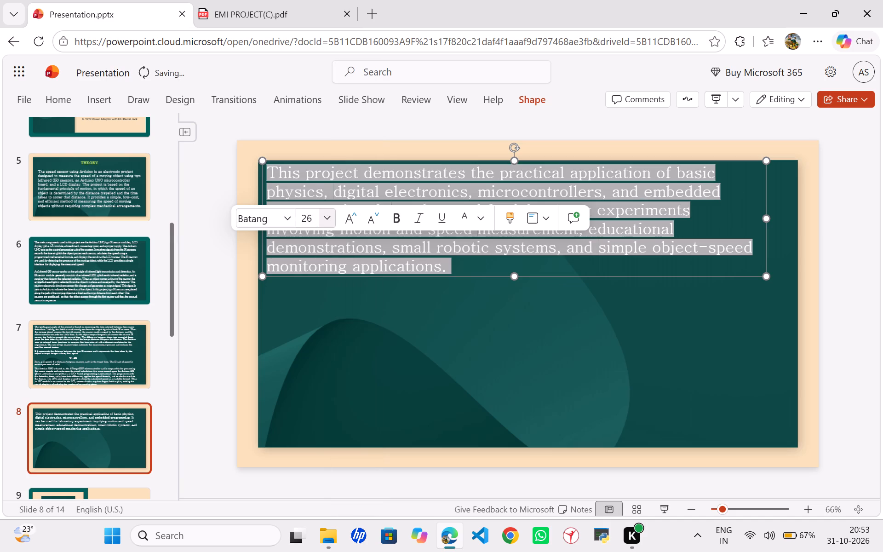
Extend slide 8's text placeholder further down, to about two-thirds of the green panel's height, and deselect it.
left_click_drag(514, 275, 517, 353)
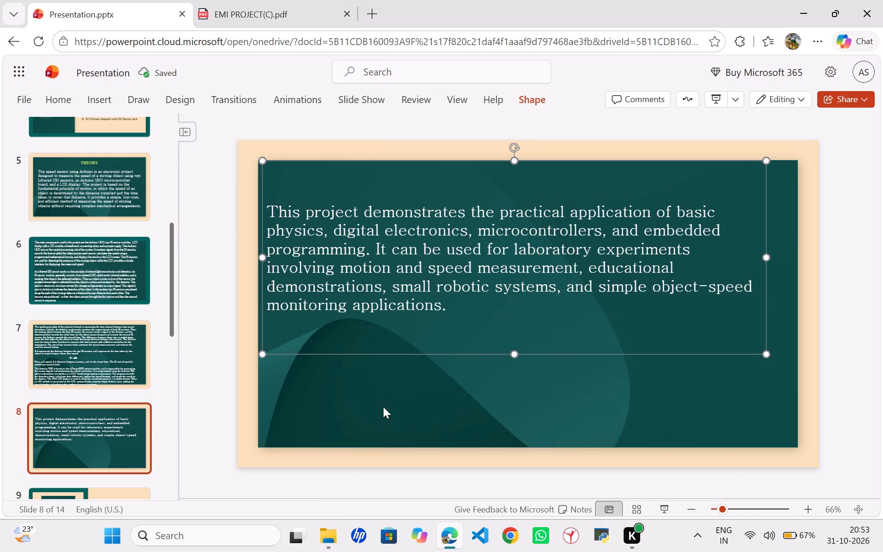
left_click(383, 407)
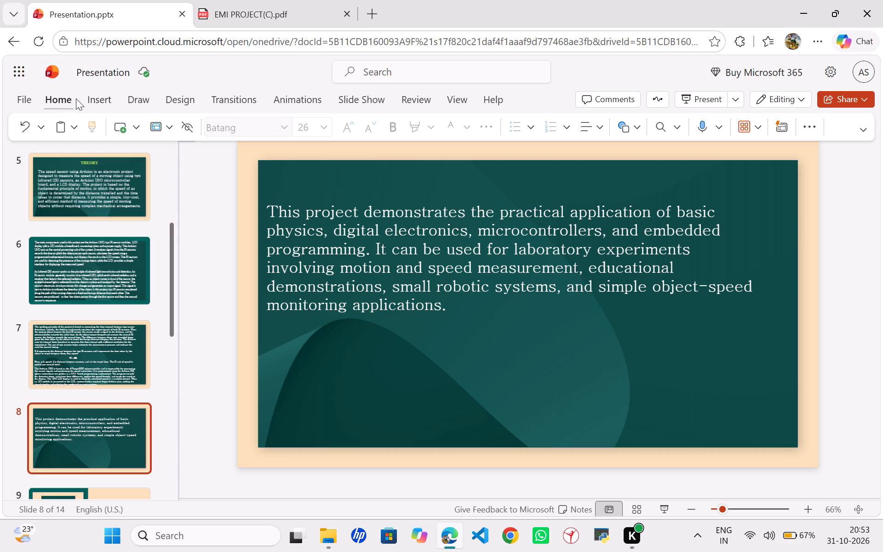
Go to the SOURCE CODE section on page 5 of the EMI project PDF and try to select the code.
key("ctrl+Tab")
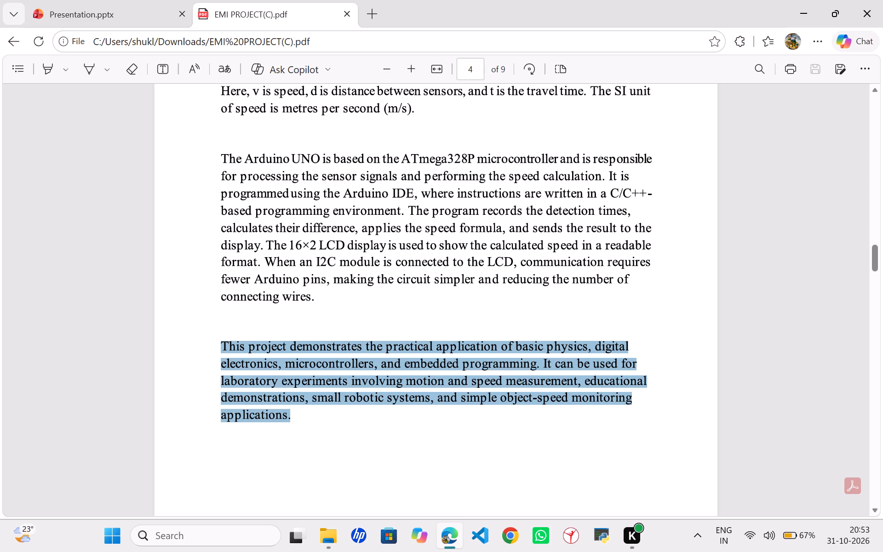
scroll(373, 215, "down", 2)
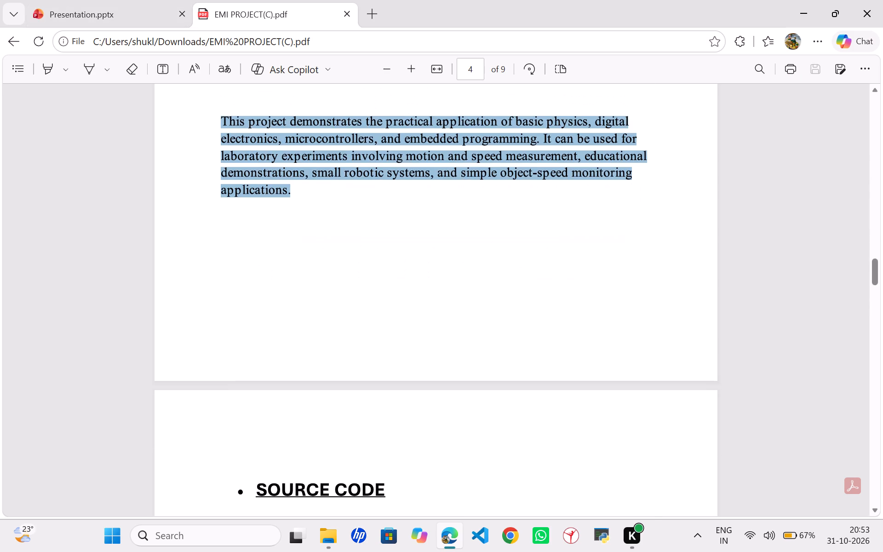
scroll(373, 215, "down", 3)
right_click(366, 267)
left_click(258, 211)
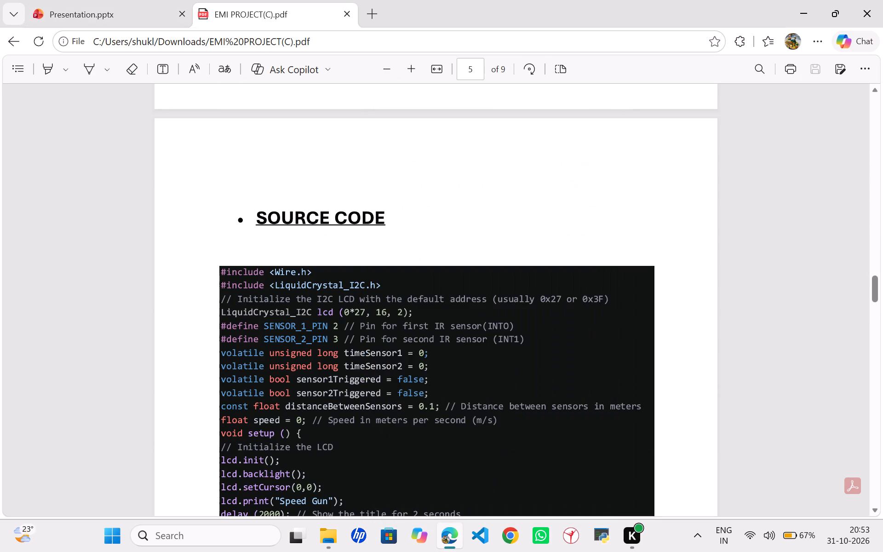
scroll(258, 211, "up", 2)
scroll(258, 211, "down", 2)
right_click(286, 300)
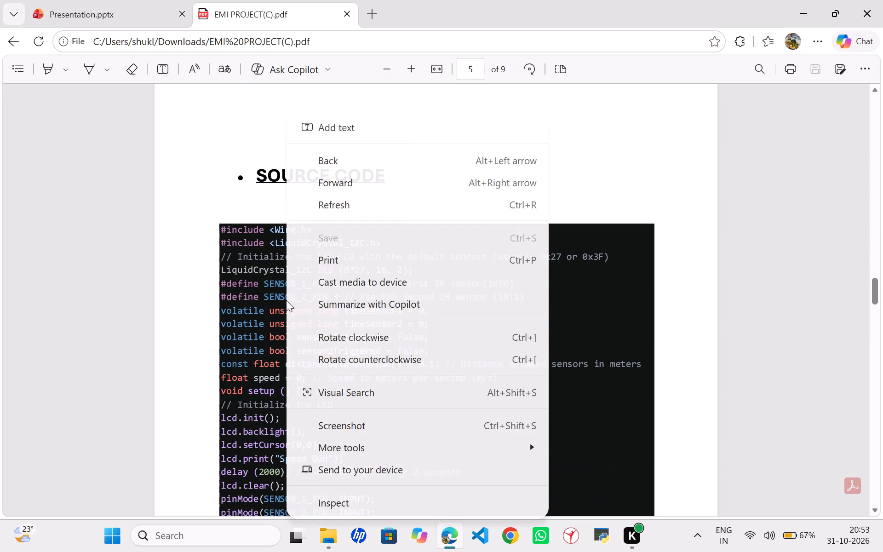
left_click(286, 300)
left_click_drag(275, 291, 361, 407)
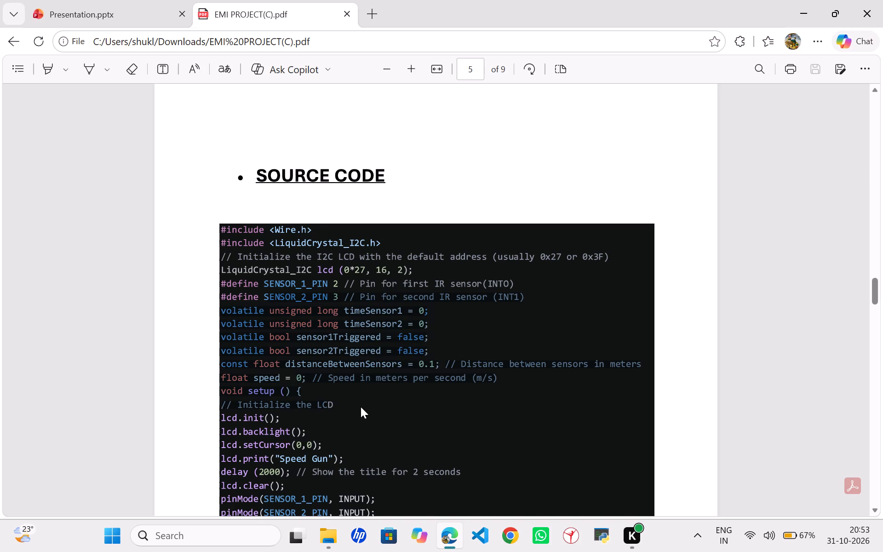
left_click(361, 407)
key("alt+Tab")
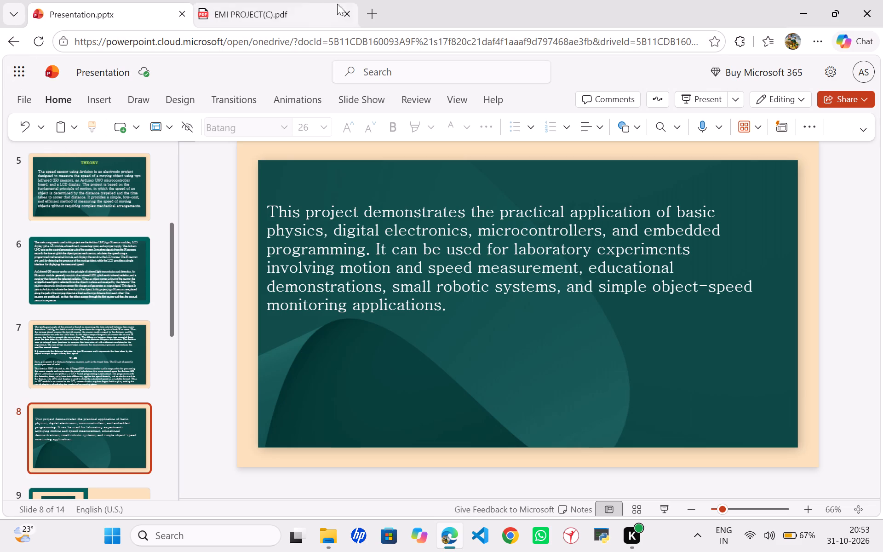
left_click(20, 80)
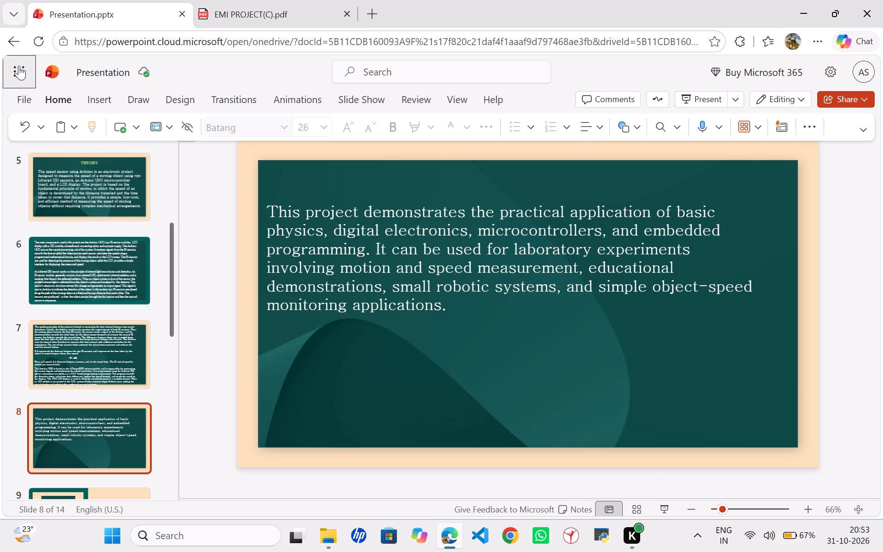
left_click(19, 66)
Switch to the Downloads window in File Explorer and close it.
key("alt+Tab")
key("alt+Tab")
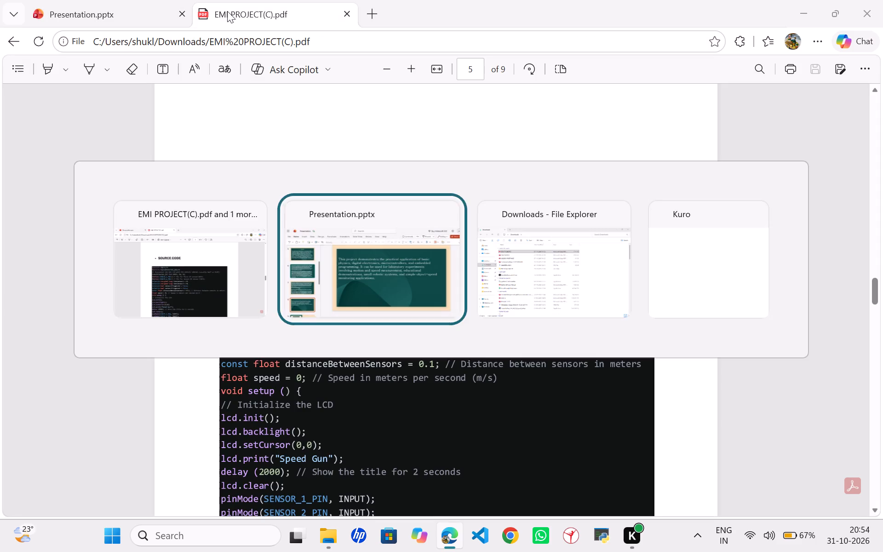
key("alt+Tab")
key("ctrl+w")
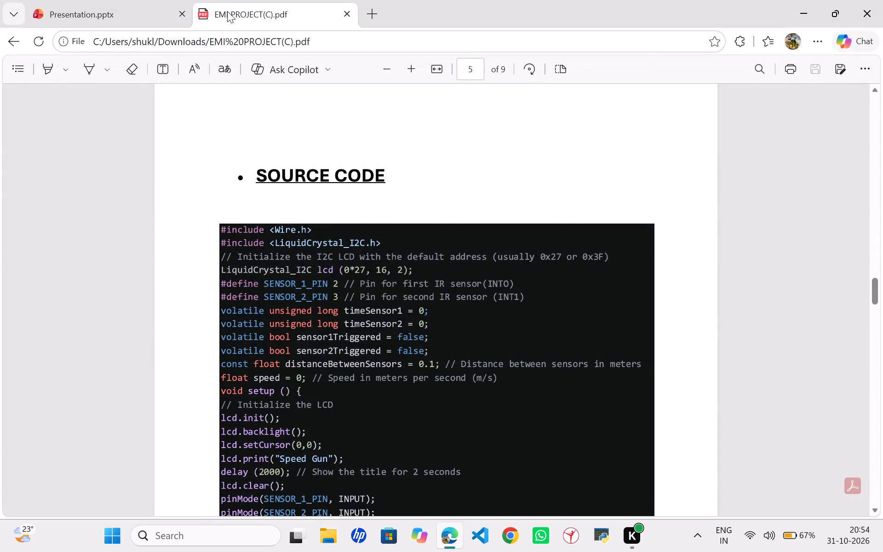
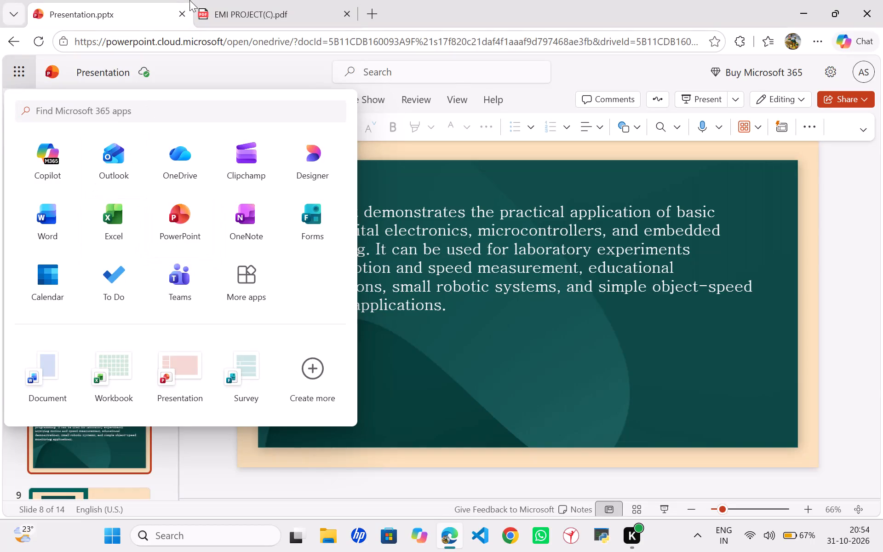
Open Word on the web from the Microsoft 365 apps list.
left_click(219, 5)
left_click(121, 1)
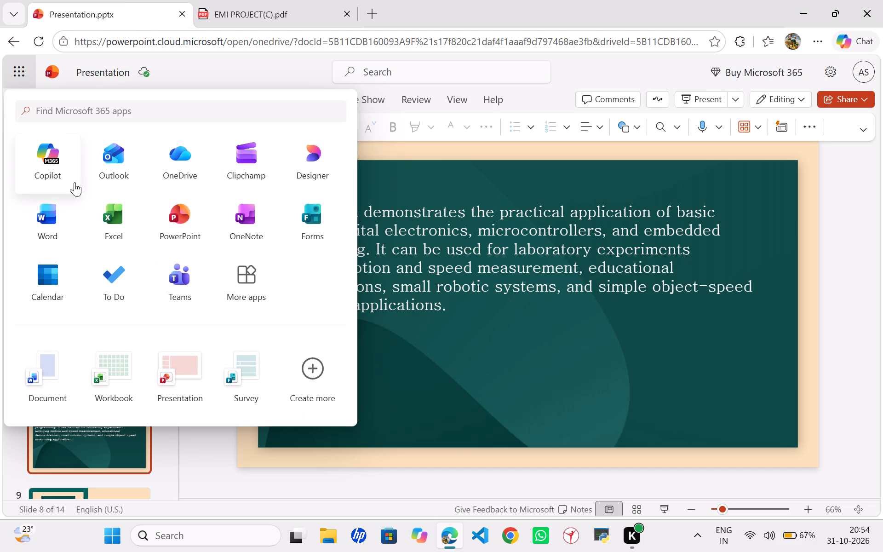
left_click(62, 218)
left_click(62, 218)
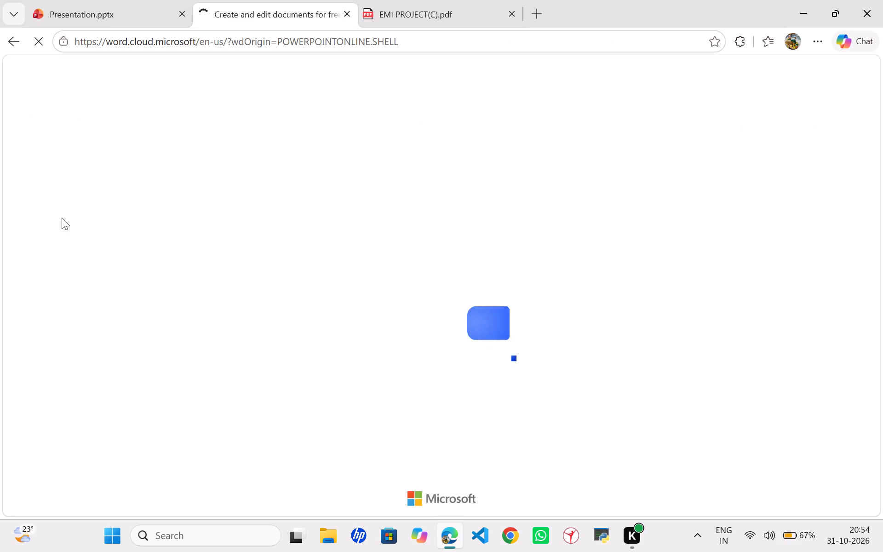
Switch back to the SOURCE CODE section on page 5 of the EMI project PDF.
key("alt+Tab")
key("alt+Tab")
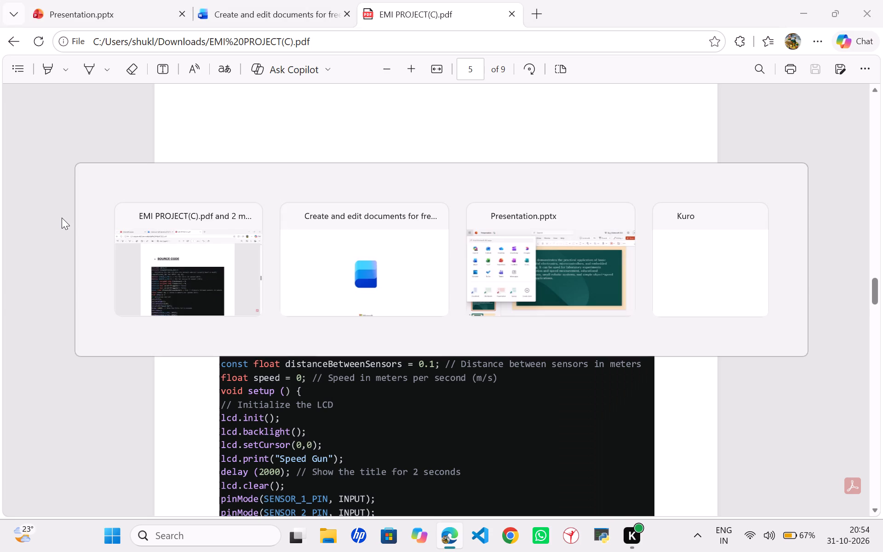
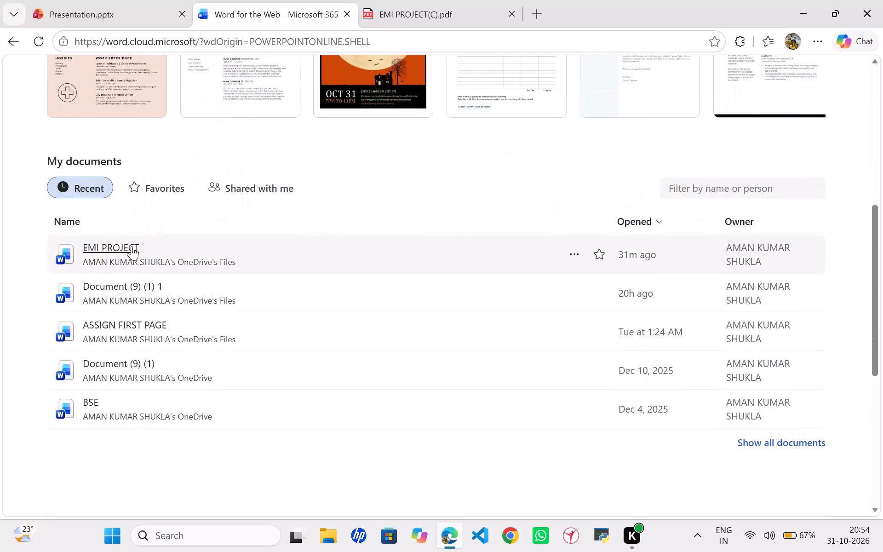
Open the EMI PROJECT document from the recent documents in Word on the web.
left_click(122, 253)
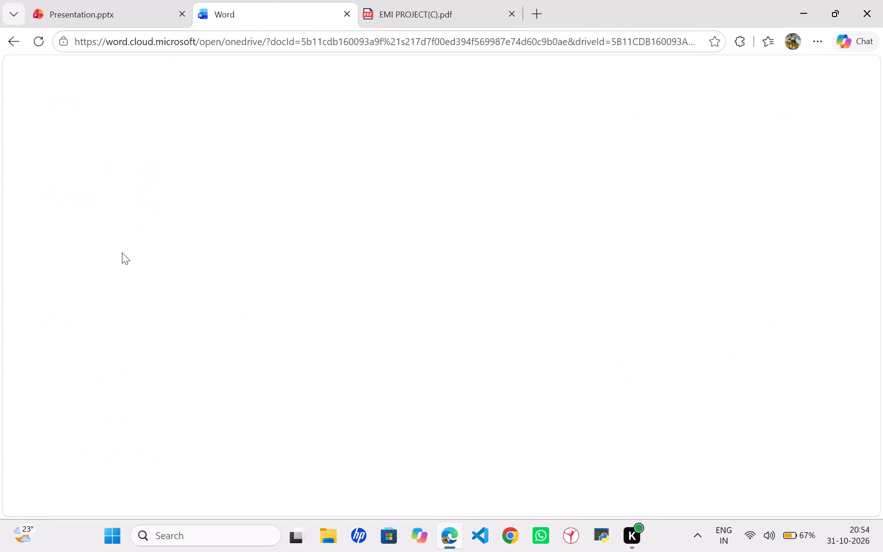
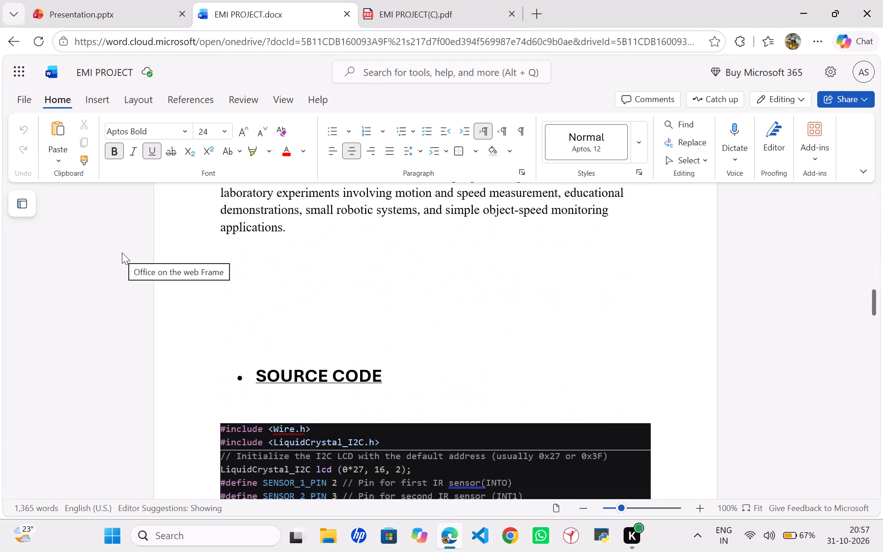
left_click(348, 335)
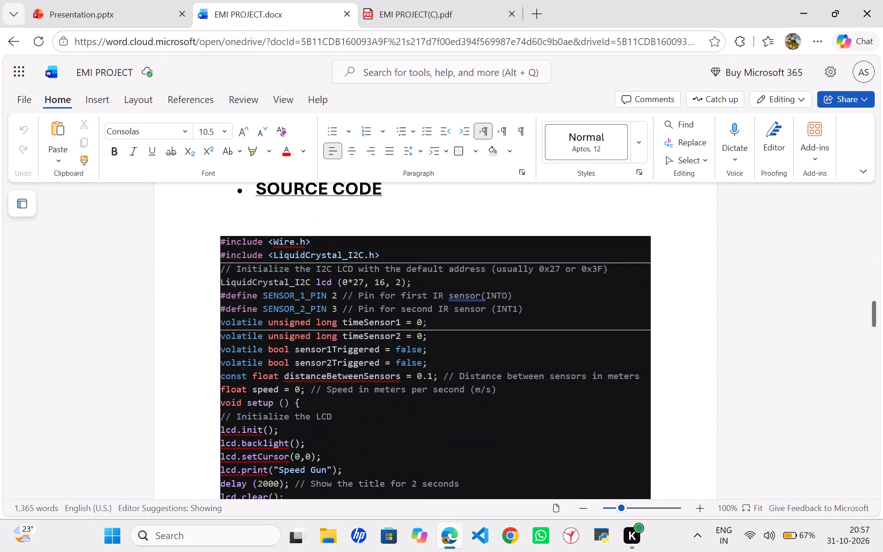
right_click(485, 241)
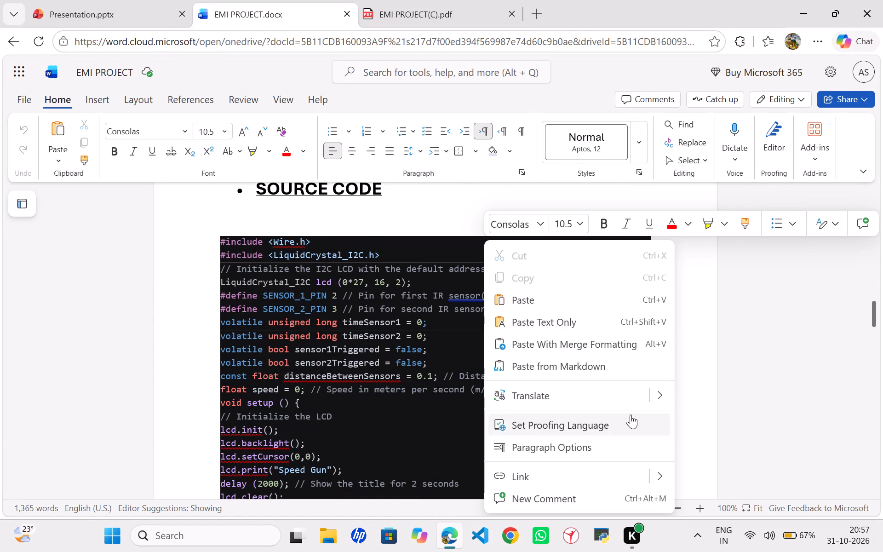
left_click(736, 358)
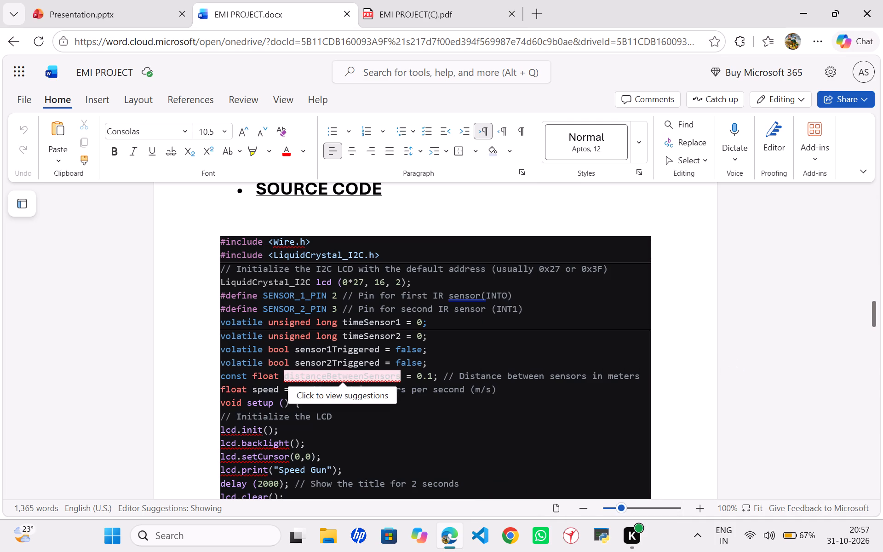
Ignore all spelling flags on lcd.init, lcd.backlight, lcd.setCursor and lcd.print in the source code's setup function.
scroll(440, 428, "down", 1)
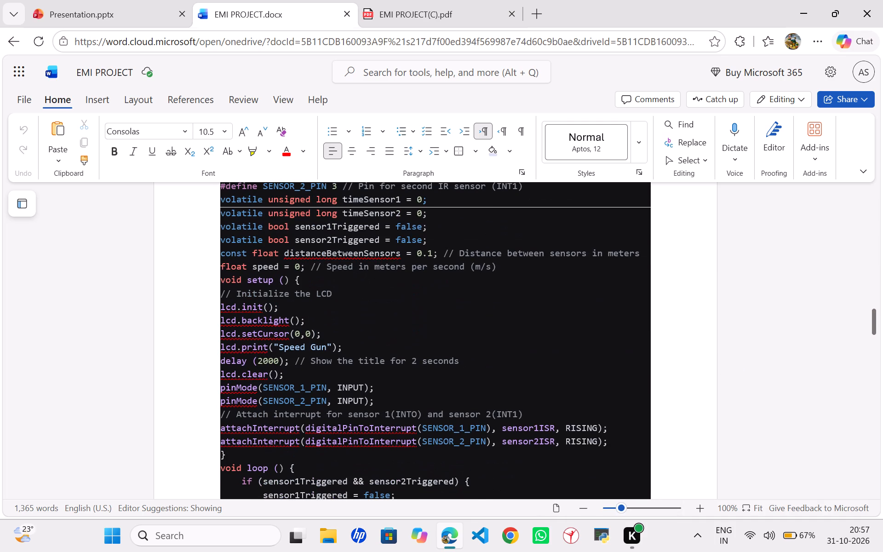
left_click(249, 308)
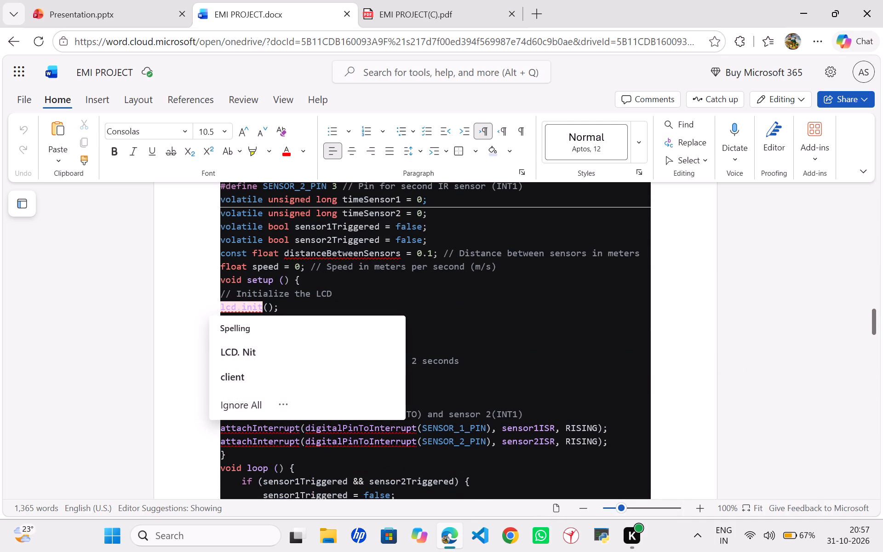
left_click(245, 402)
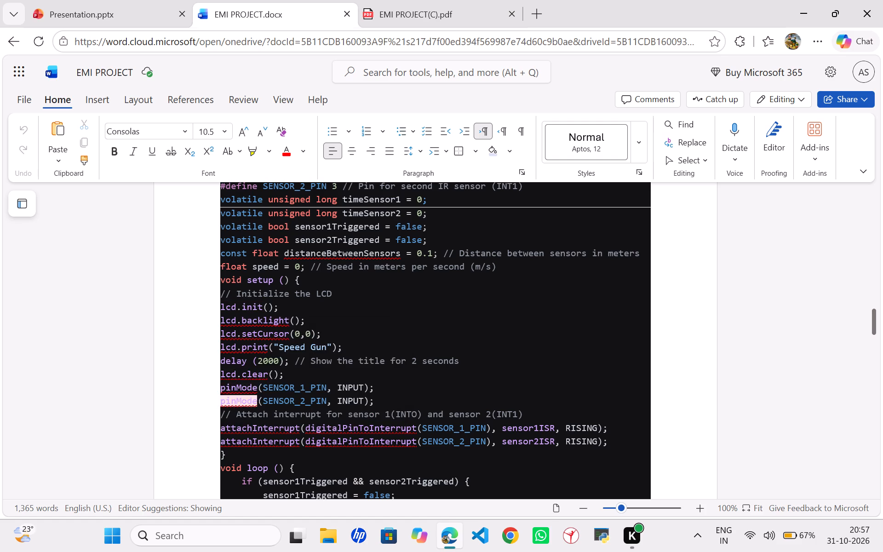
left_click(252, 323)
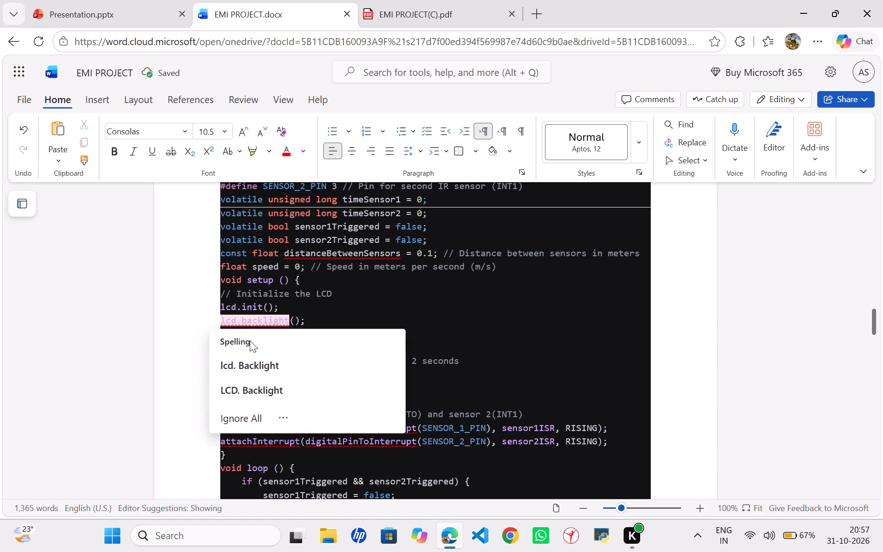
left_click(238, 417)
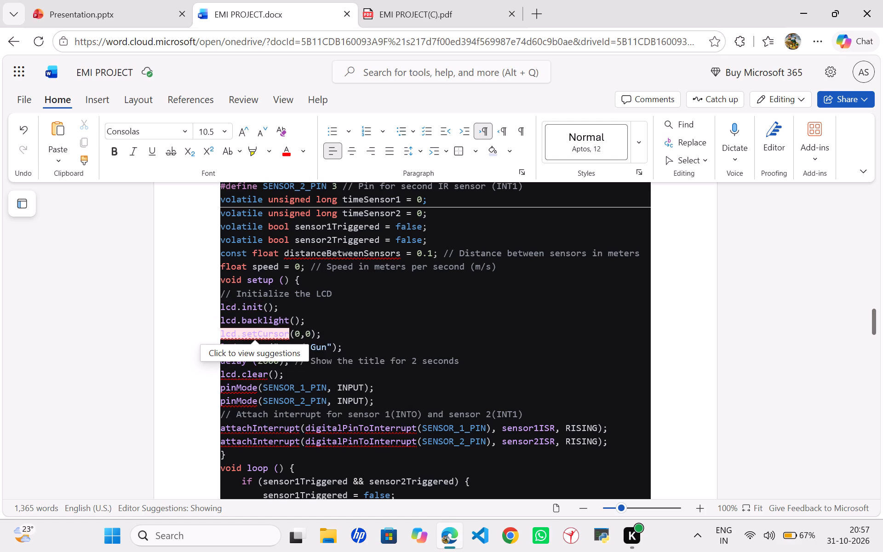
left_click(248, 334)
left_click(243, 408)
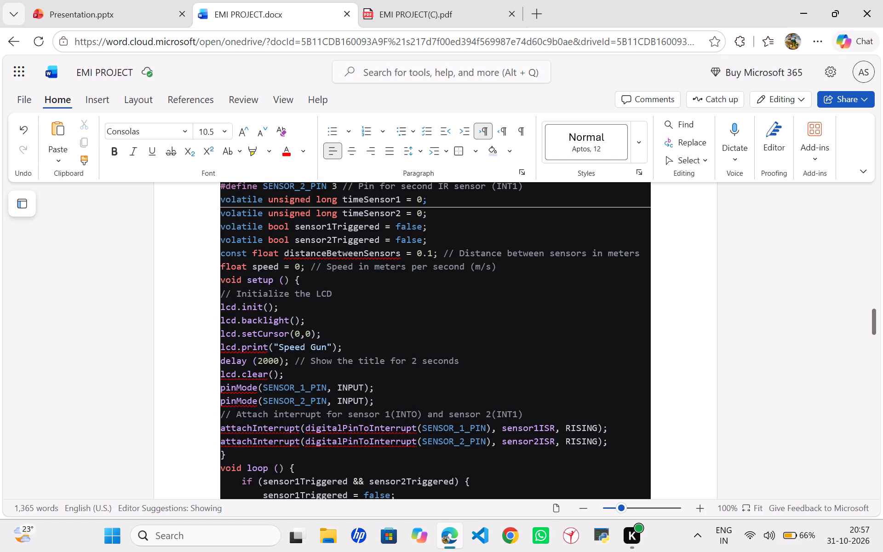
left_click(245, 354)
left_click(250, 349)
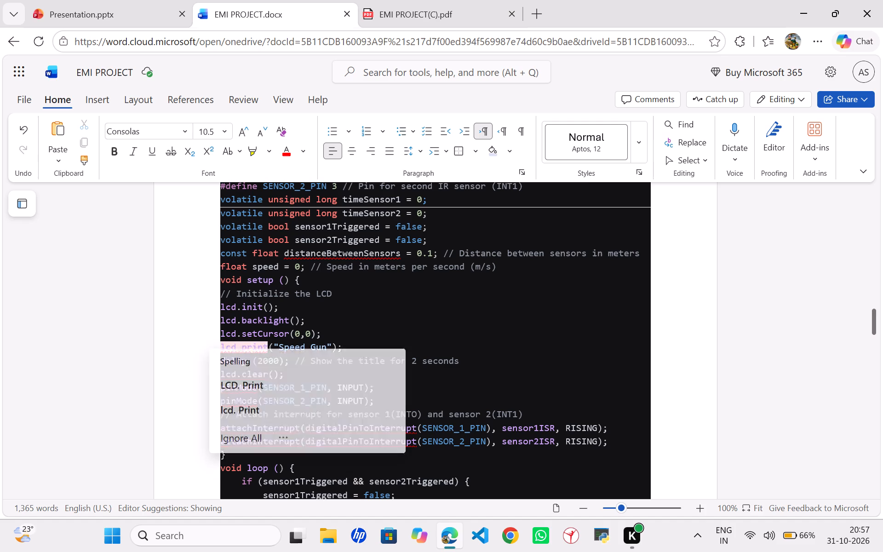
left_click(245, 452)
Ignore all spelling flags on lcd.clear and both pinMode calls in the setup function.
scroll(245, 452, "down", 1)
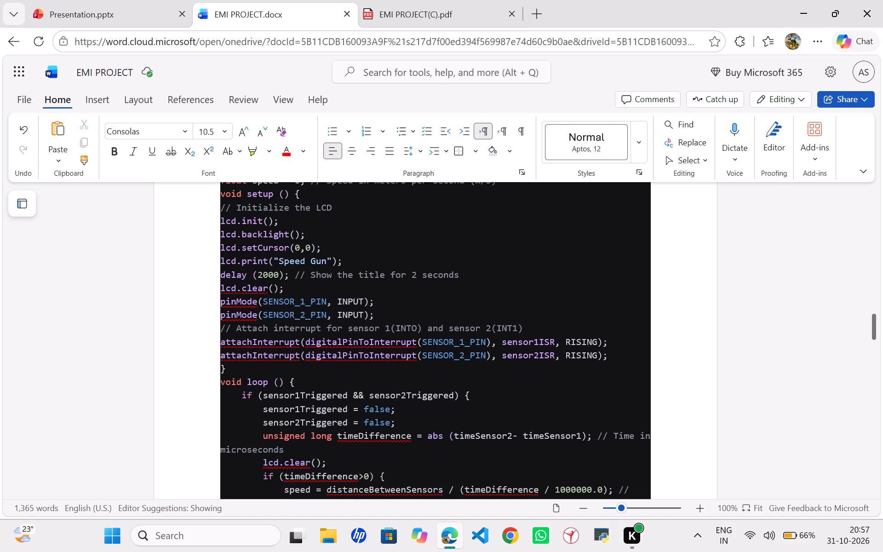
left_click(243, 291)
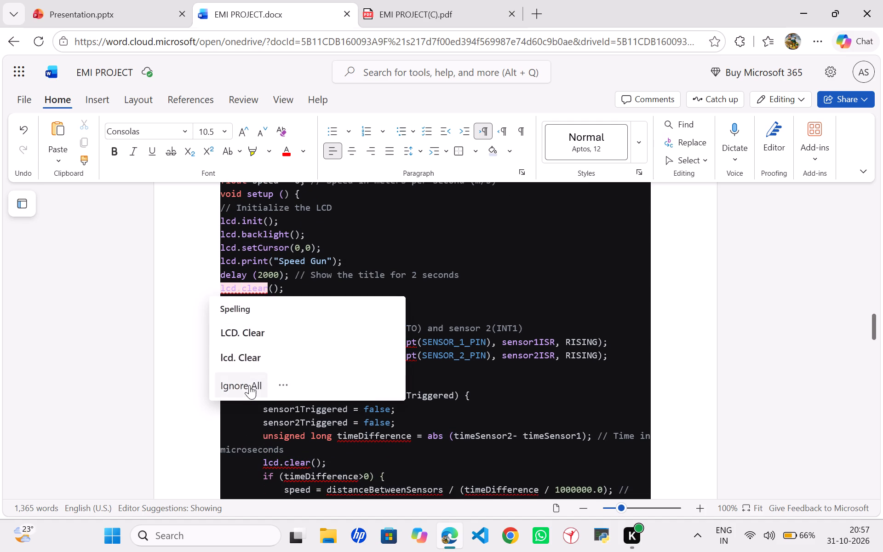
left_click(249, 385)
left_click(245, 301)
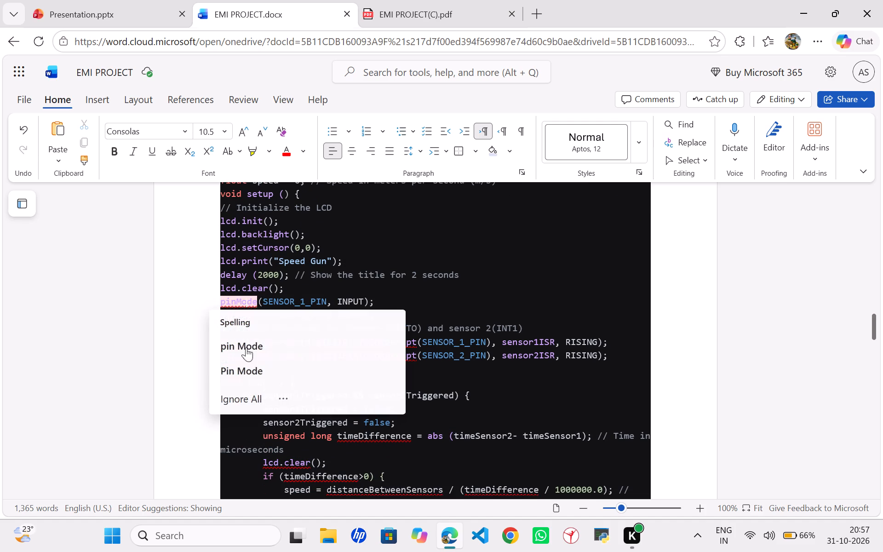
left_click(239, 402)
left_click(239, 319)
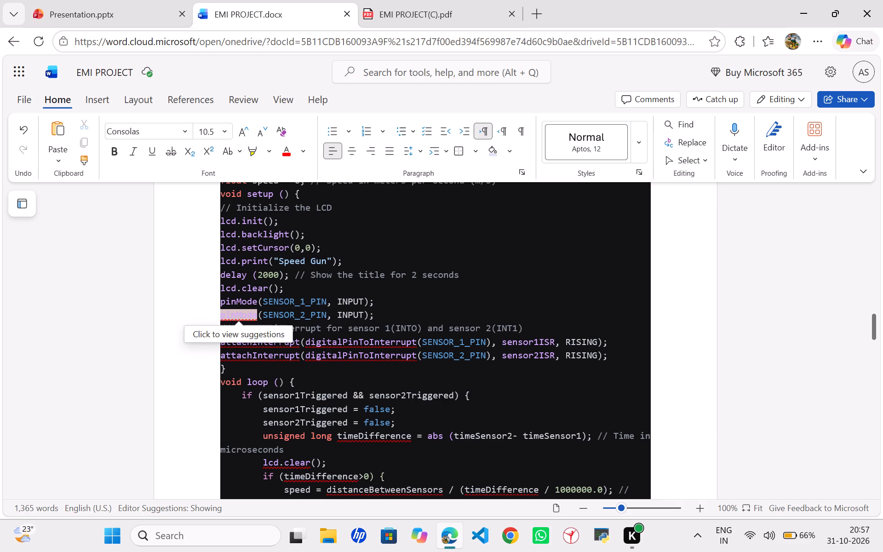
left_click(243, 413)
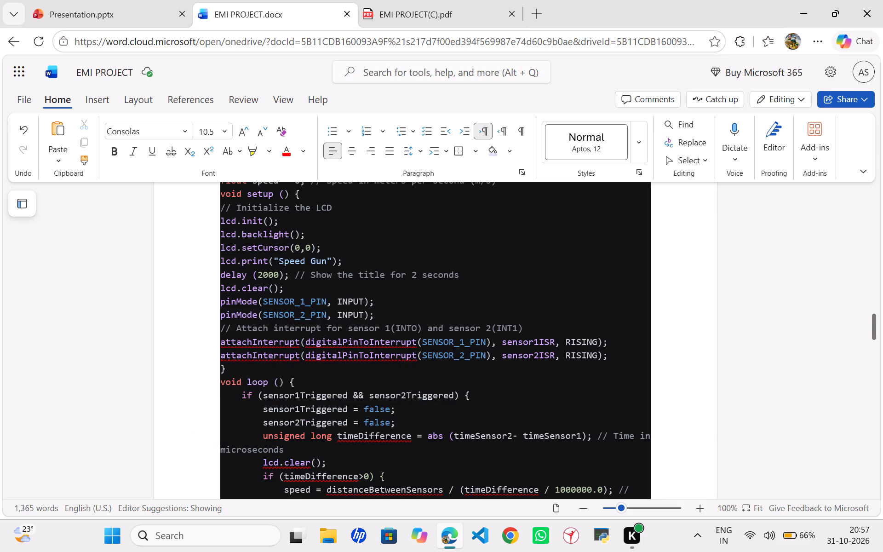
Ignore all spelling flags on attachInterrupt and digitalPinToInterrupt in both interrupt lines of the setup function.
scroll(243, 413, "down", 1)
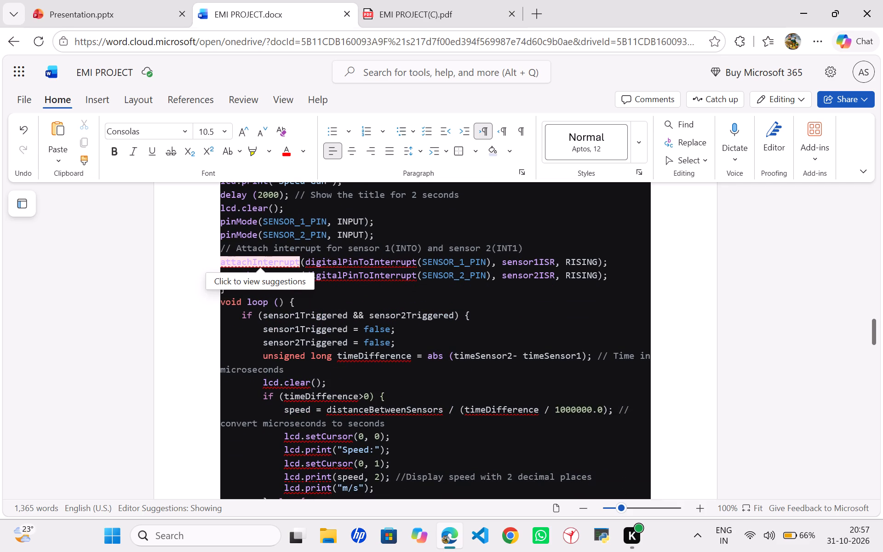
left_click(269, 263)
left_click(254, 333)
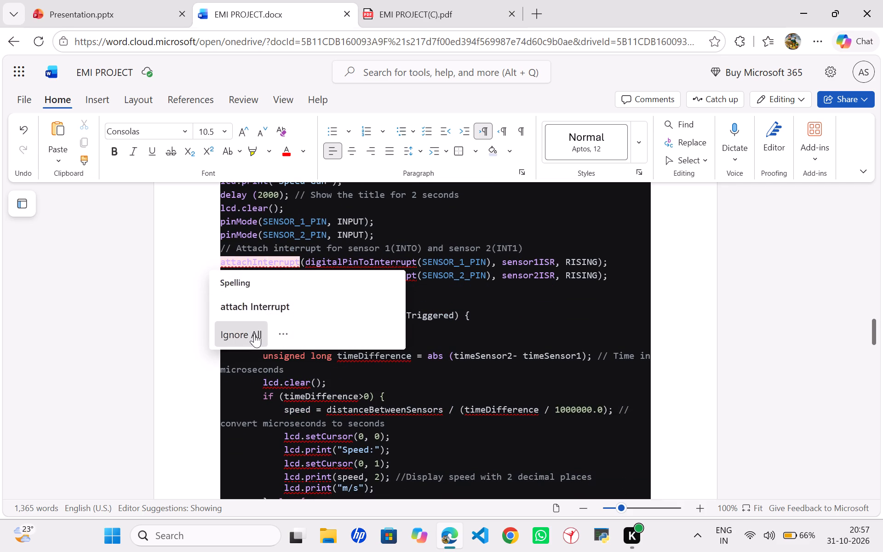
left_click(384, 258)
left_click(330, 335)
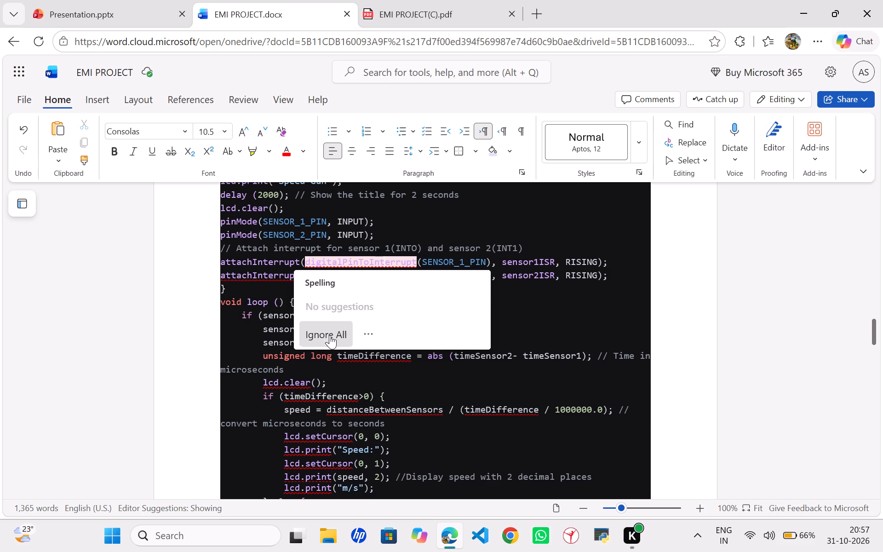
left_click(260, 276)
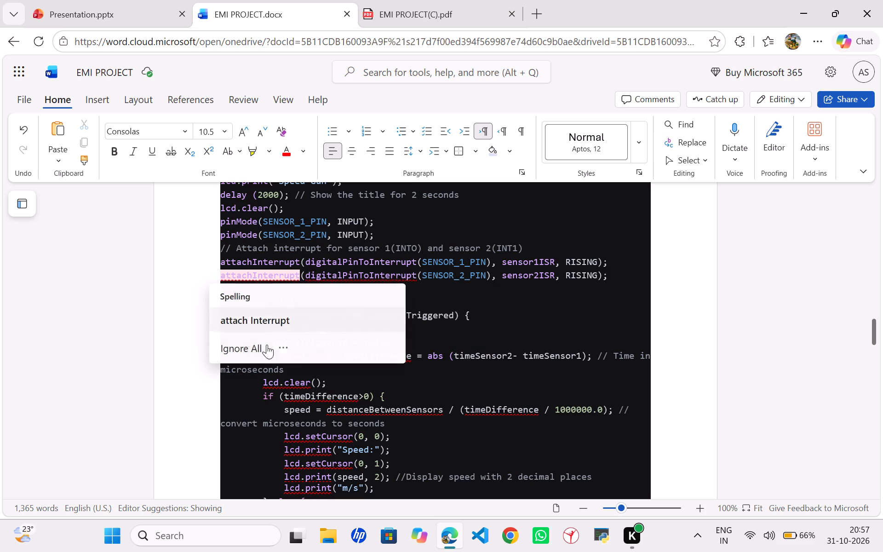
left_click(242, 351)
left_click(363, 279)
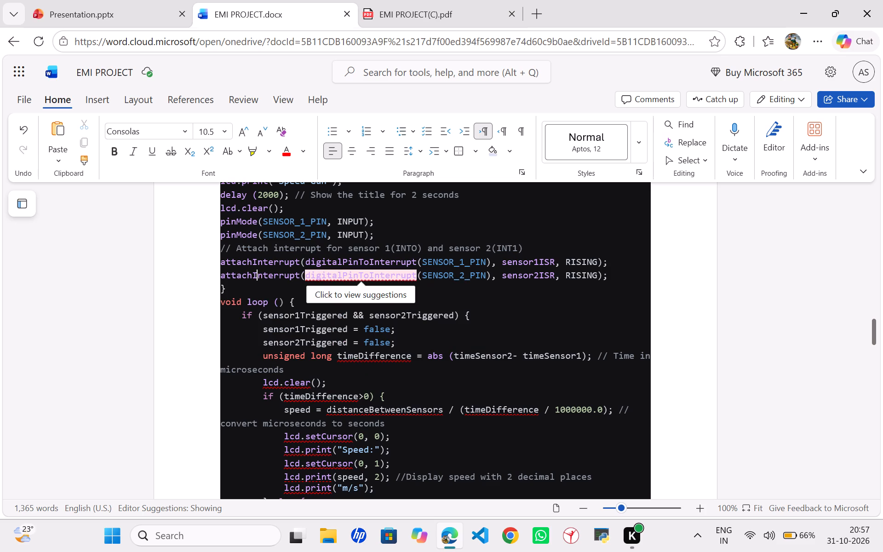
left_click(317, 340)
Ignore all spelling flags on the timeDifference declaration and the lcd.clear call in the loop function.
scroll(317, 340, "down", 1)
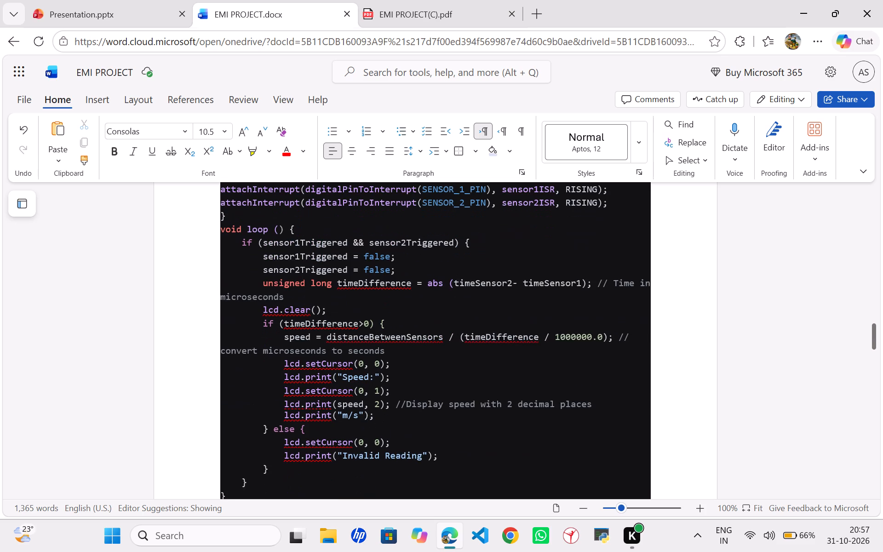
scroll(317, 340, "down", 1)
left_click(376, 284)
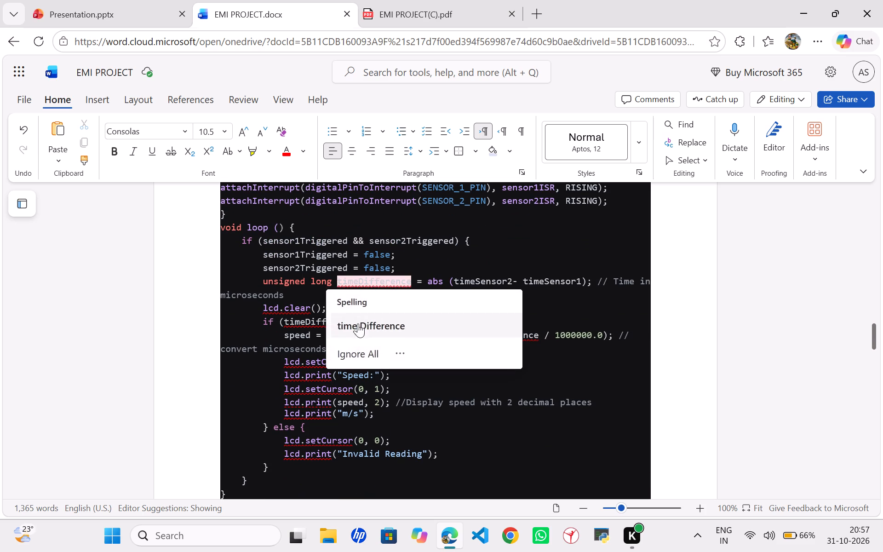
left_click(354, 350)
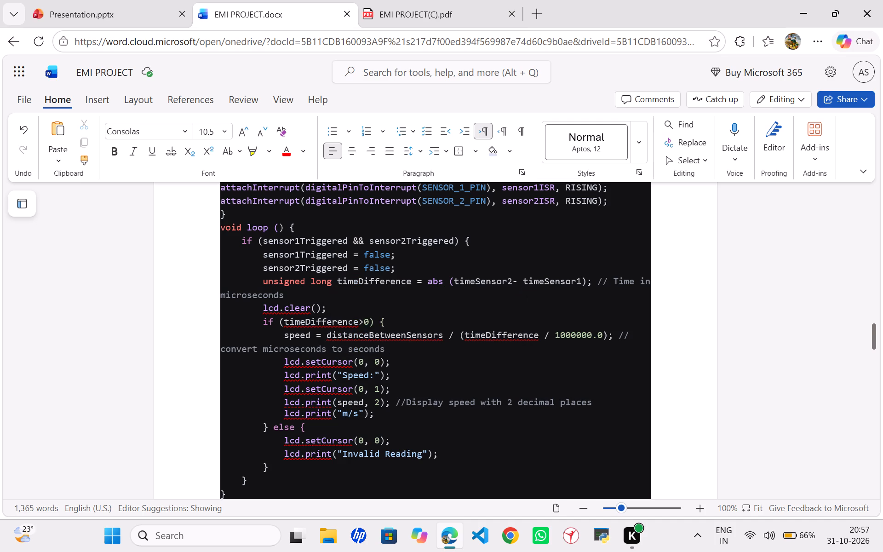
left_click(301, 310)
left_click(281, 395)
Ignore all spelling flags on the distanceBetweenSensors declaration and on Wire.h in the first include line.
scroll(342, 353, "down", 7)
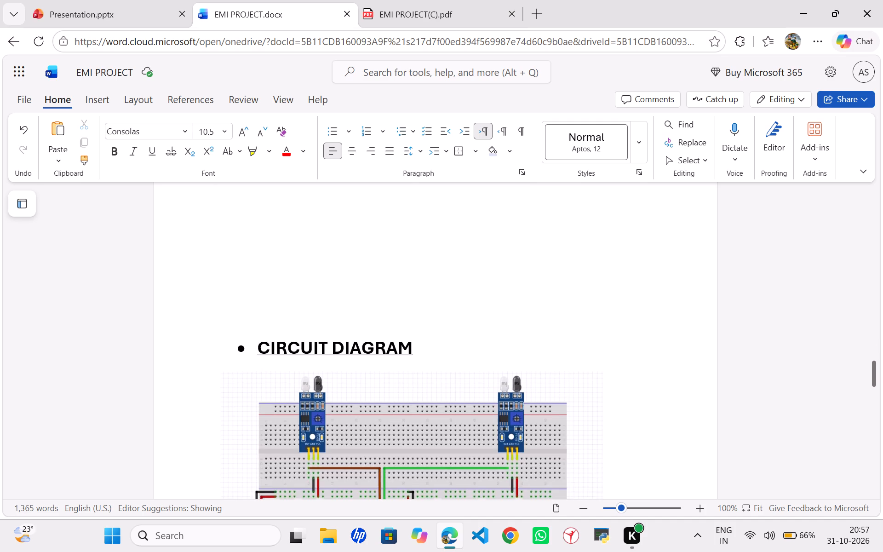
scroll(342, 353, "up", 4)
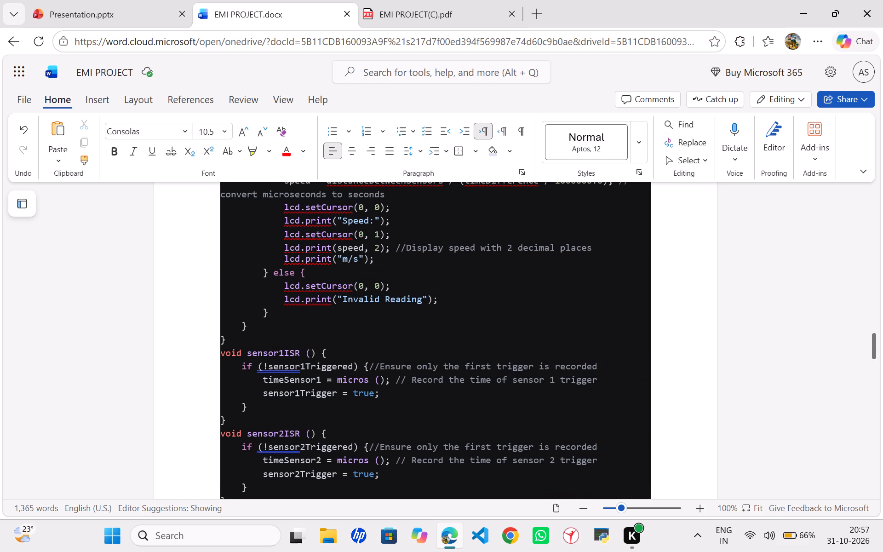
scroll(342, 353, "up", 5)
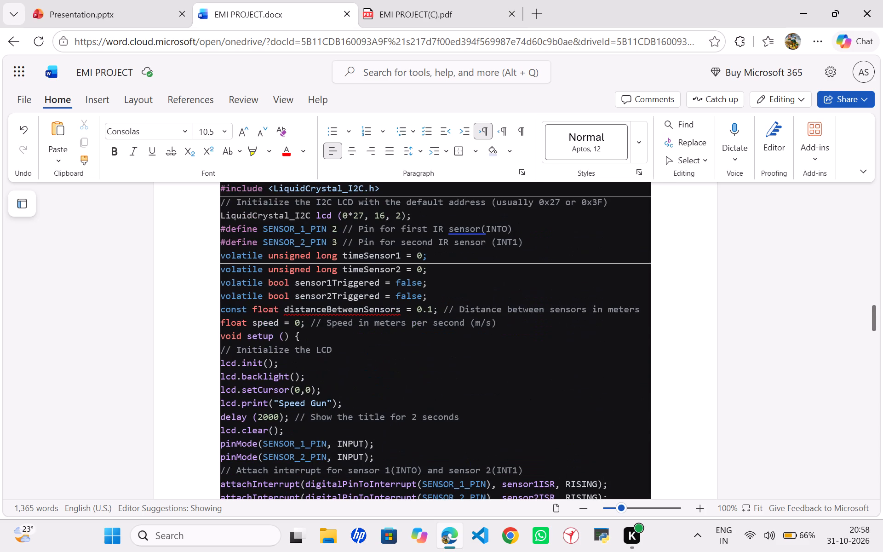
scroll(342, 353, "up", 2)
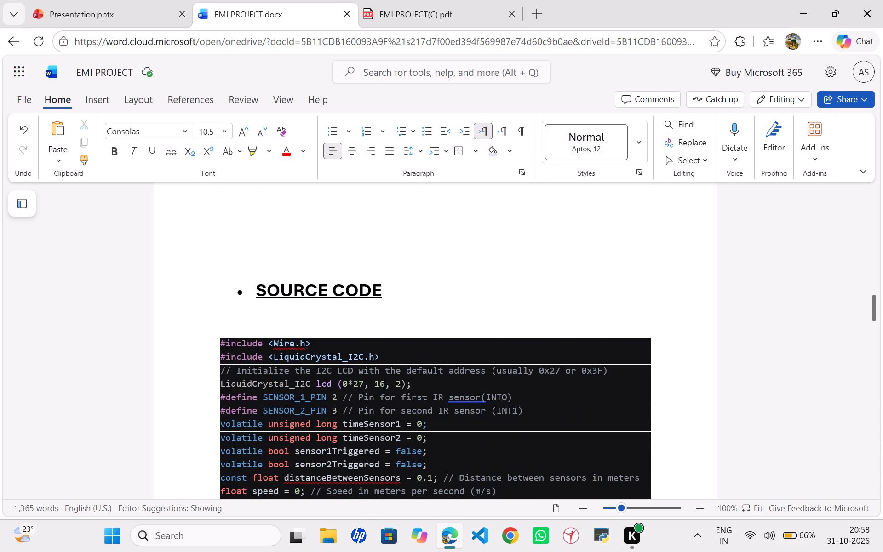
scroll(219, 341, "down", 2)
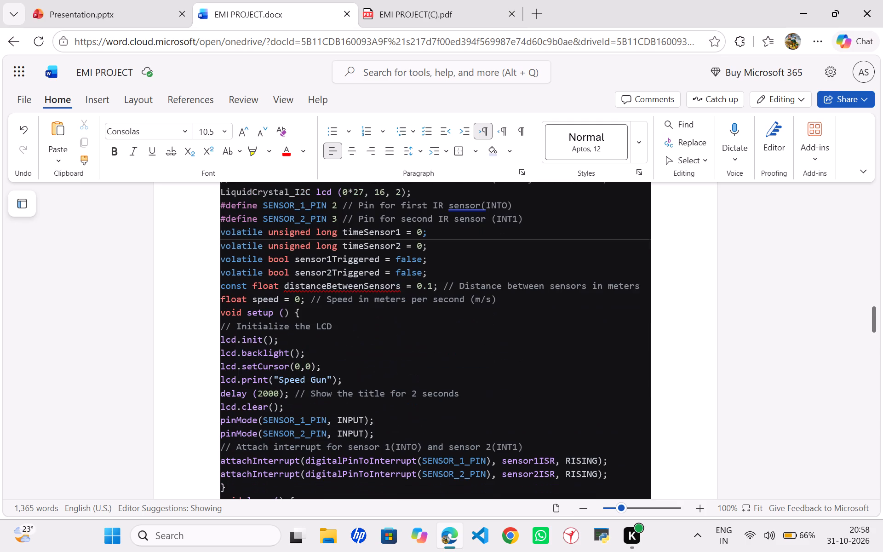
left_click(194, 337)
left_click(327, 288)
left_click(310, 364)
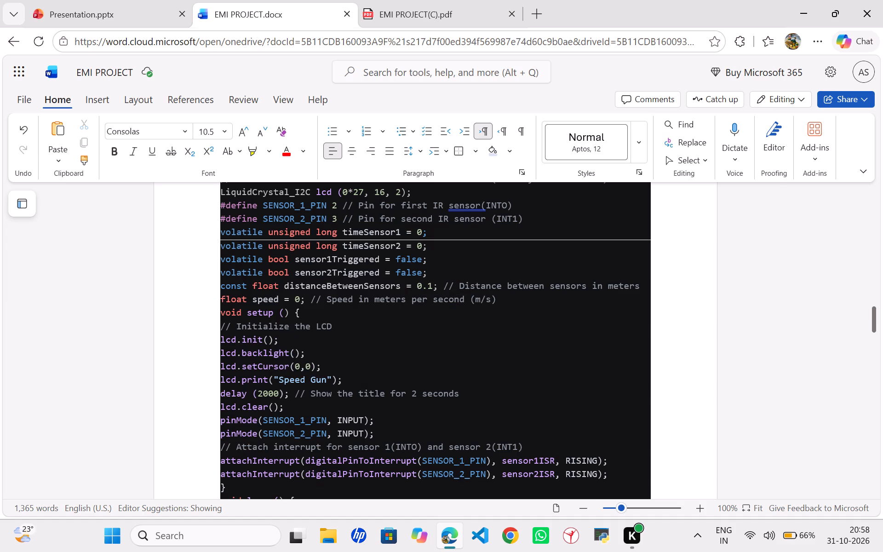
scroll(419, 362, "up", 2)
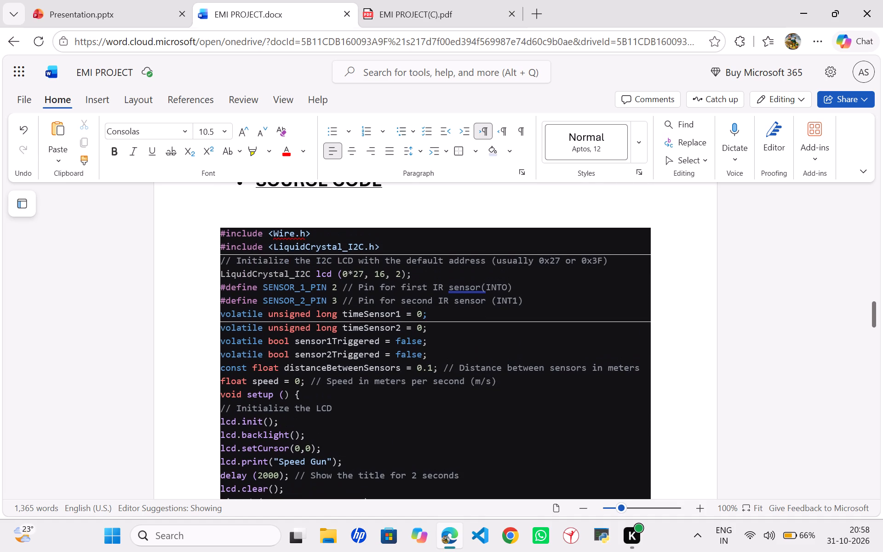
left_click(283, 230)
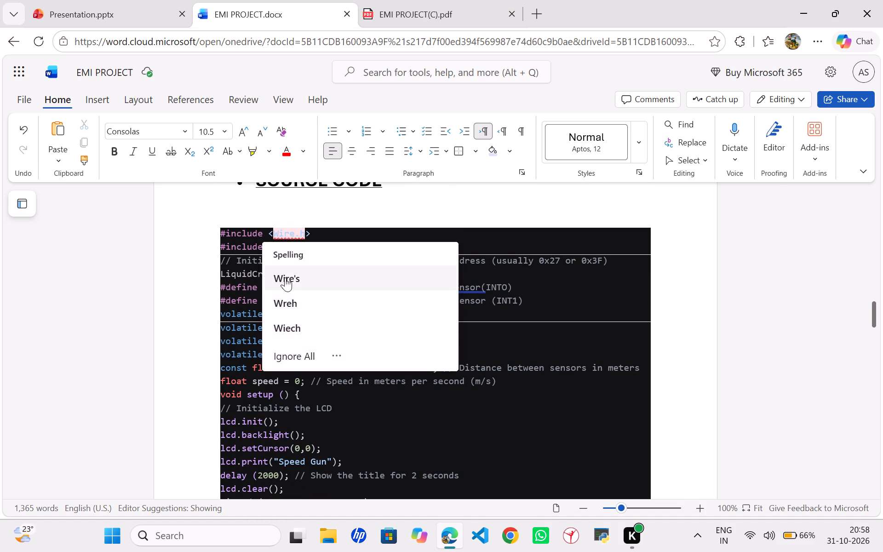
left_click(286, 365)
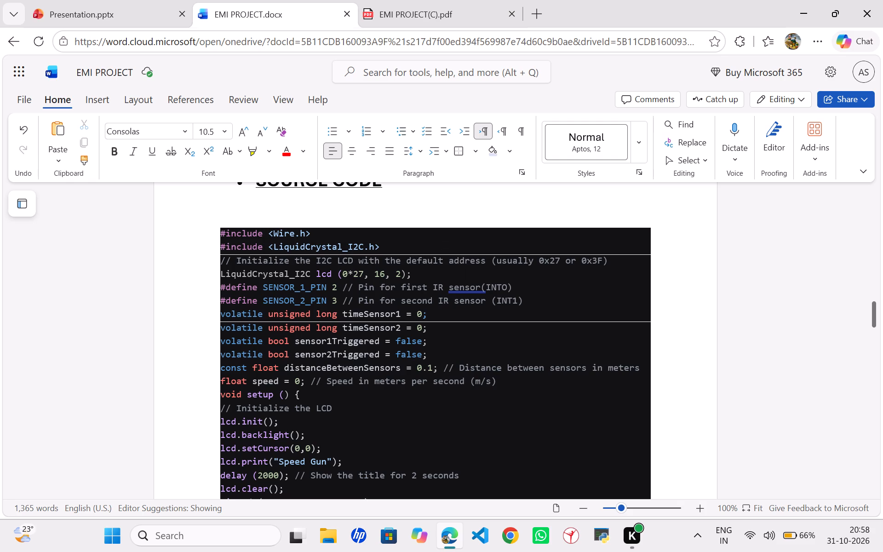
Ignore all spelling flags on timeDifference in the inner if condition and distanceBetweenSensors in the speed calculation of the loop function.
scroll(346, 424, "down", 4)
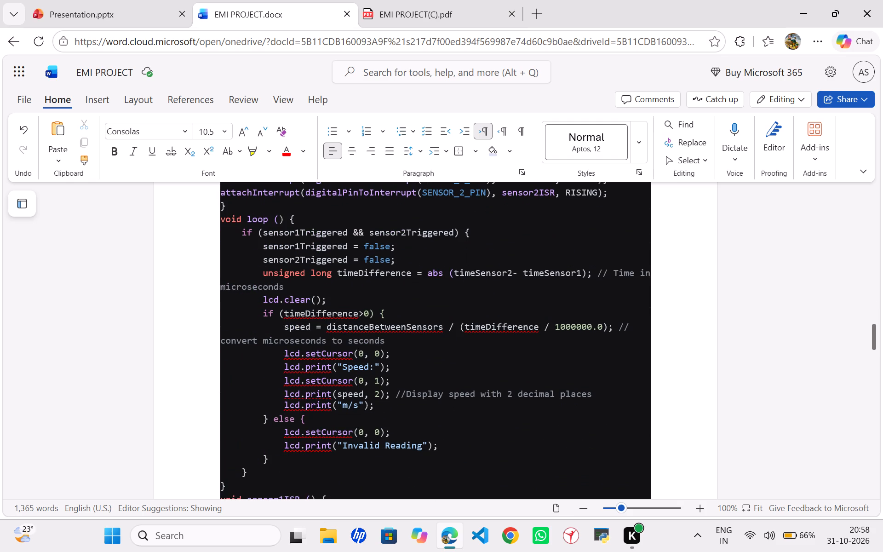
left_click(327, 320)
left_click(292, 385)
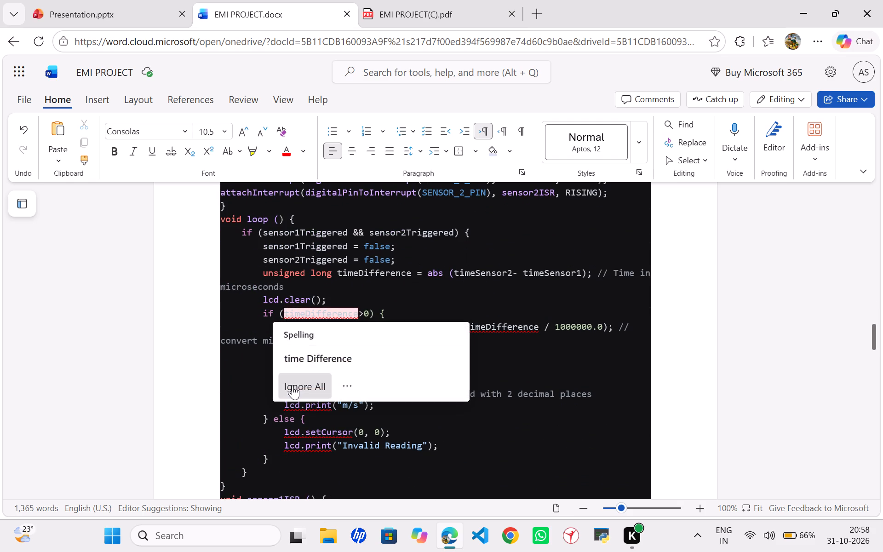
left_click(378, 333)
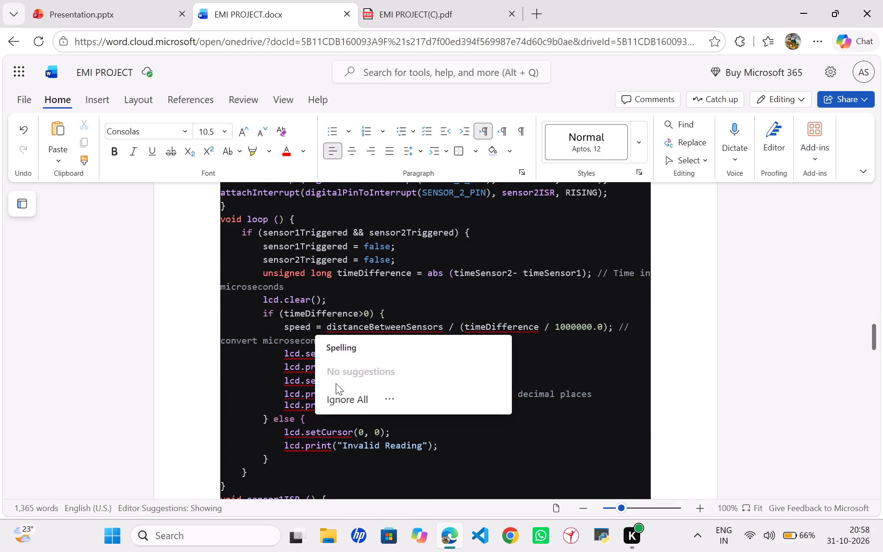
left_click(333, 391)
Ignore all spelling flags on the two lcd.setCursor and three lcd.print calls that display the speed in the loop function.
left_click(301, 357)
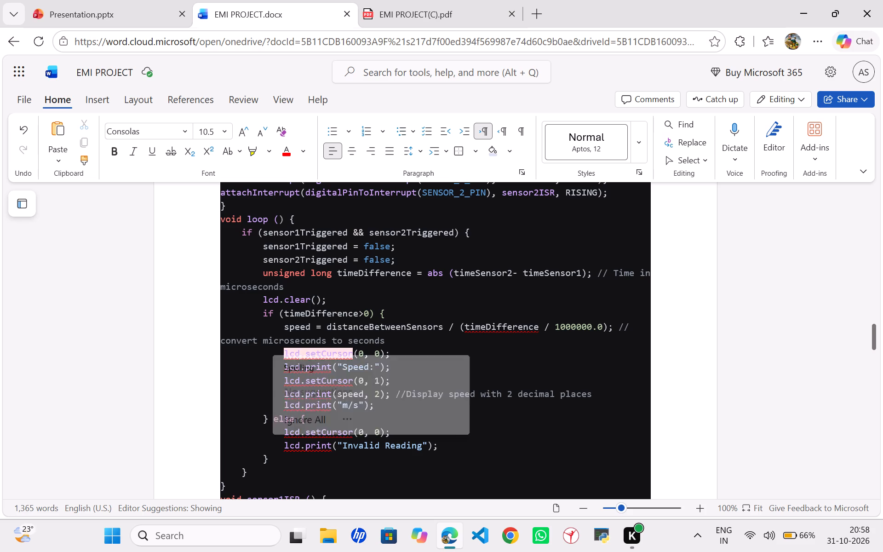
left_click(285, 422)
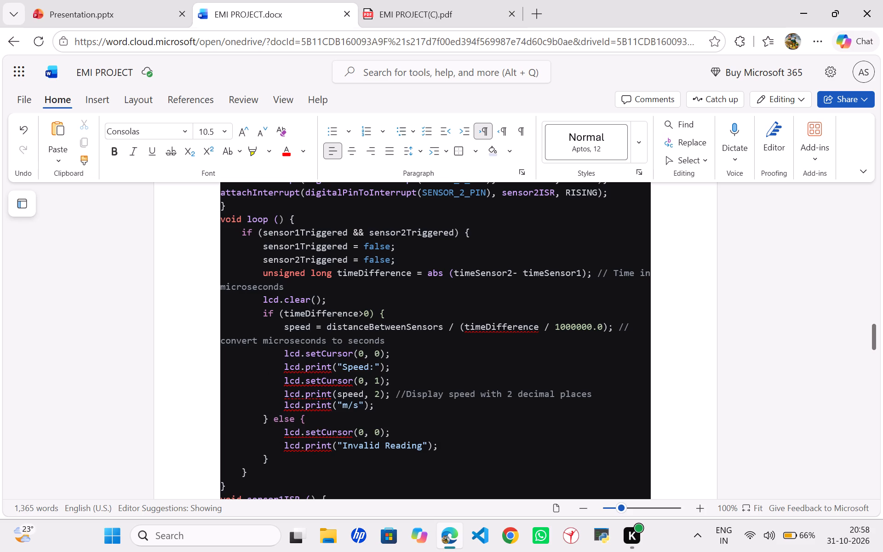
left_click(305, 367)
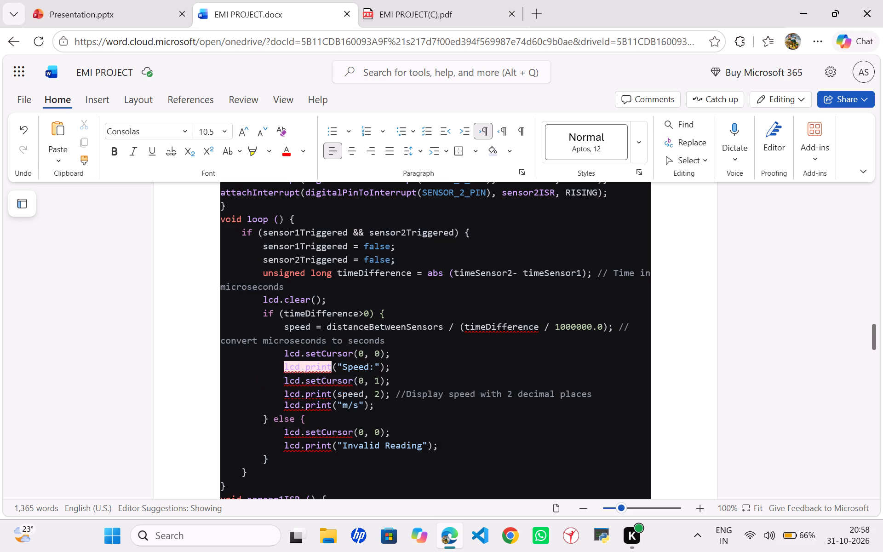
left_click(290, 468)
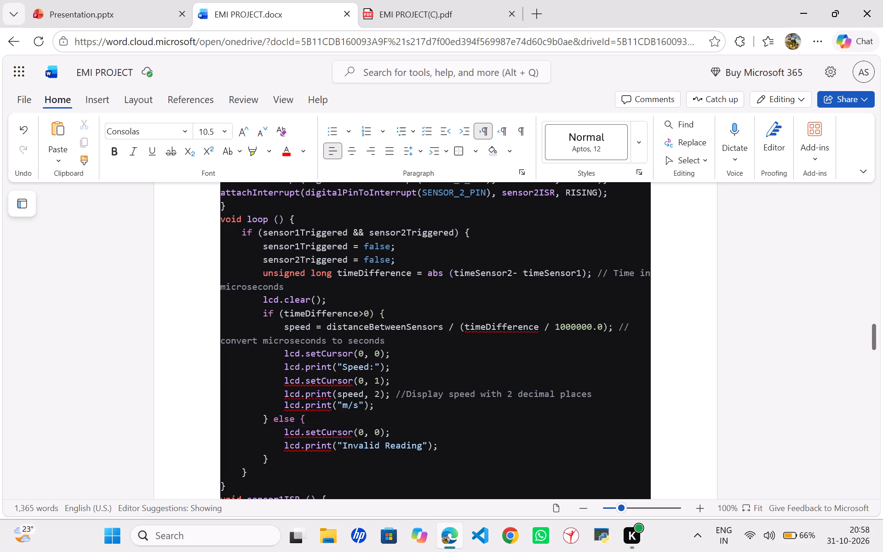
left_click(331, 384)
left_click(306, 456)
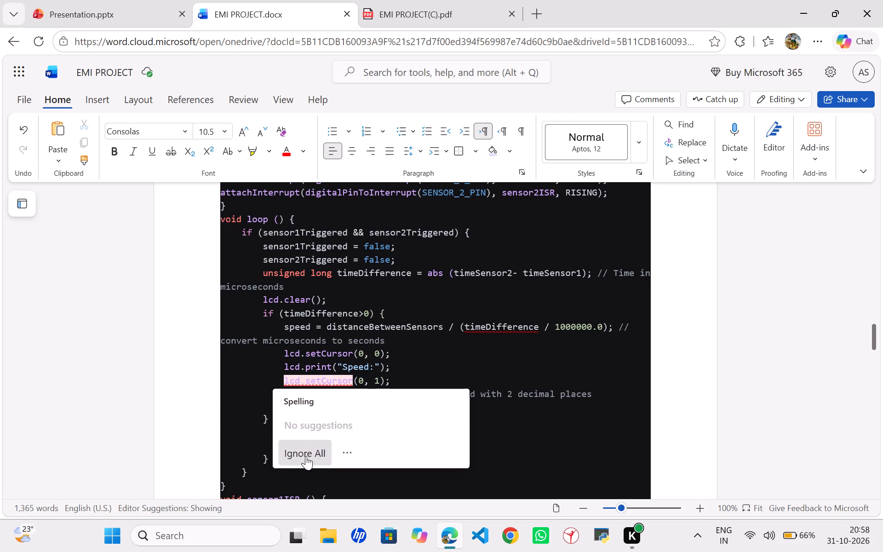
left_click(325, 394)
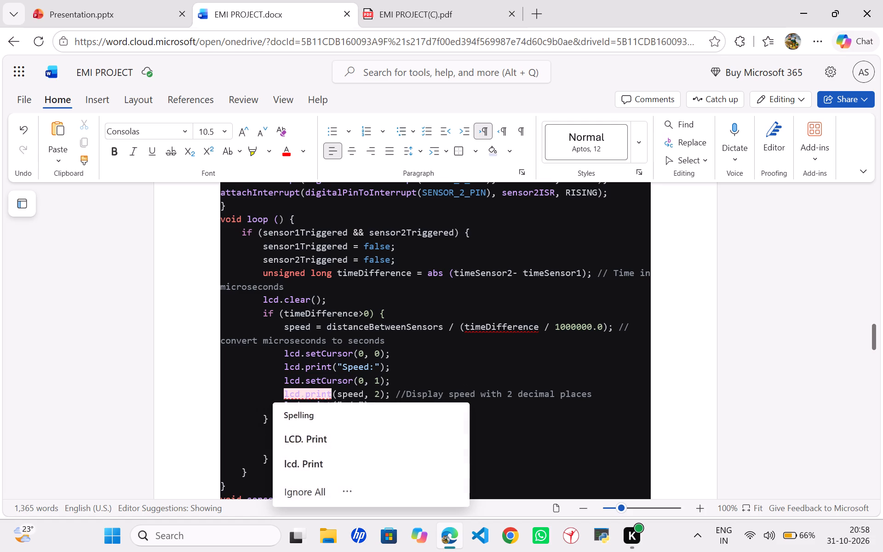
left_click(288, 489)
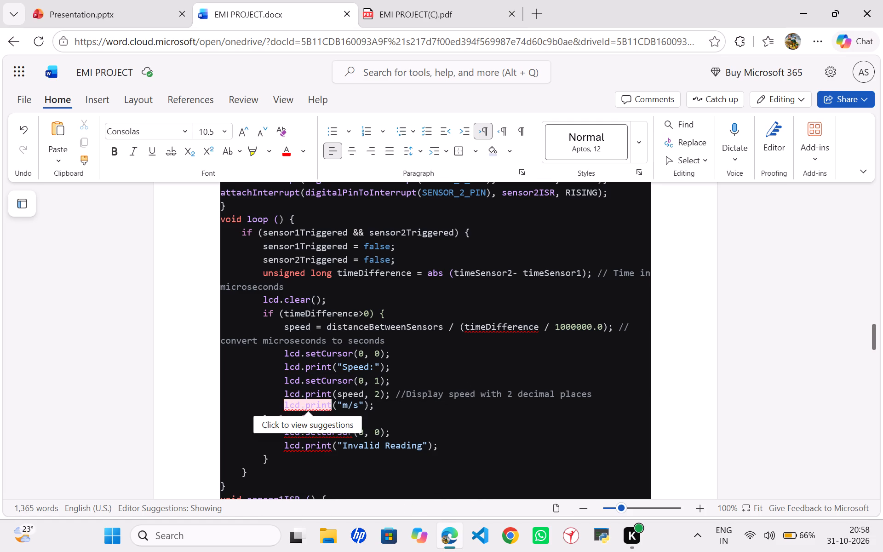
left_click(311, 410)
left_click(298, 387)
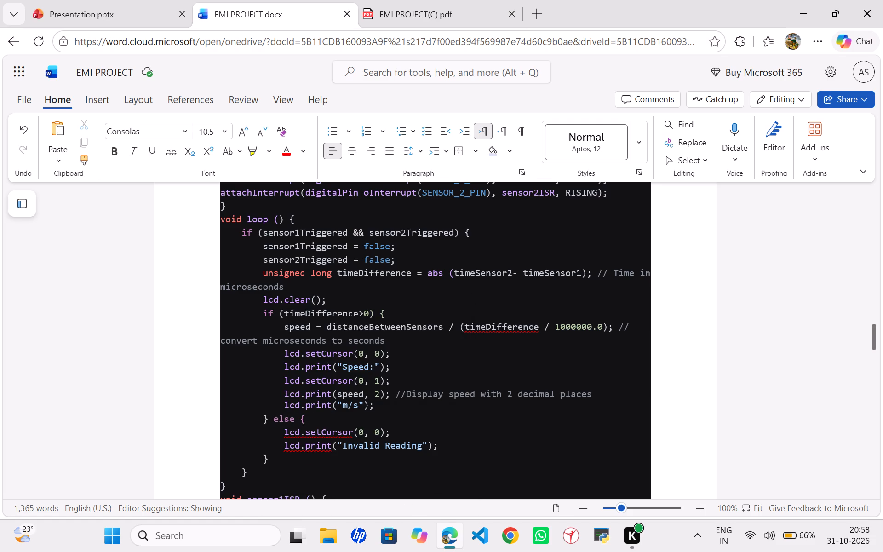
Ignore all spelling flags on lcd.setCursor and lcd.print in the else branch that displays "Invalid Reading".
left_click(322, 429)
left_click(324, 406)
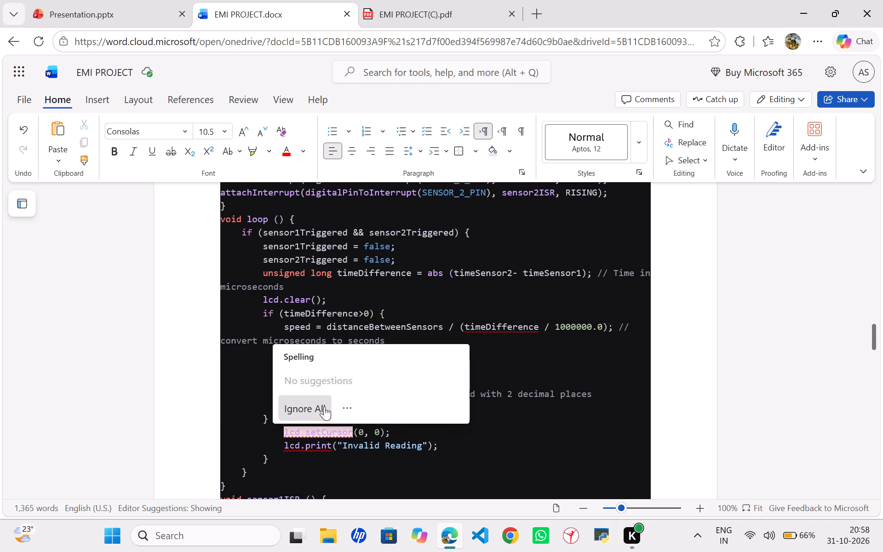
left_click(299, 453)
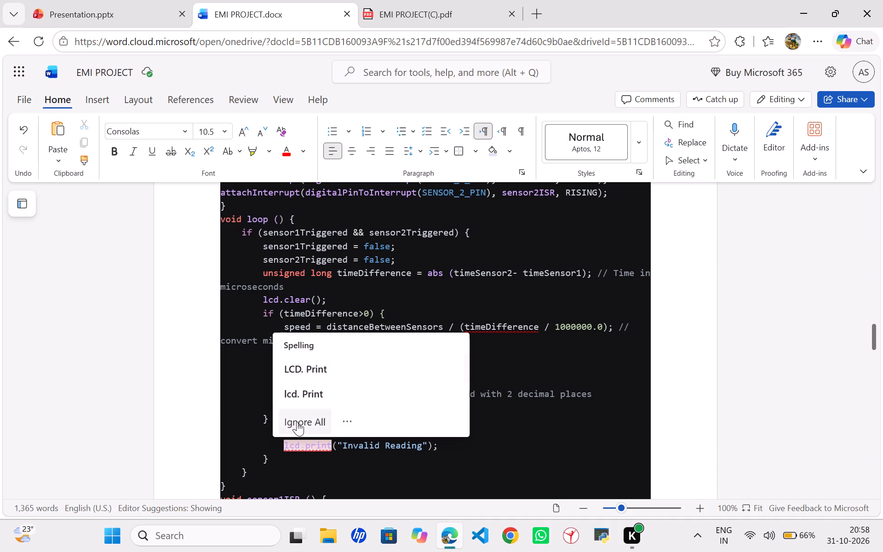
left_click(298, 421)
Ignore the grammar flags on "(!sensor" in the if conditions of the sensor1ISR and sensor2ISR functions.
scroll(298, 421, "down", 3)
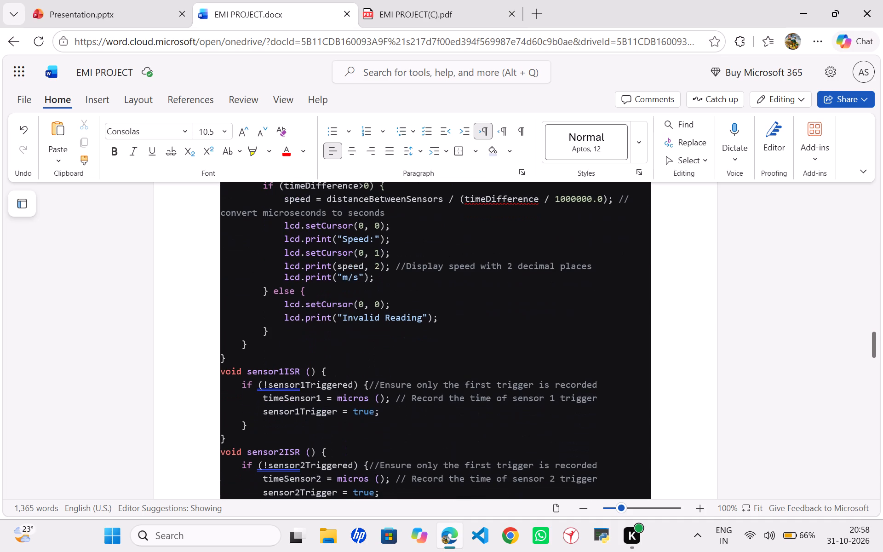
left_click(287, 380)
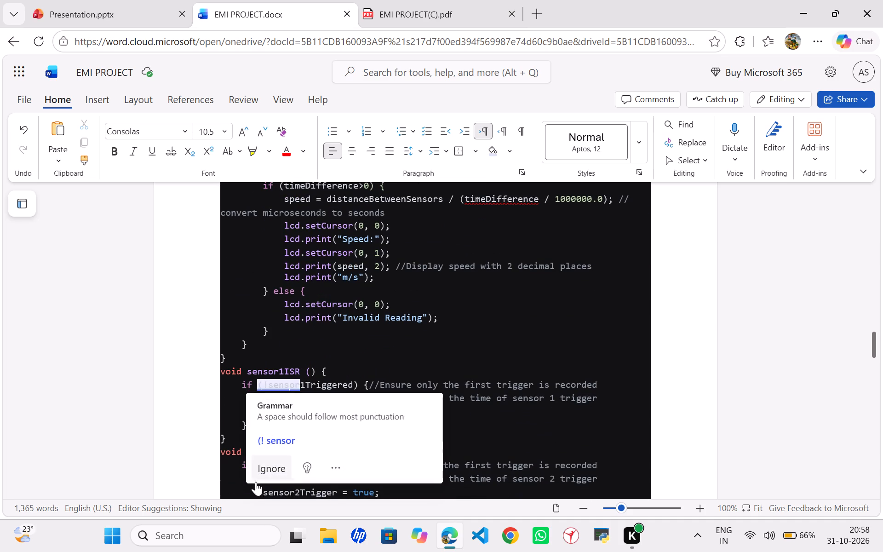
left_click(269, 467)
scroll(316, 432, "down", 1)
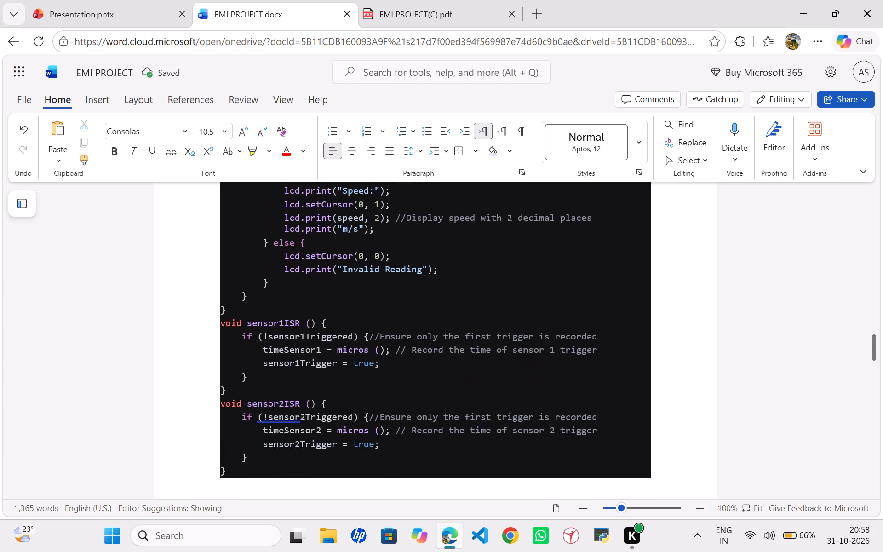
scroll(316, 432, "down", 1)
left_click(281, 409)
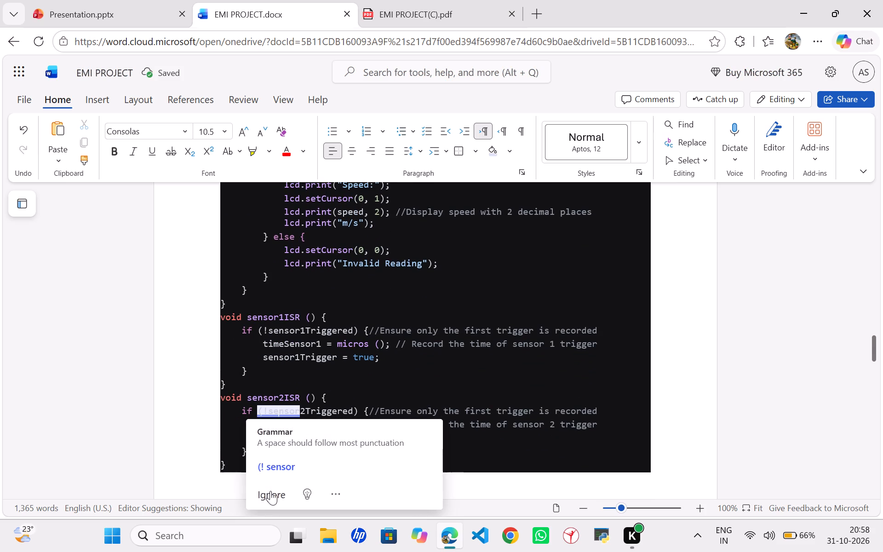
left_click(270, 491)
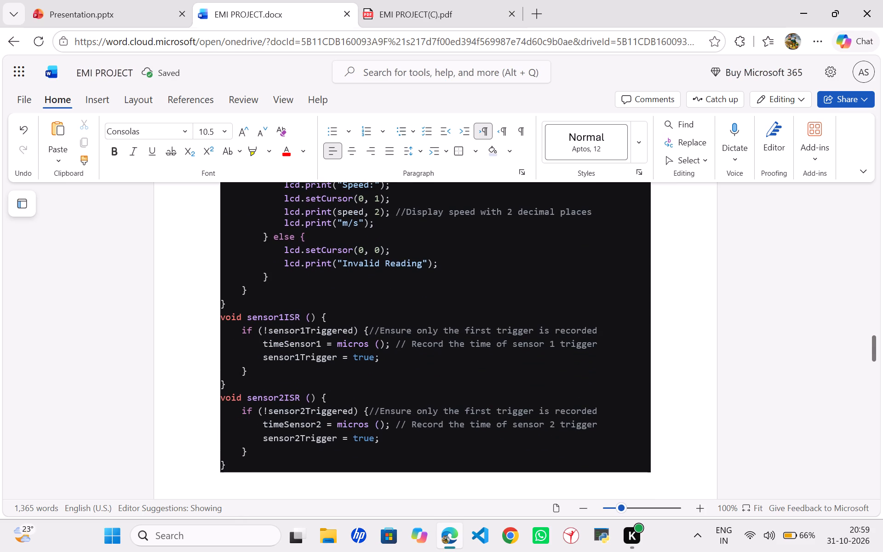
left_click(664, 403)
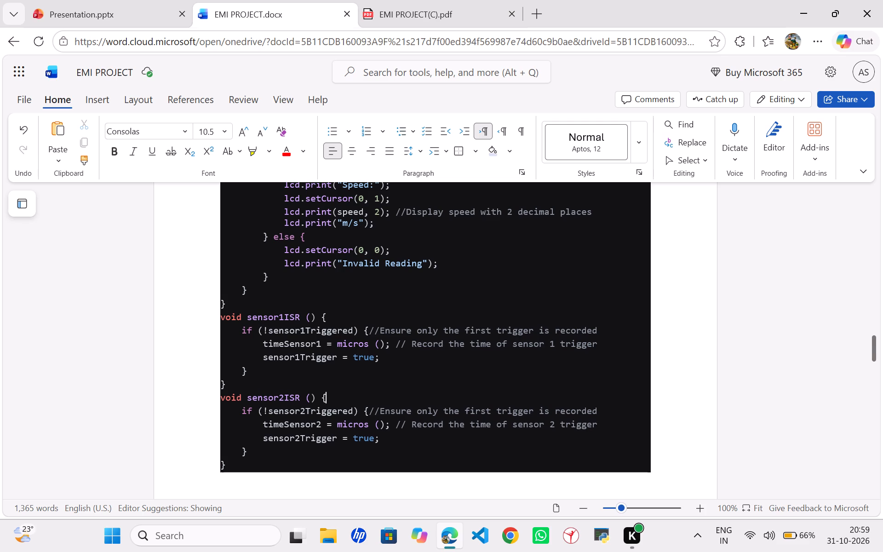
Review the document's source code, working principle text, circuit diagram images and the start of the result section.
scroll(524, 385, "up", 4)
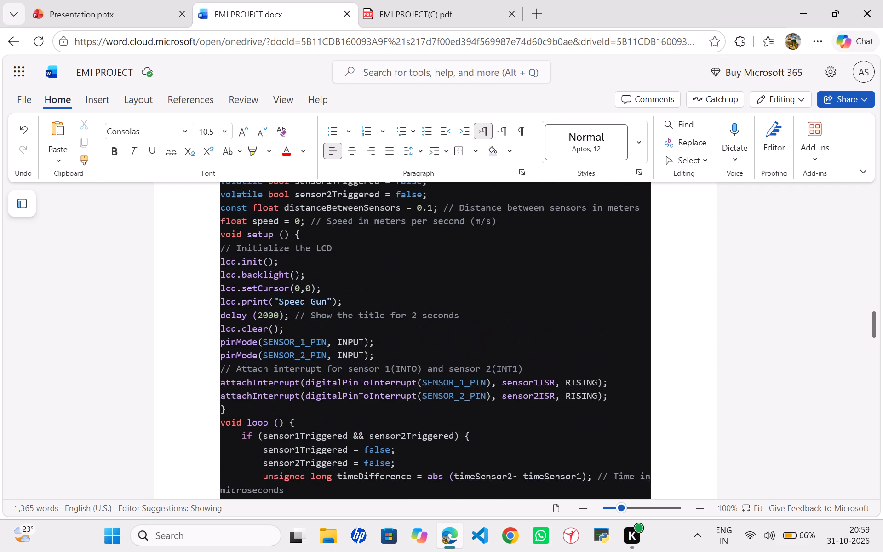
scroll(524, 385, "up", 2)
scroll(524, 385, "down", 1)
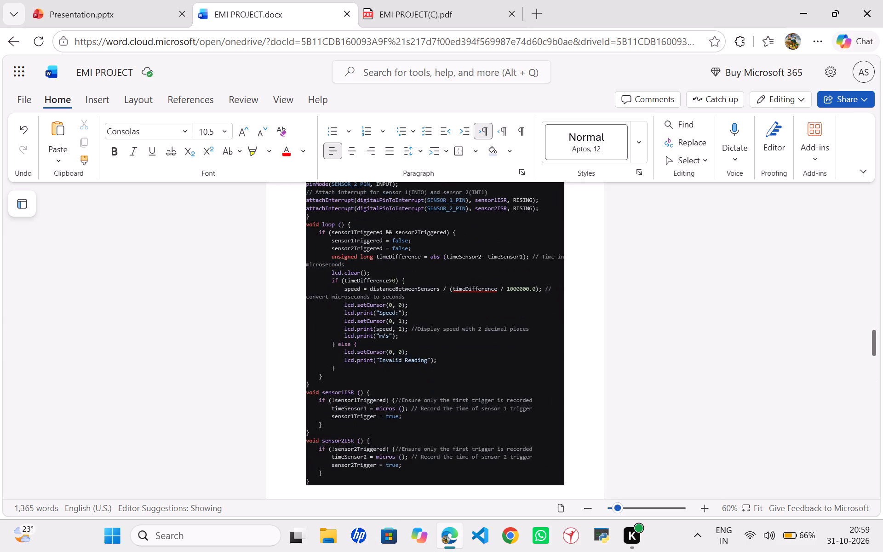
scroll(436, 341, "down", 1)
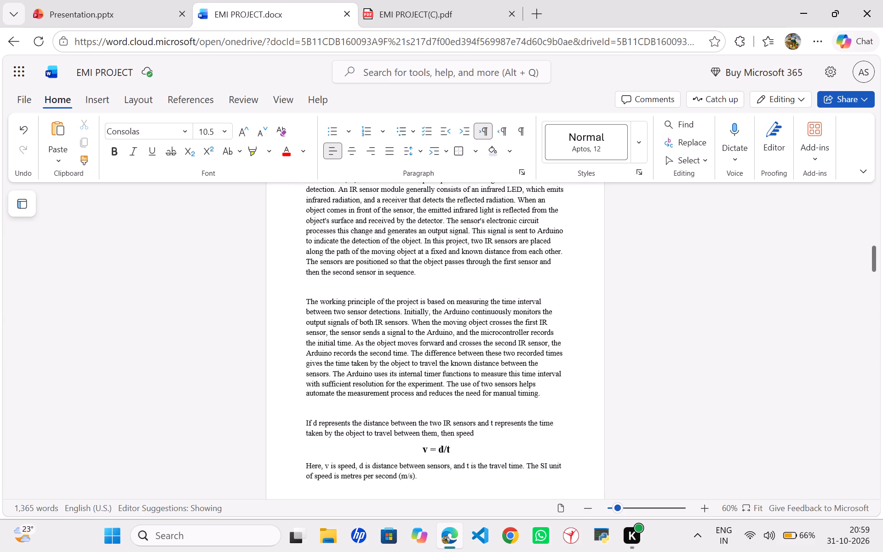
scroll(436, 341, "down", 2)
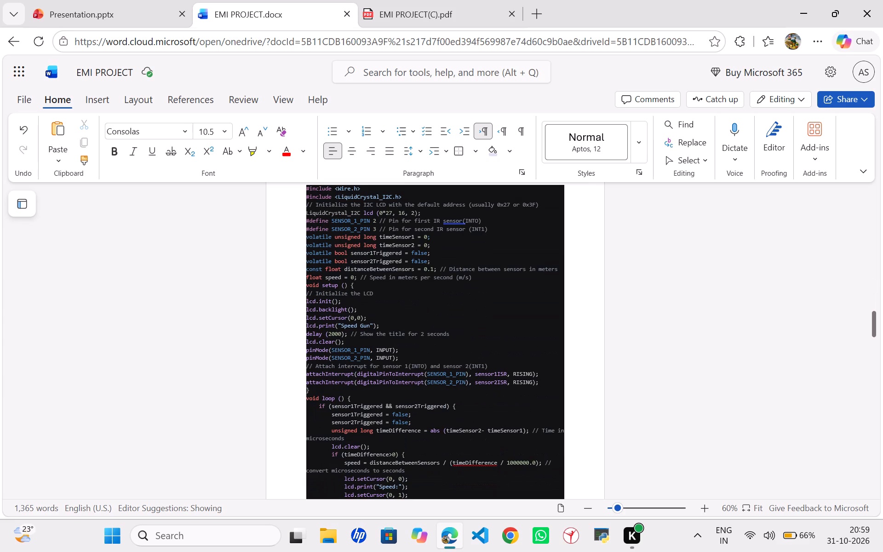
scroll(436, 341, "up", 1)
scroll(436, 341, "down", 6)
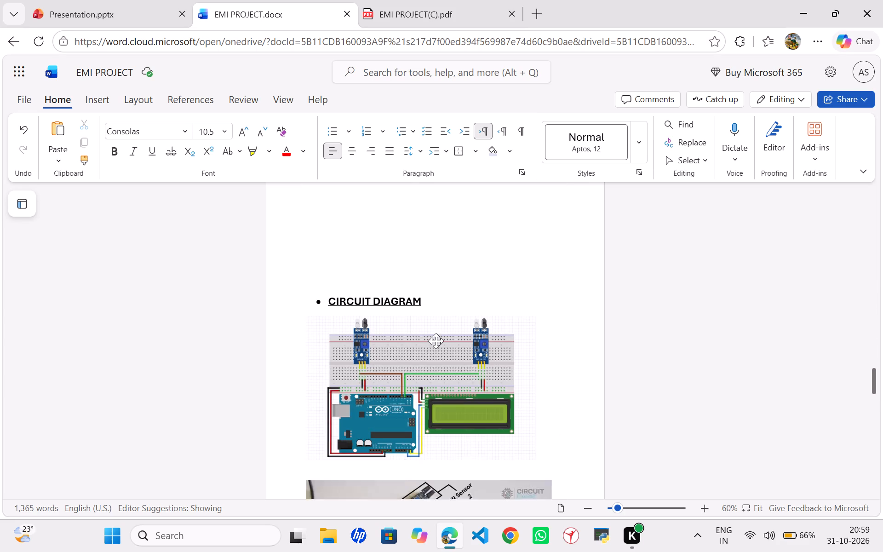
scroll(436, 341, "down", 1)
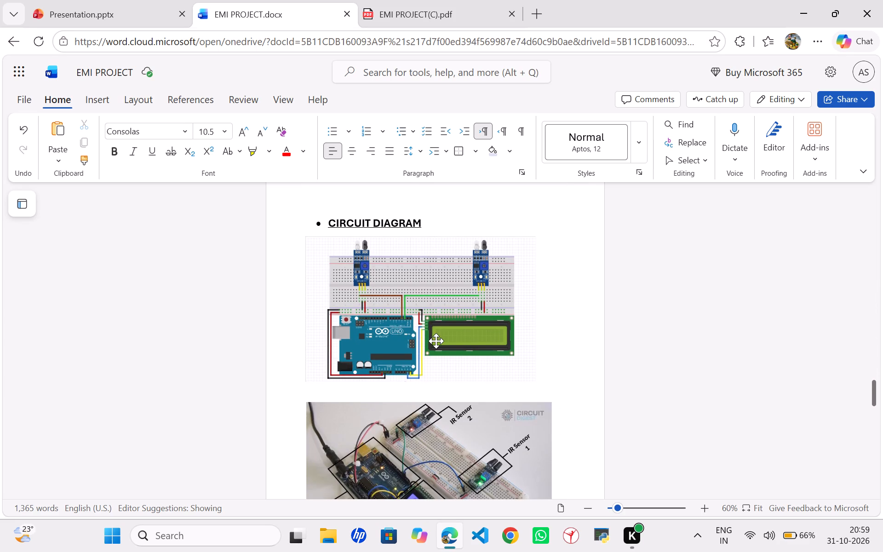
scroll(436, 341, "down", 1)
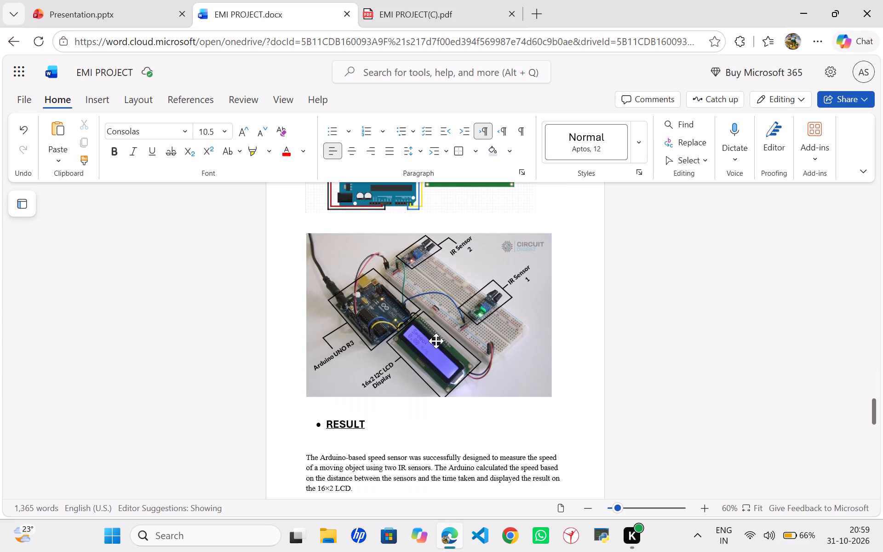
scroll(436, 341, "down", 1)
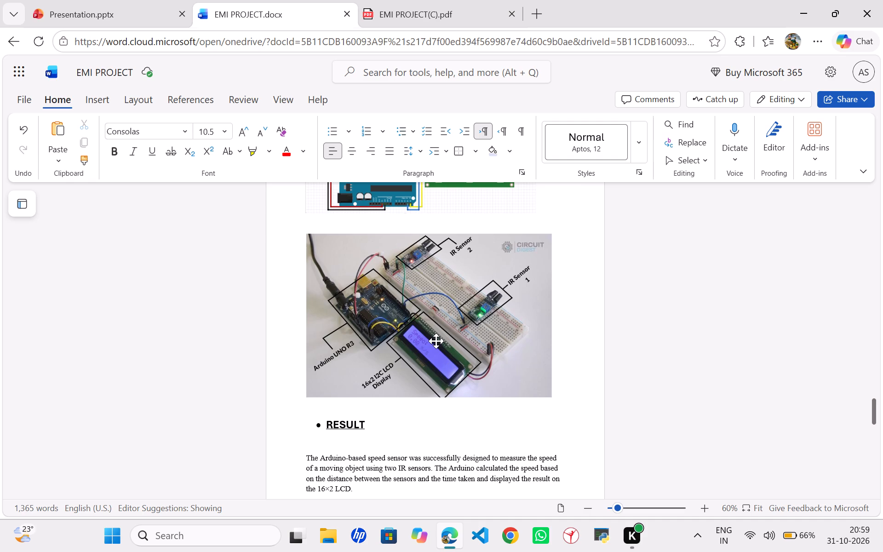
scroll(436, 341, "up", 2)
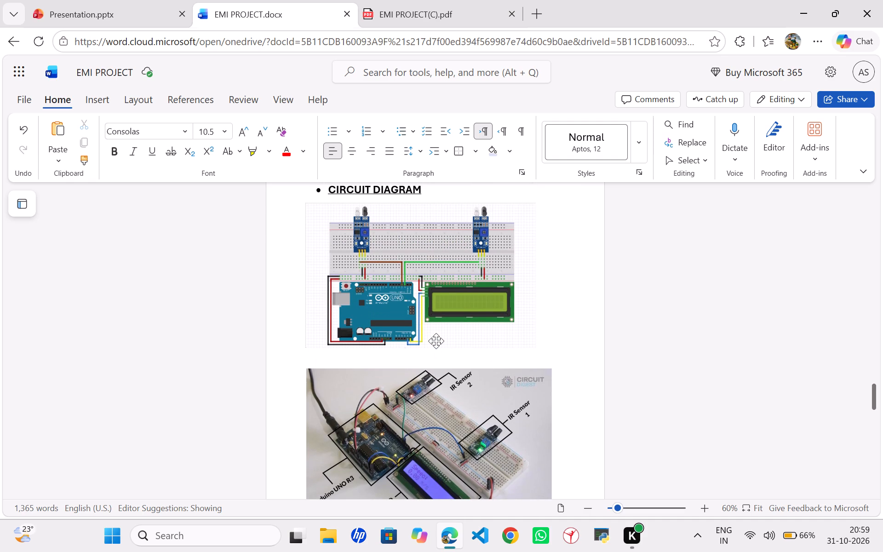
scroll(436, 341, "down", 1)
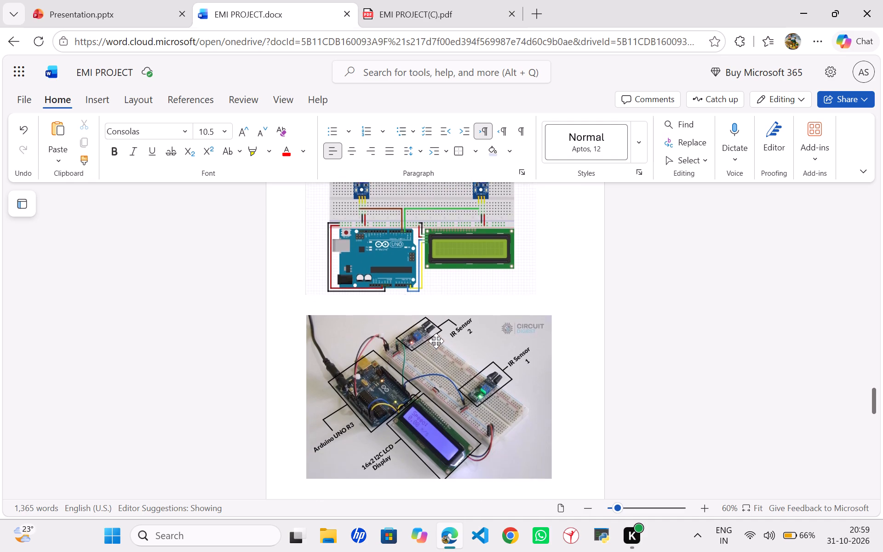
scroll(436, 341, "down", 1)
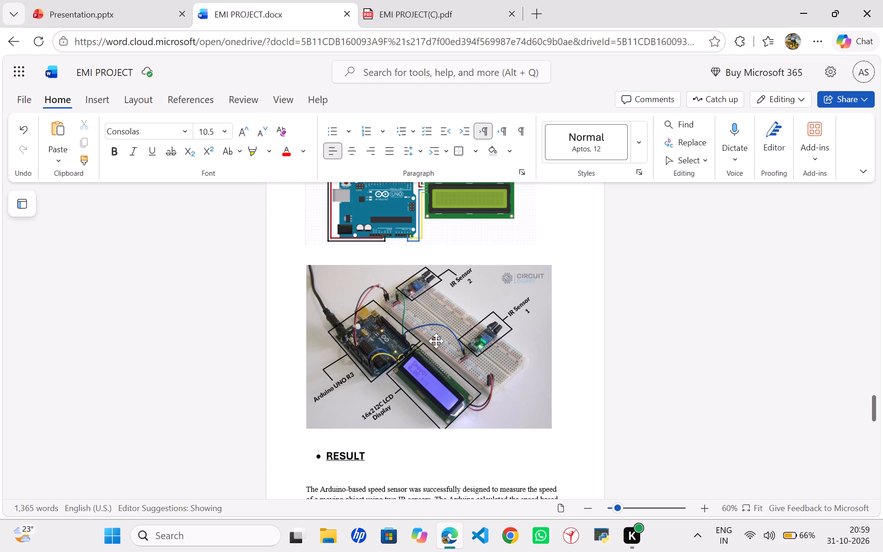
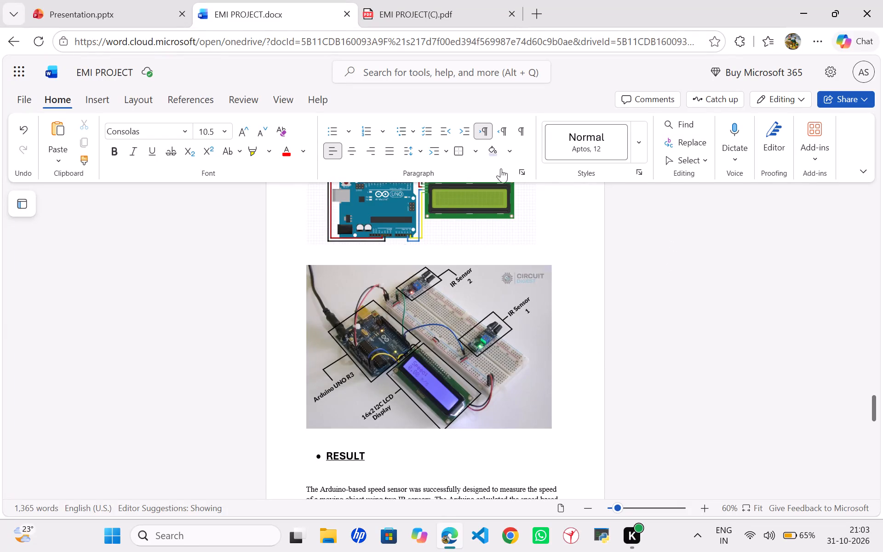
Examine the SOURCE CODE section in the Word document and in the EMI PROJECT(C) PDF.
scroll(395, 312, "up", 4)
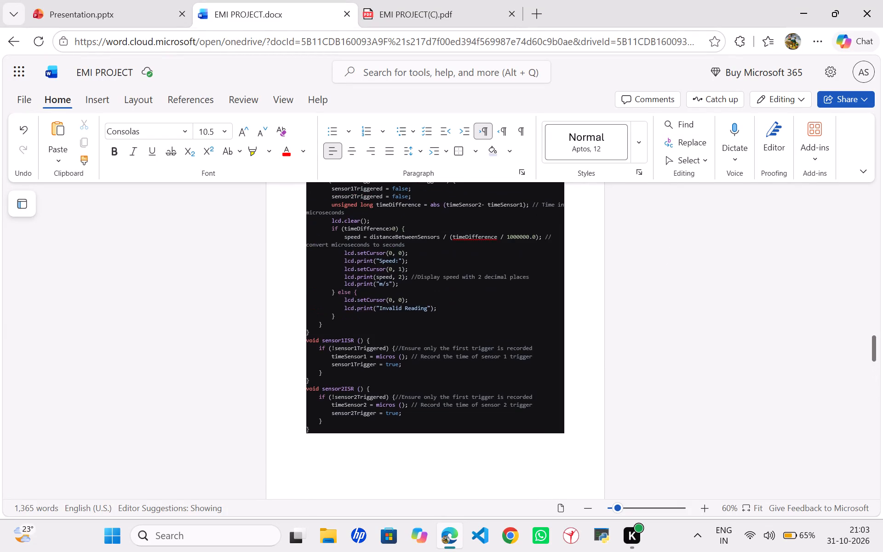
scroll(395, 312, "up", 2)
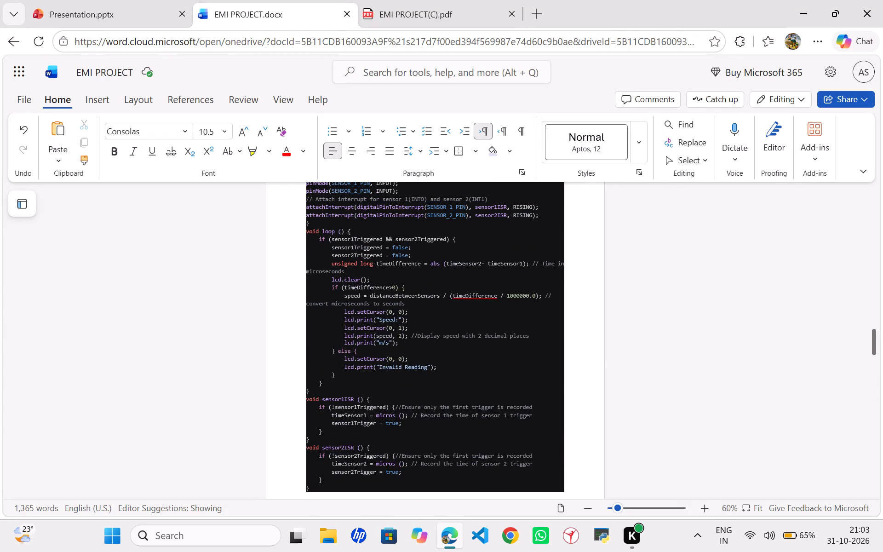
scroll(395, 312, "up", 3)
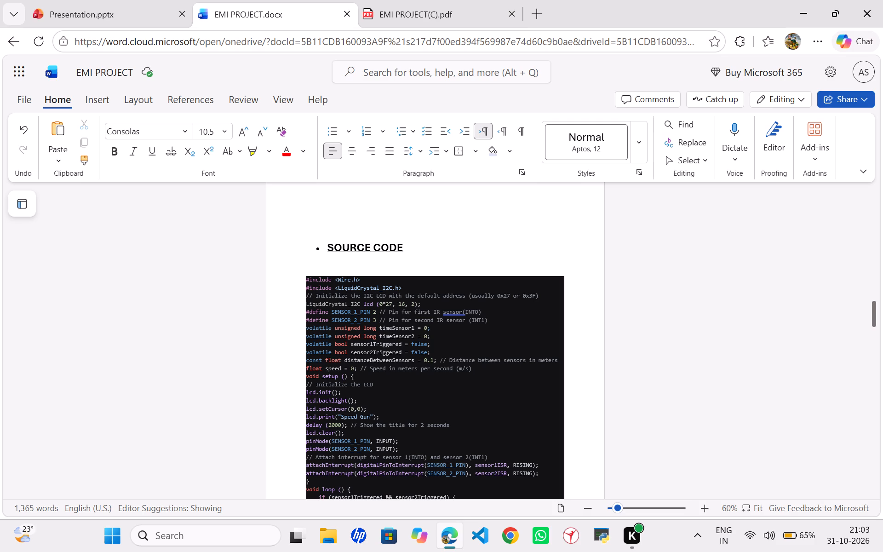
left_click(425, 0)
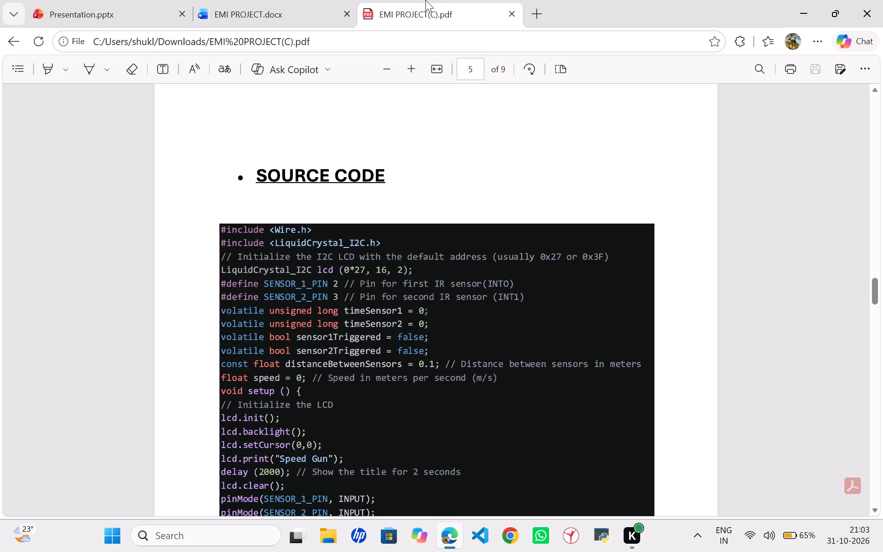
left_click(232, 0)
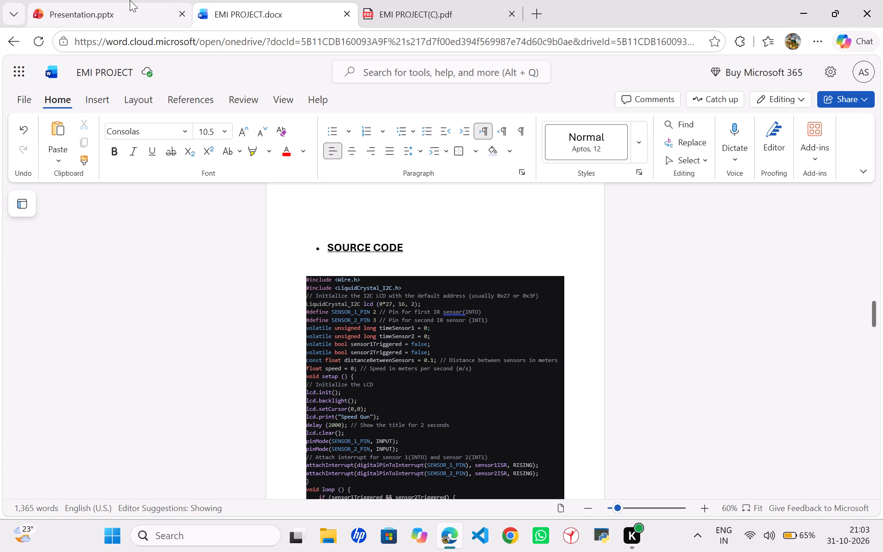
Switch to the presentation and add two new slides with the Section Title layout after slide 8.
left_click(130, 0)
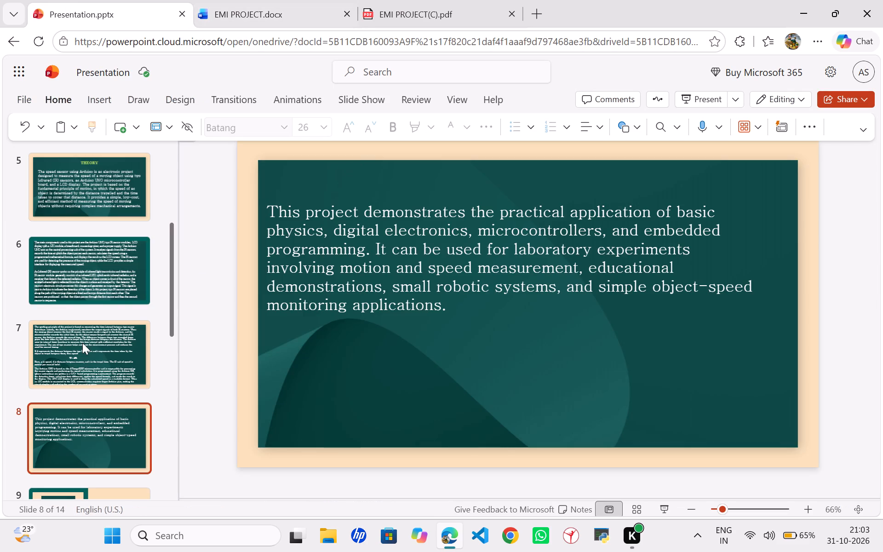
scroll(128, 250, "down", 1)
left_click(137, 130)
left_click(137, 130)
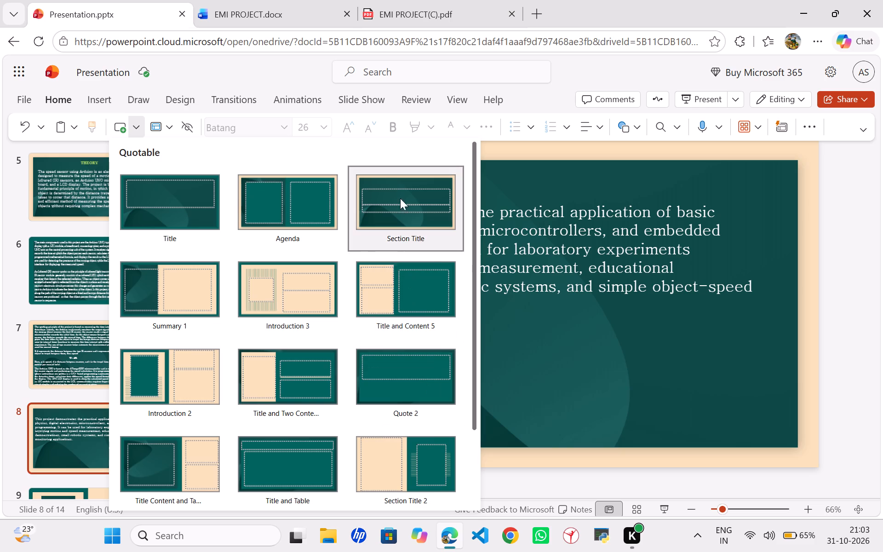
left_click(404, 207)
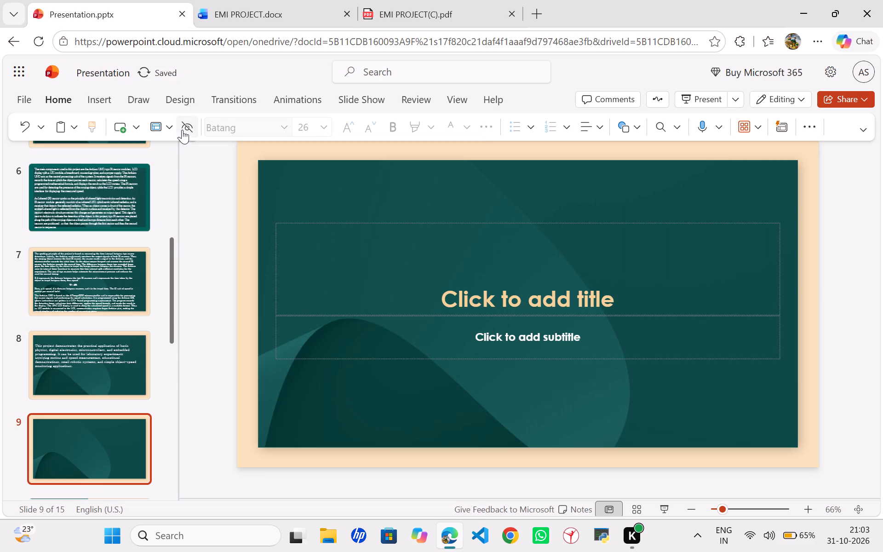
left_click(123, 128)
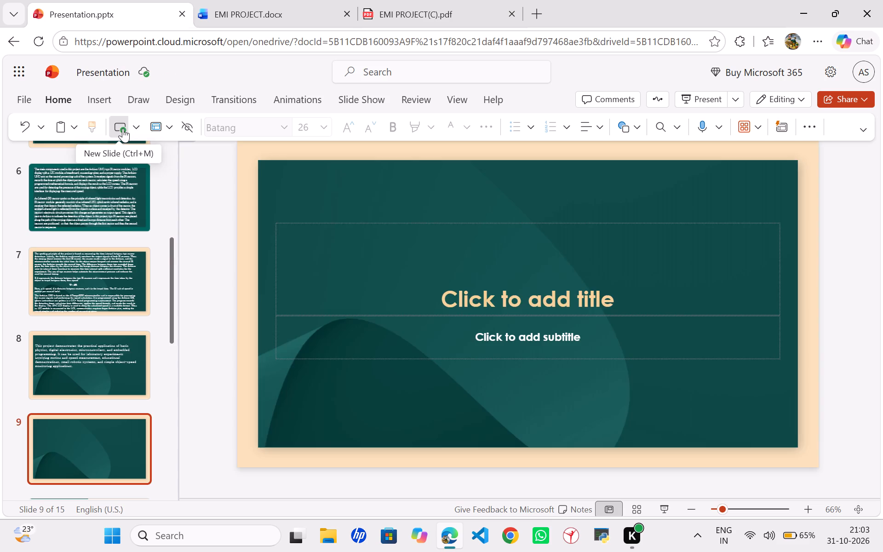
On slide 9, move the title placeholder up to the top edge of the green area and shrink it to one line's height.
left_click(101, 368)
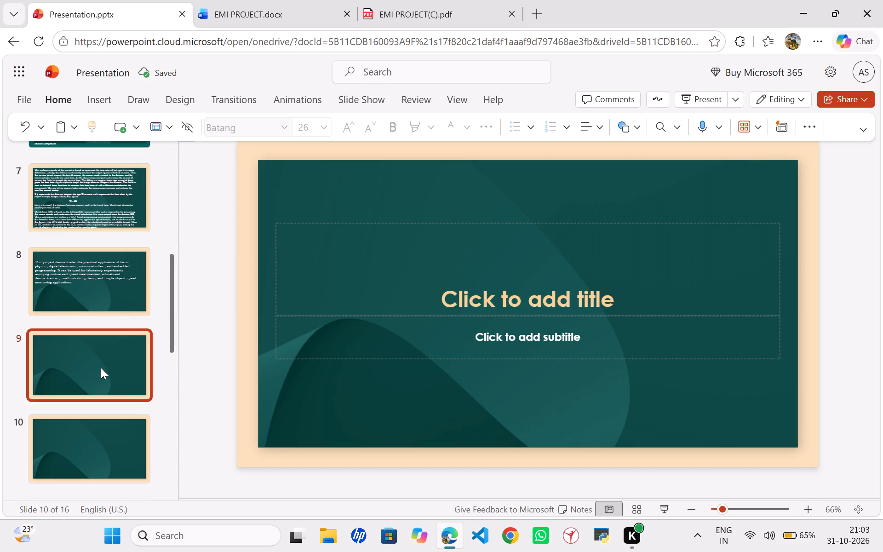
left_click(481, 284)
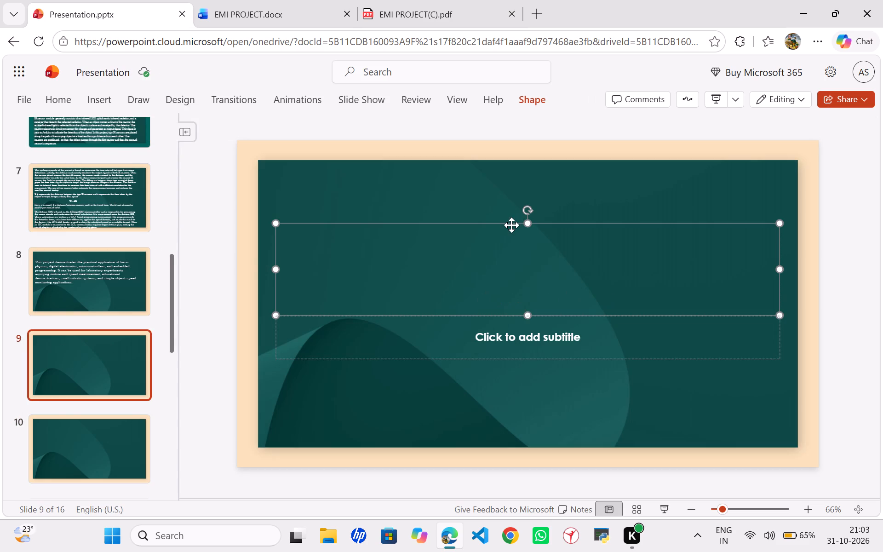
left_click_drag(511, 225, 507, 227)
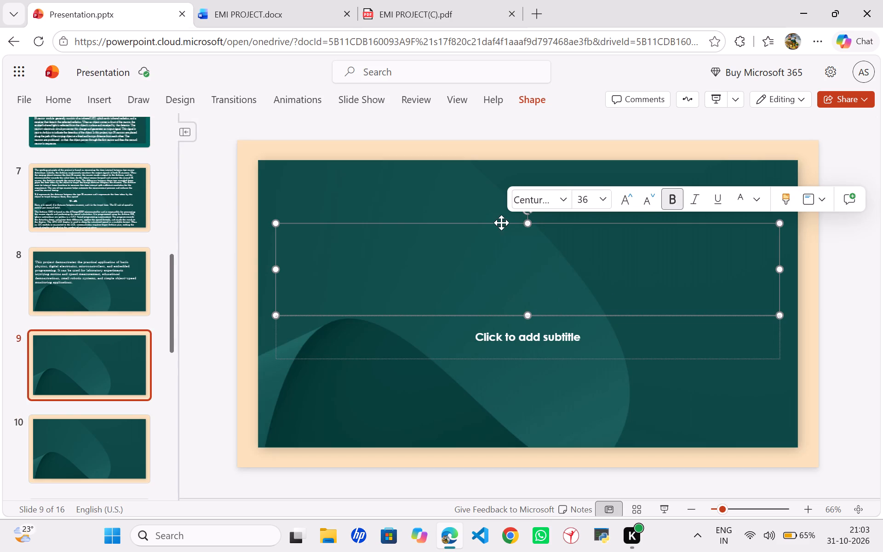
left_click_drag(505, 221, 489, 174)
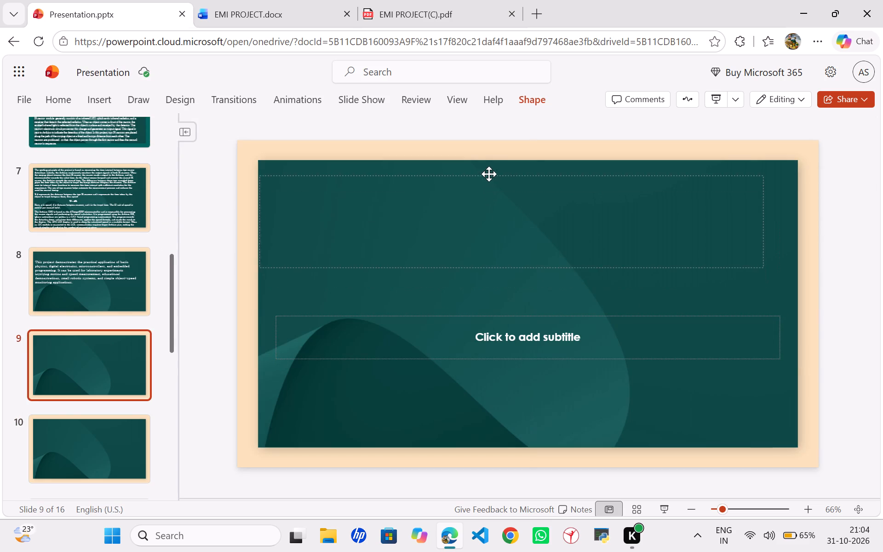
left_click_drag(489, 174, 505, 160)
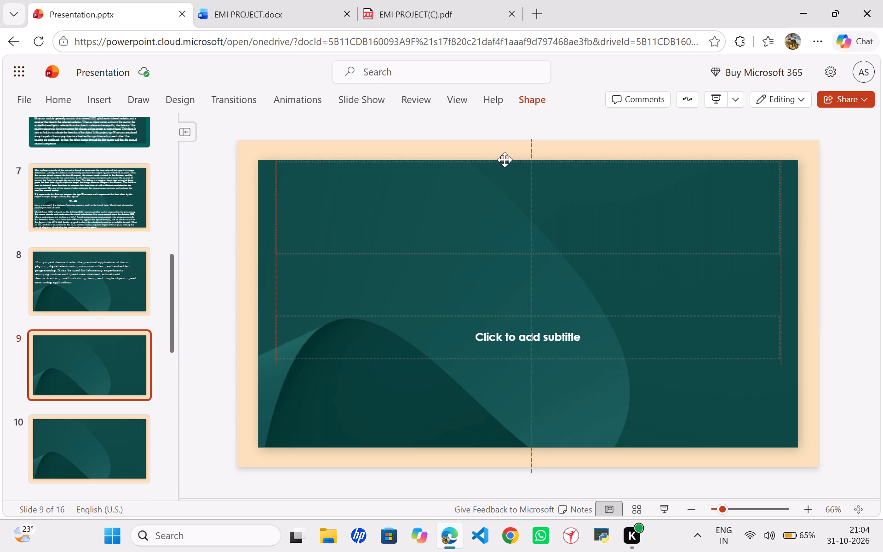
left_click_drag(505, 160, 504, 158)
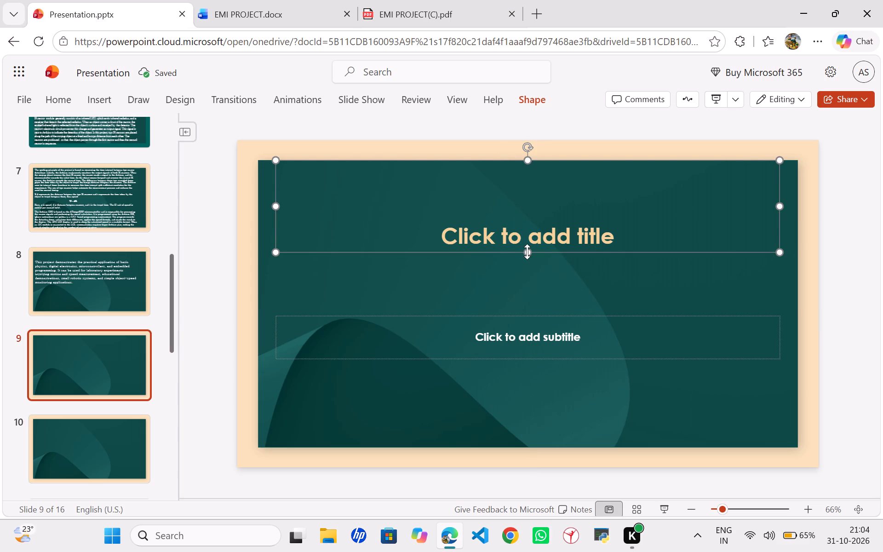
left_click_drag(527, 252, 532, 191)
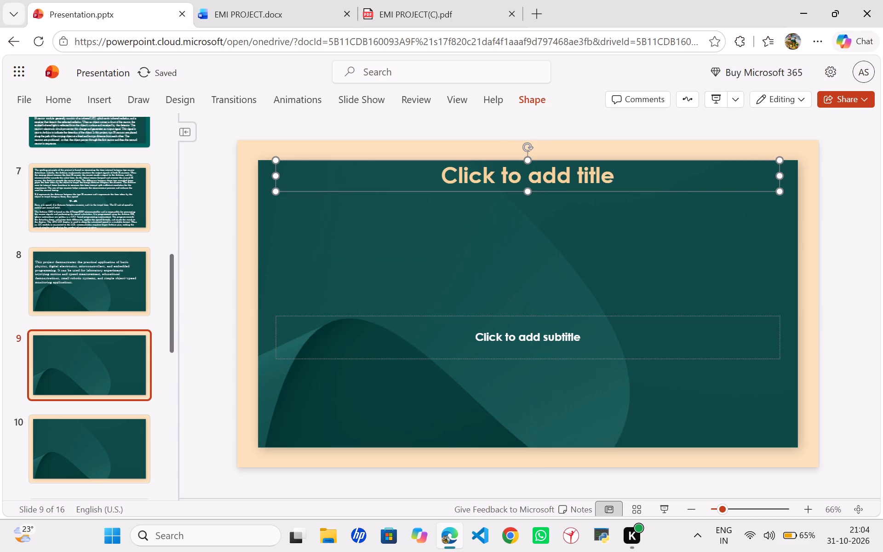
Enter the title "SOURCE CODE" on slide 9 in the Angsana New font.
left_click(515, 185)
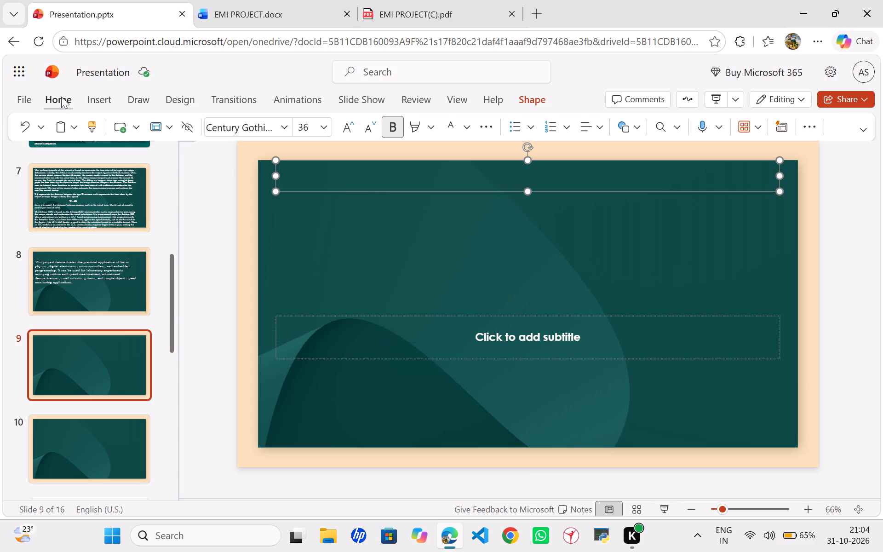
left_click(280, 127)
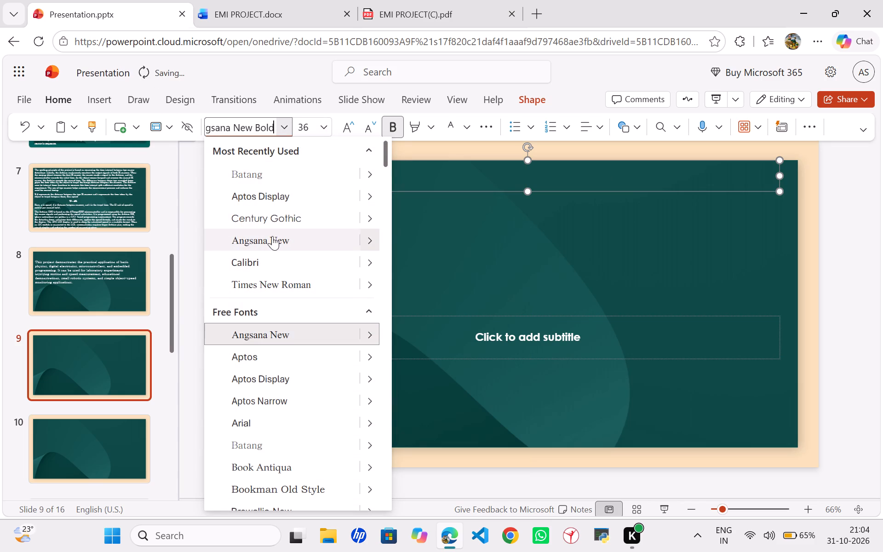
left_click(272, 236)
type("sou")
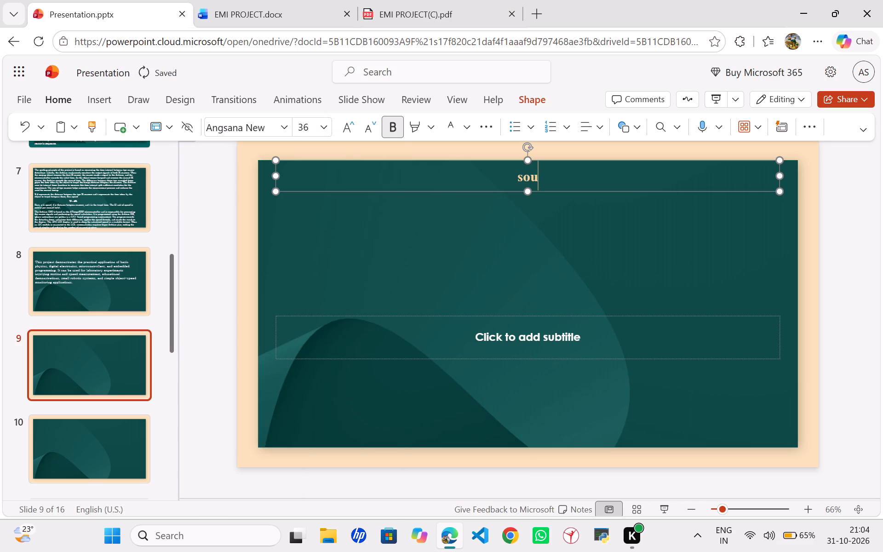
key("BackSpace")
key("BackSpace")
type("SORUCE")
key("BackSpace")
key("BackSpace")
key("BackSpace")
key("BackSpace")
type("URCE")
key("space")
type("CODE")
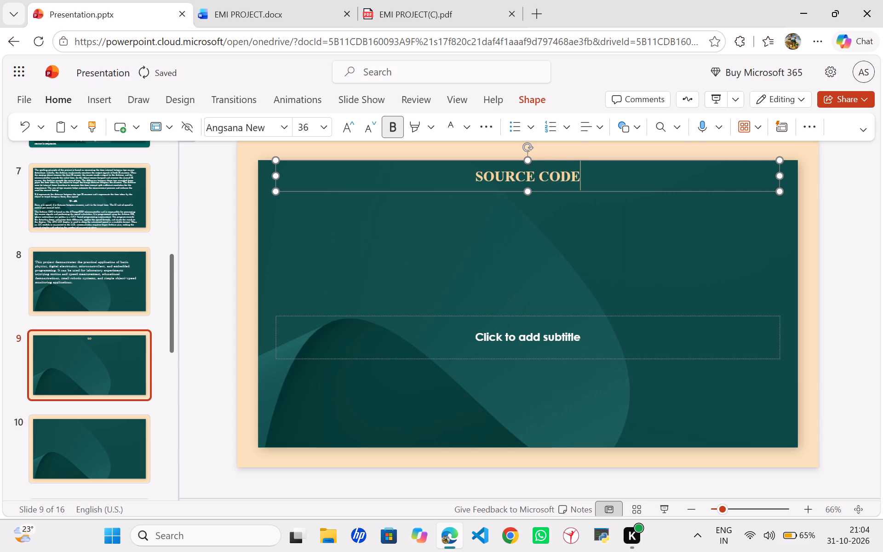
key("ctrl+Tab")
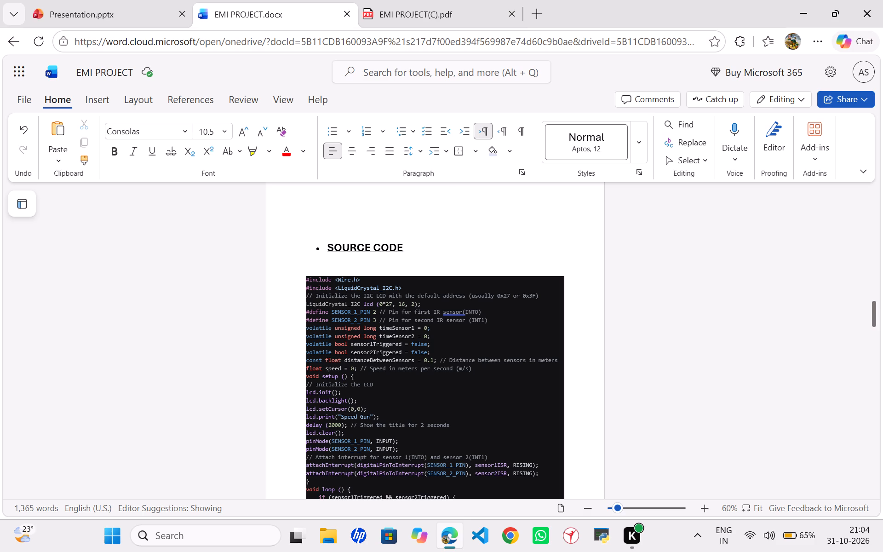
key("ctrl+Tab")
key("ctrl+Tab")
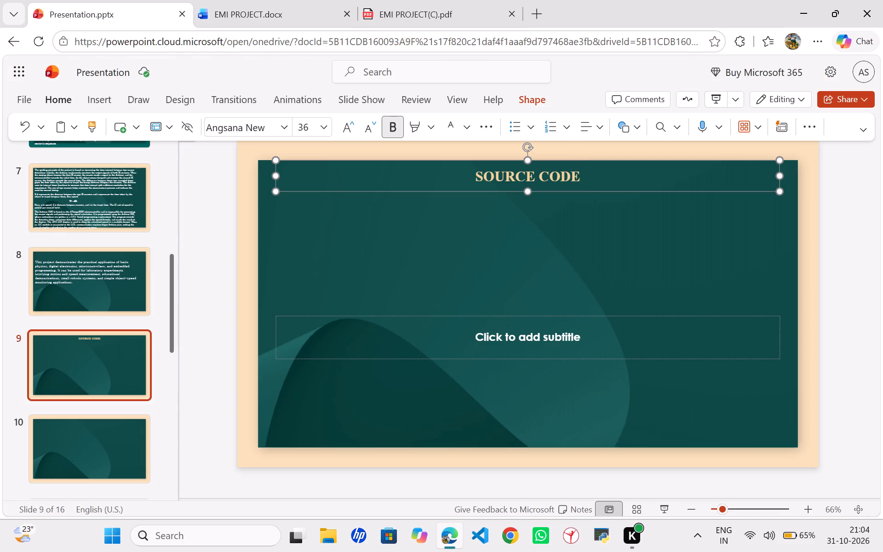
Set the font size of the SOURCE CODE title to 40.
left_click_drag(472, 175, 559, 186)
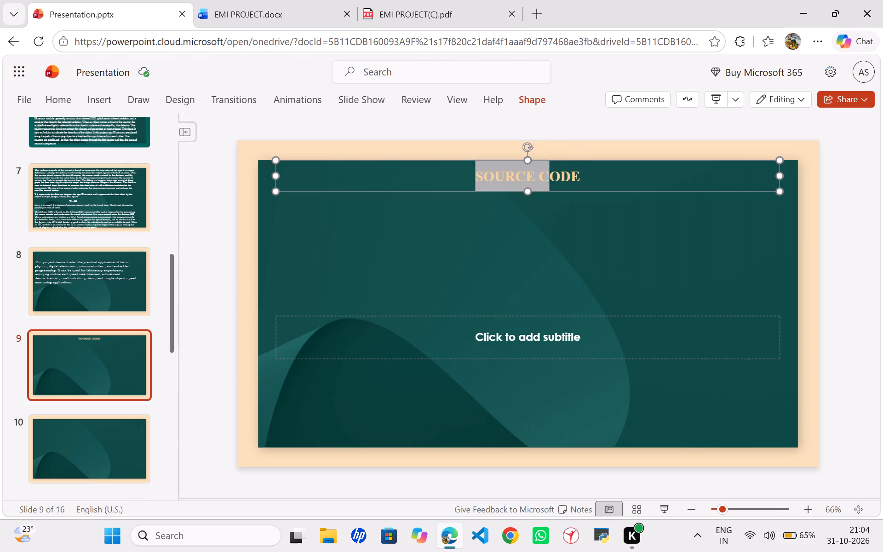
left_click_drag(559, 186, 588, 180)
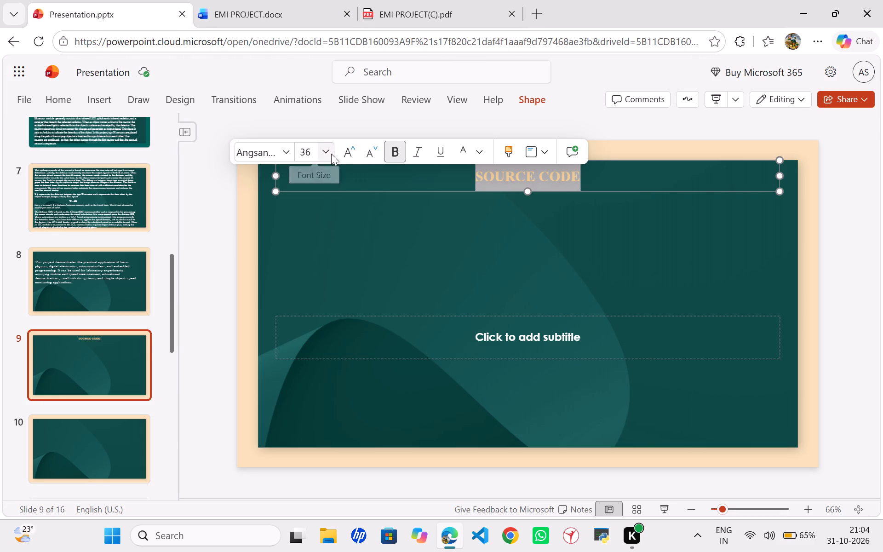
left_click(331, 154)
left_click(350, 380)
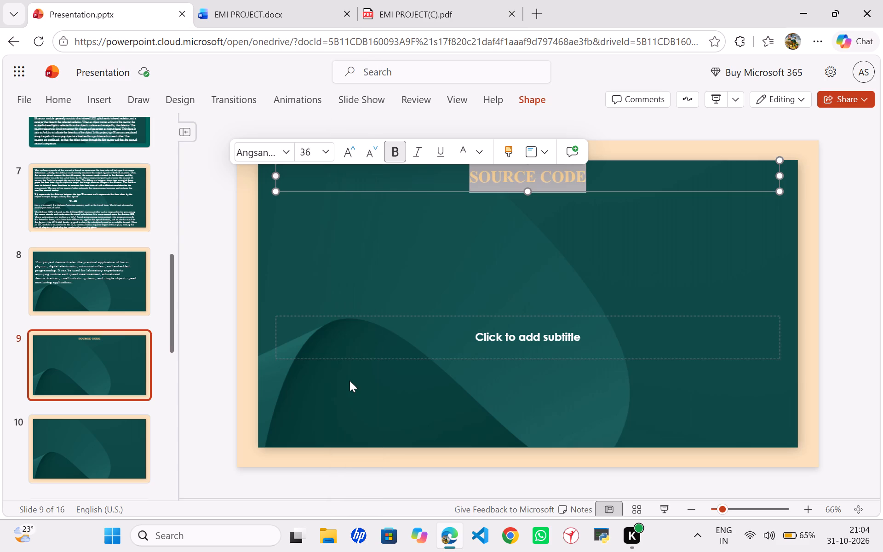
left_click(491, 201)
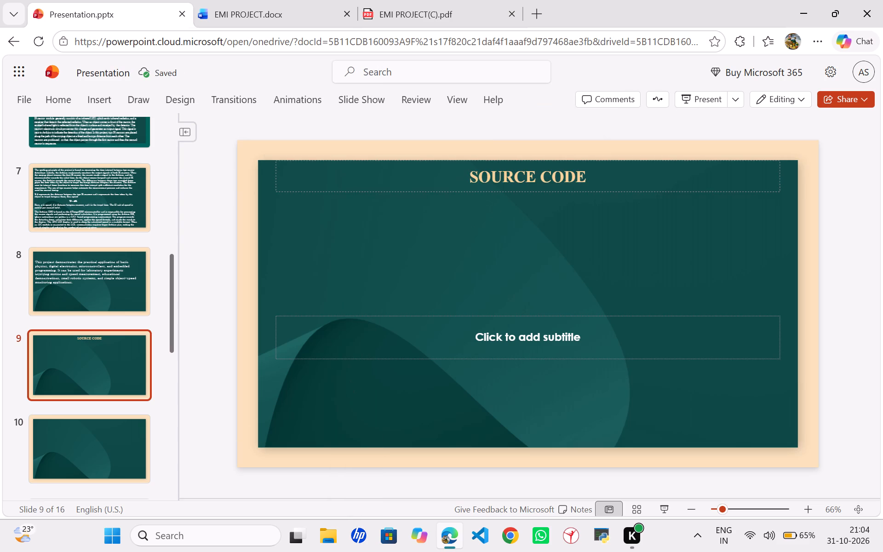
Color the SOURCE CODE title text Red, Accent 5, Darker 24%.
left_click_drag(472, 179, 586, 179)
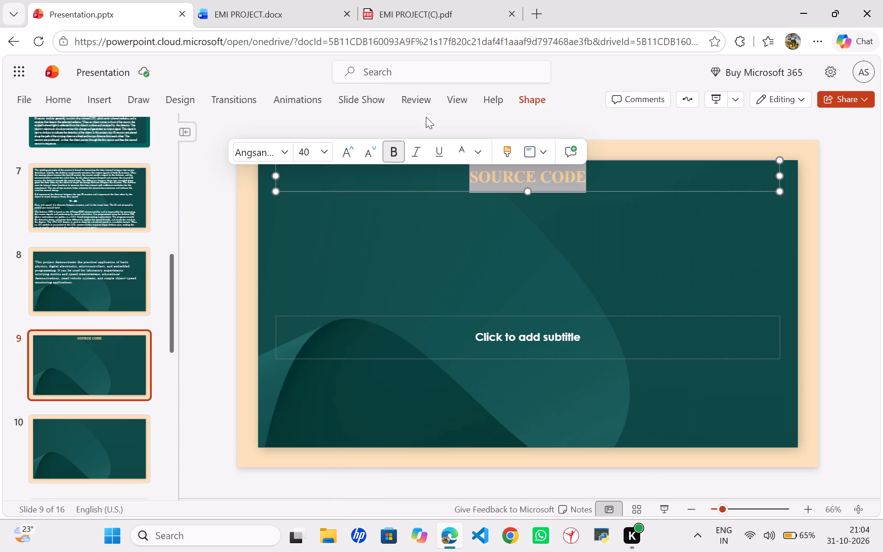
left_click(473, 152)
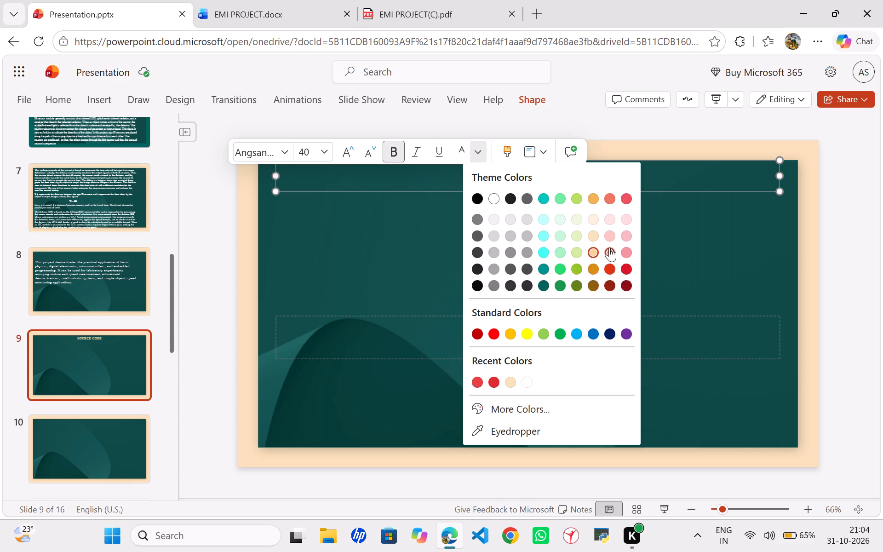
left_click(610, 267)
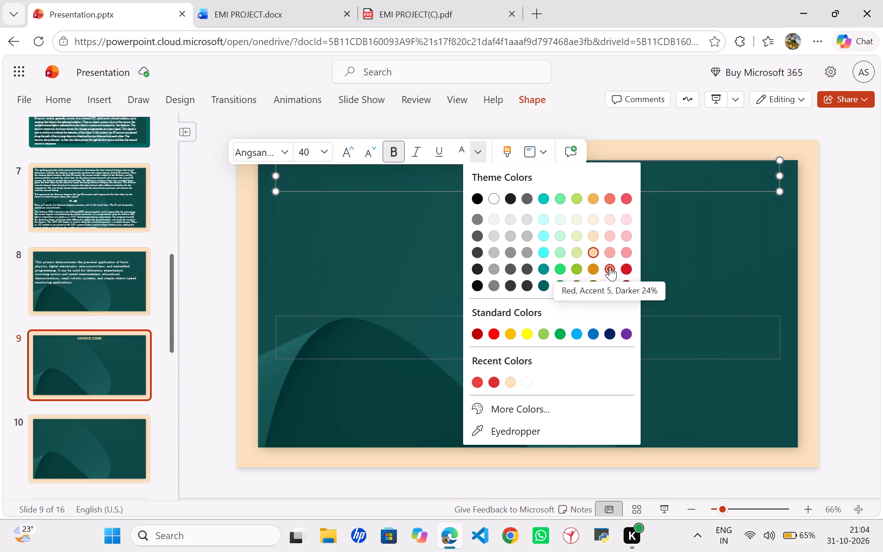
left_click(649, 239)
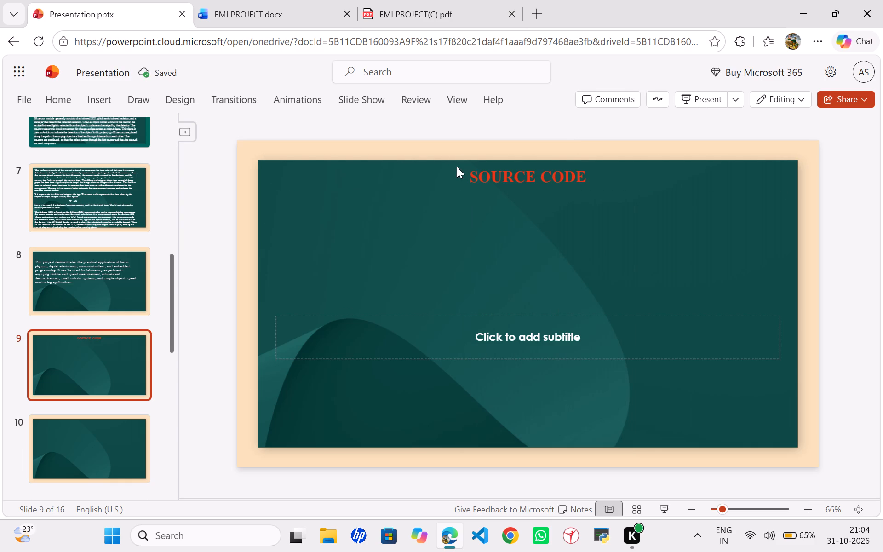
Change the SOURCE CODE title text to the light pink theme color.
left_click_drag(468, 178, 591, 180)
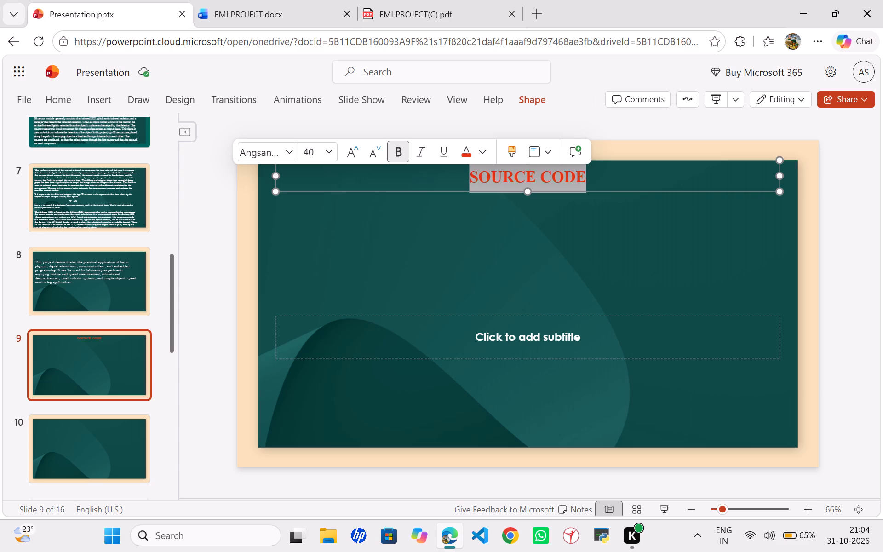
left_click(483, 149)
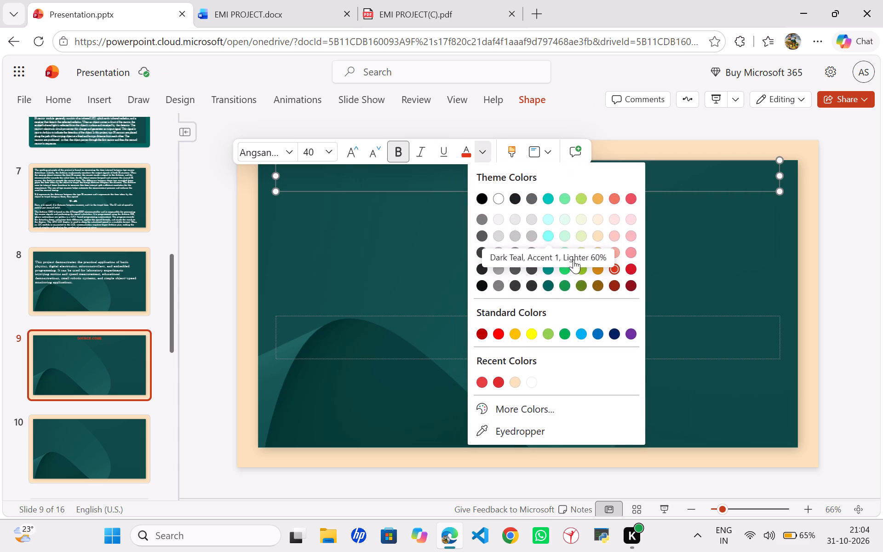
left_click(629, 252)
left_click(629, 252)
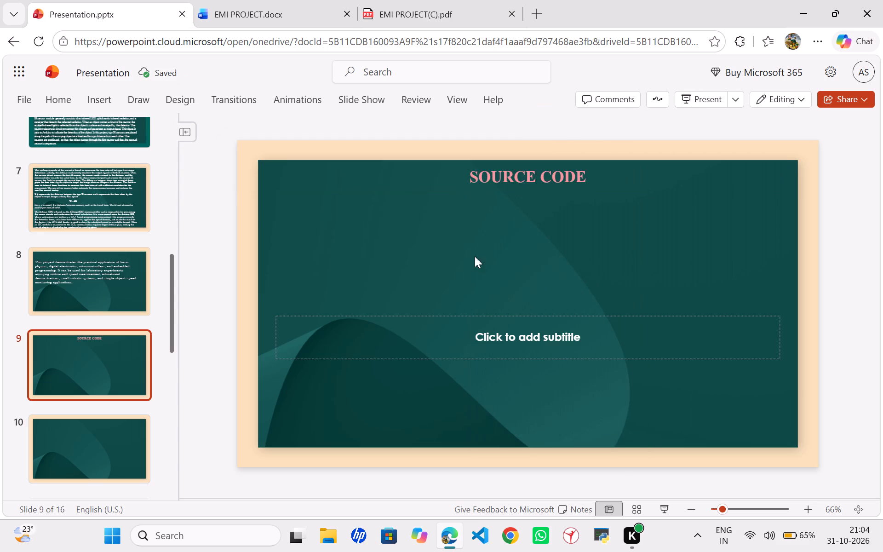
Move slide 9's subtitle box directly below the SOURCE CODE title and stretch it down to the slide's bottom edge.
left_click(530, 338)
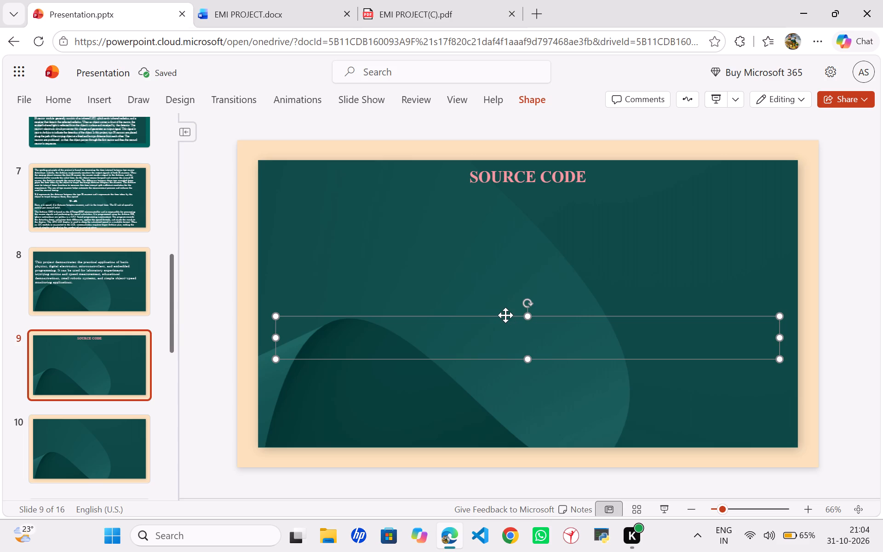
left_click_drag(504, 316, 511, 190)
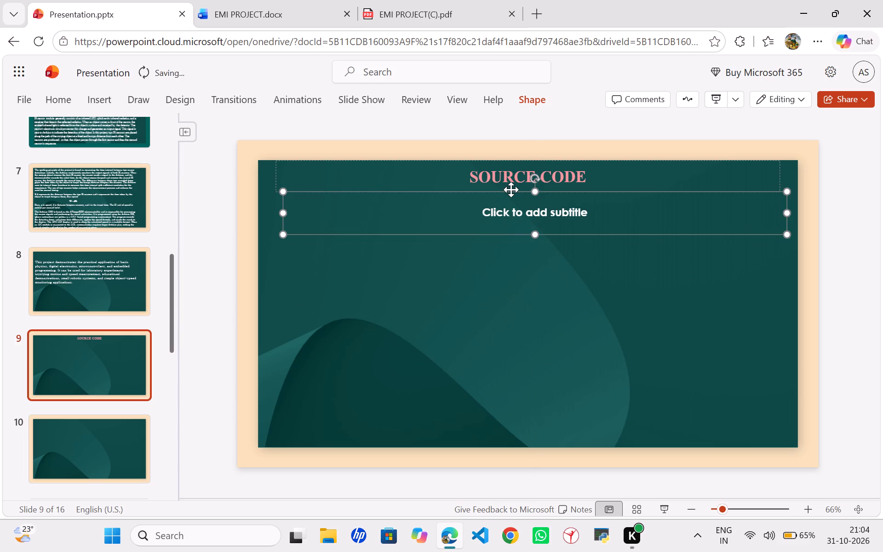
left_click_drag(495, 192, 478, 190)
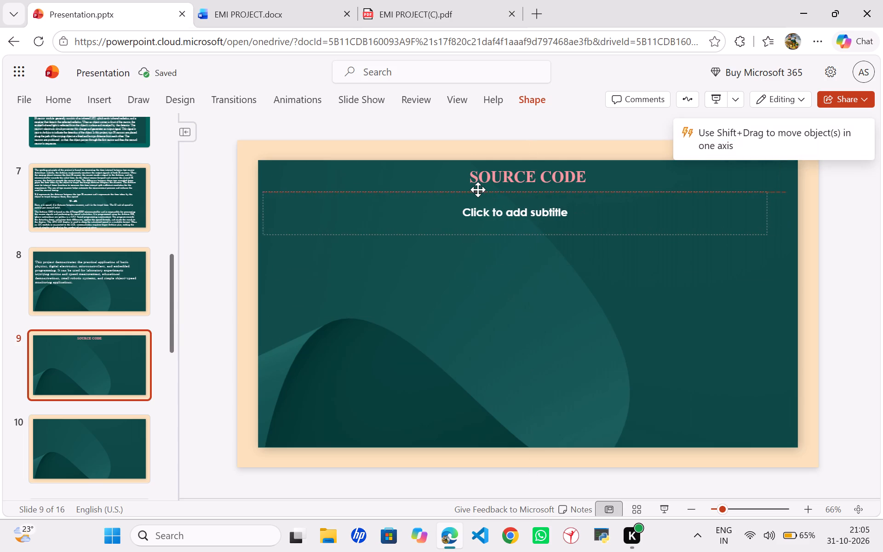
left_click_drag(478, 190, 479, 189)
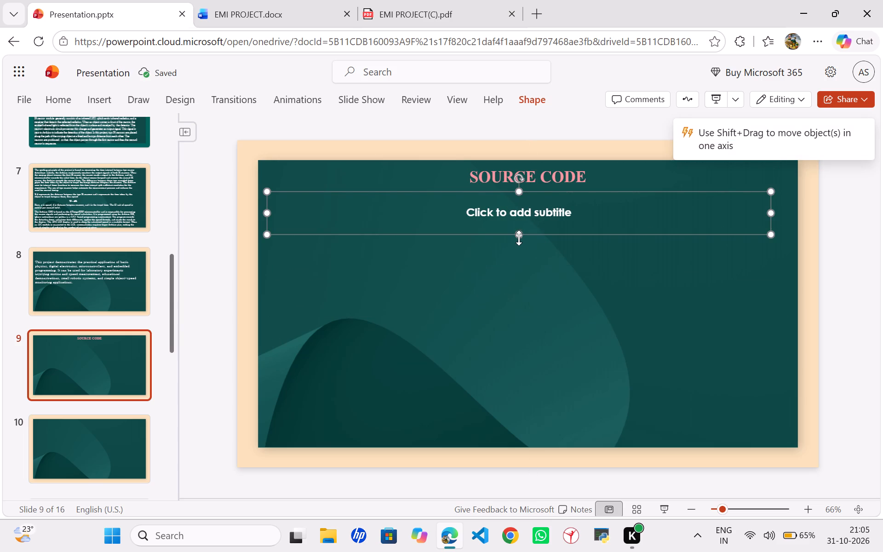
left_click_drag(519, 238, 553, 445)
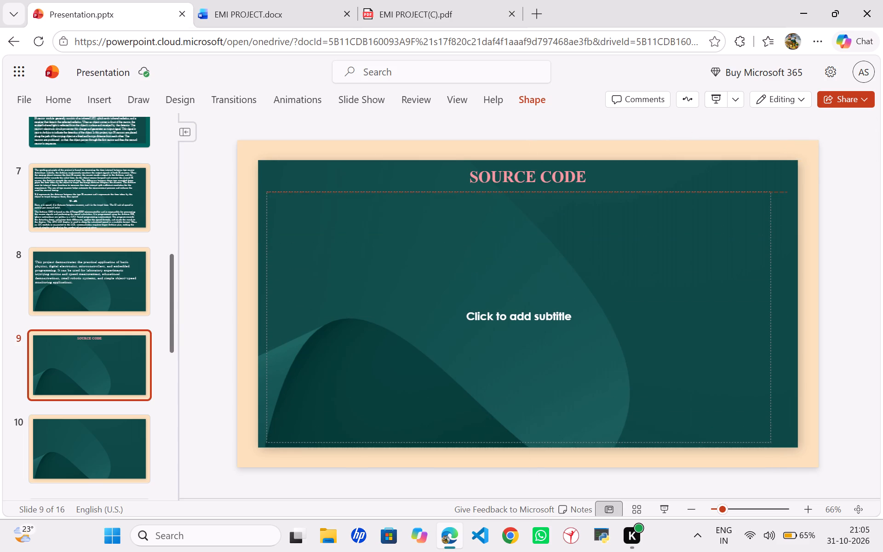
left_click_drag(553, 445, 551, 447)
Set the subtitle box's text alignment to left.
left_click(282, 204)
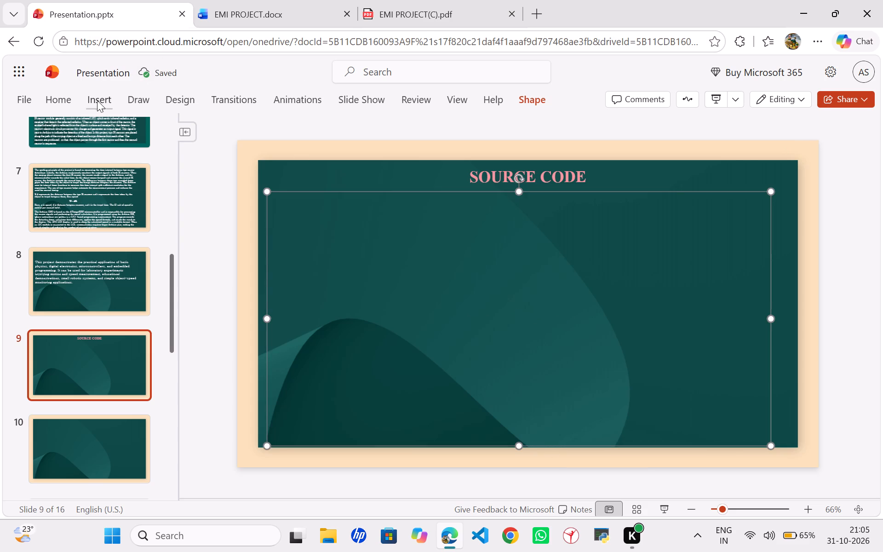
left_click(595, 126)
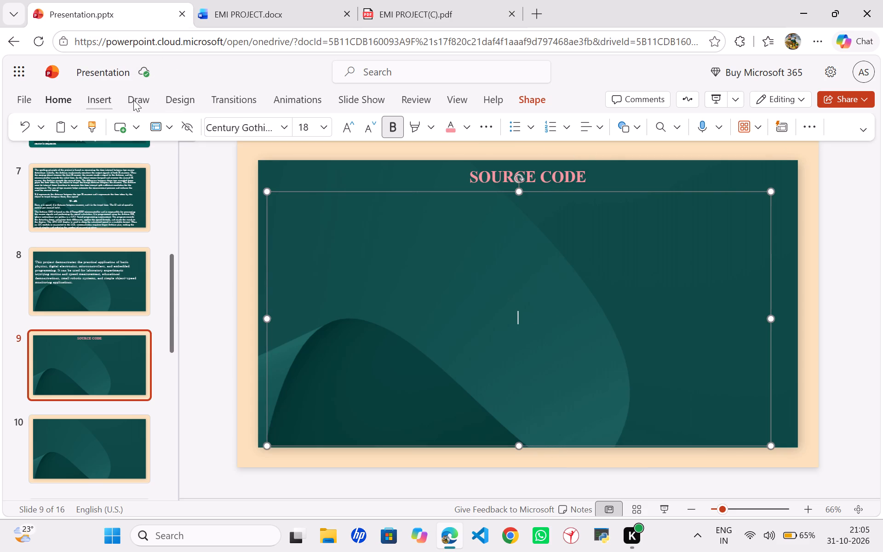
left_click(602, 126)
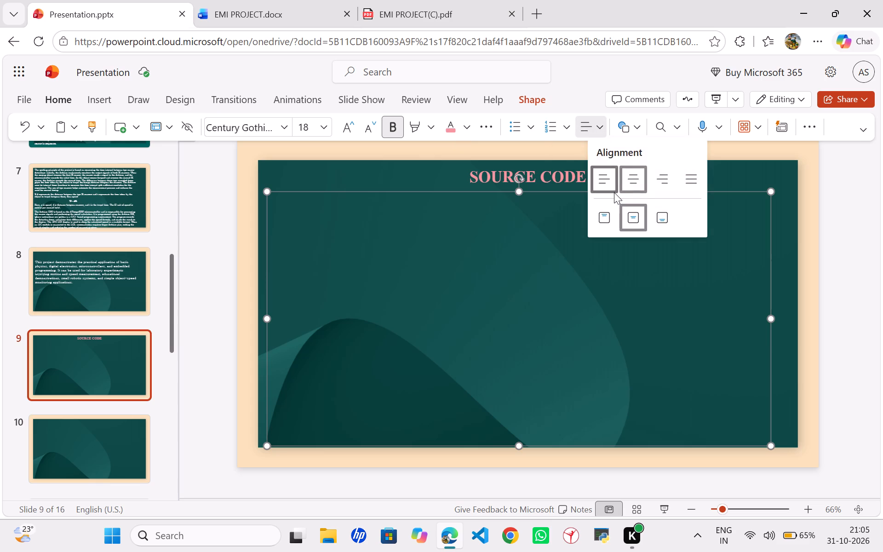
left_click(614, 192)
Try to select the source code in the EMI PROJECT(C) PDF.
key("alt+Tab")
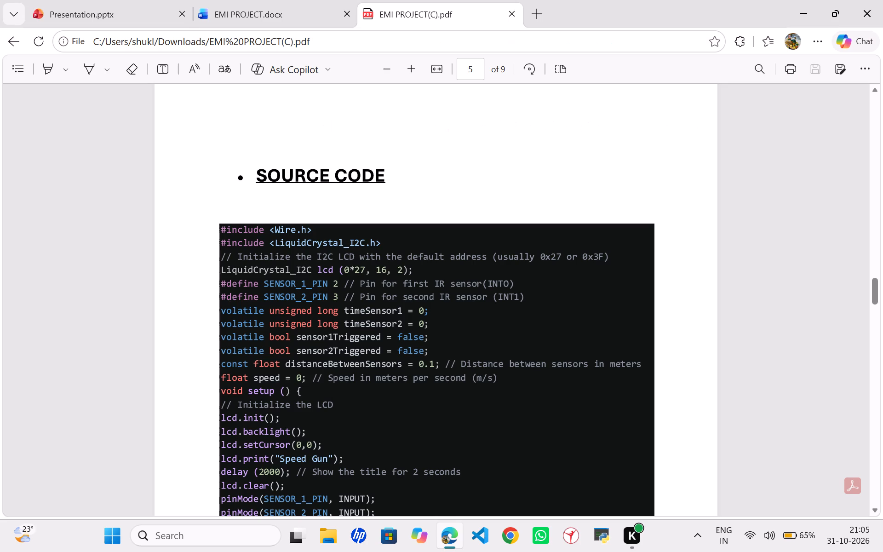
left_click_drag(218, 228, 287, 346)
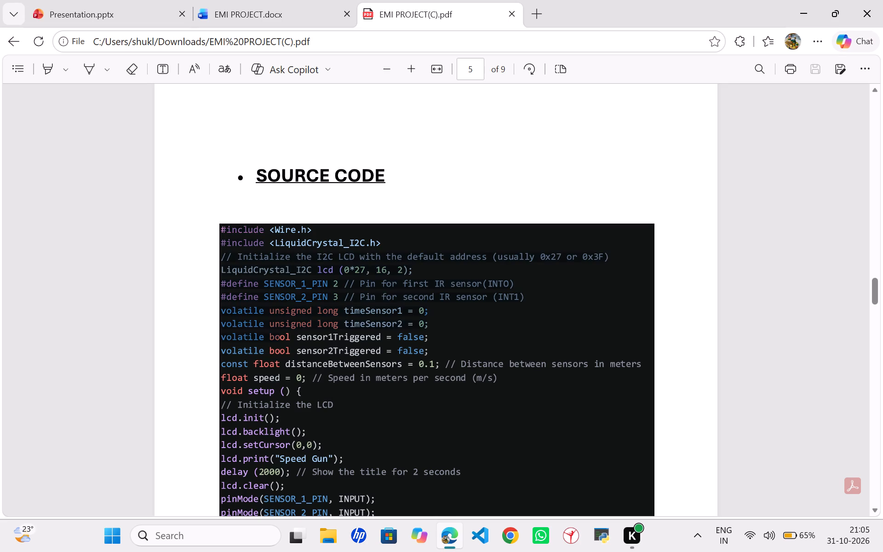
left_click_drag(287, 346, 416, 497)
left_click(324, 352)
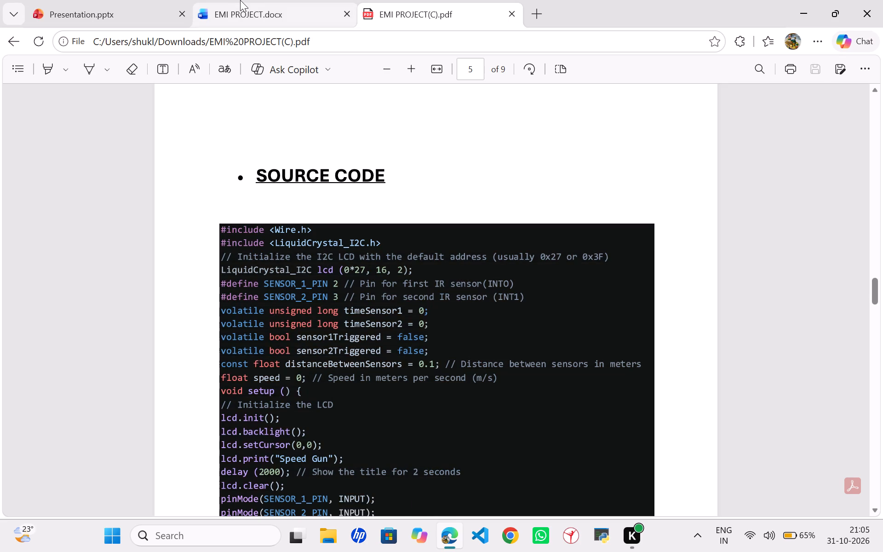
In the EMI PROJECT Word document, copy the source code from #include <Wire.h> through the closing brace of void setup.
left_click(240, 0)
scroll(252, 85, "down", 1)
scroll(249, 193, "down", 1)
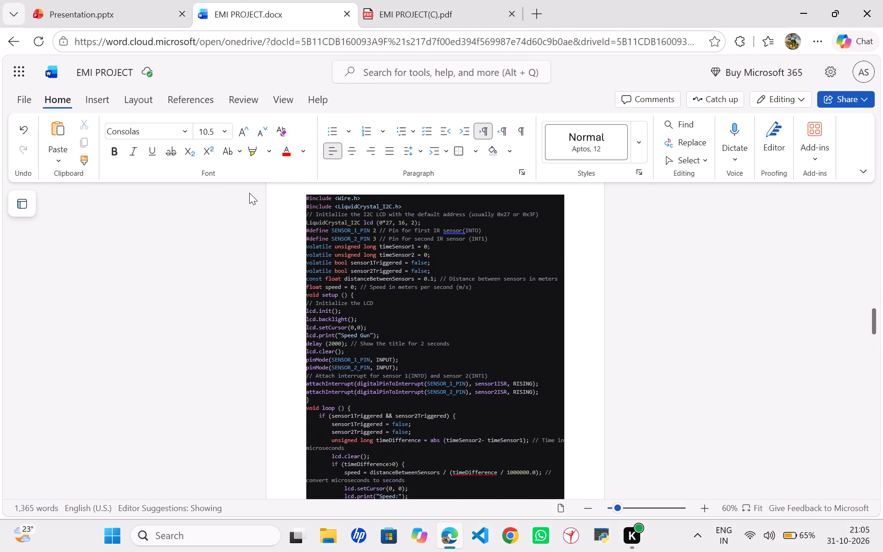
scroll(249, 193, "down", 3)
scroll(249, 193, "up", 1)
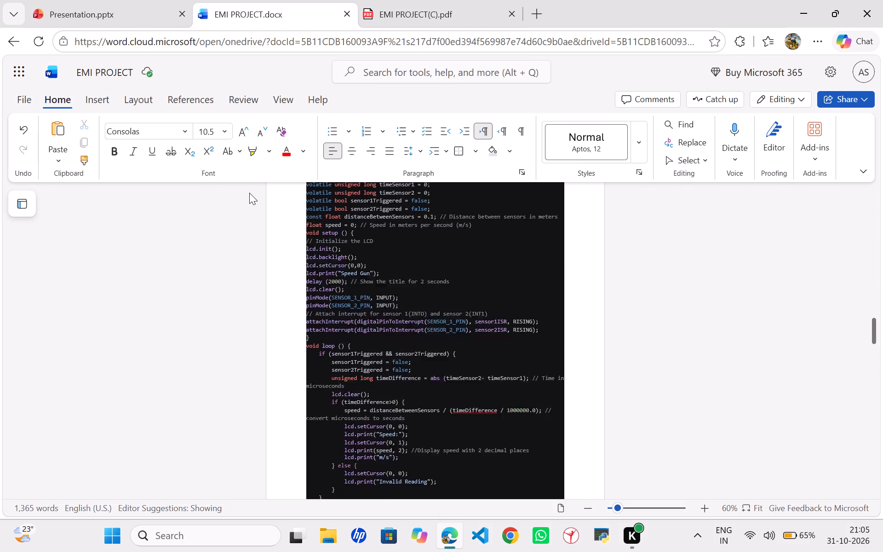
scroll(249, 193, "up", 2)
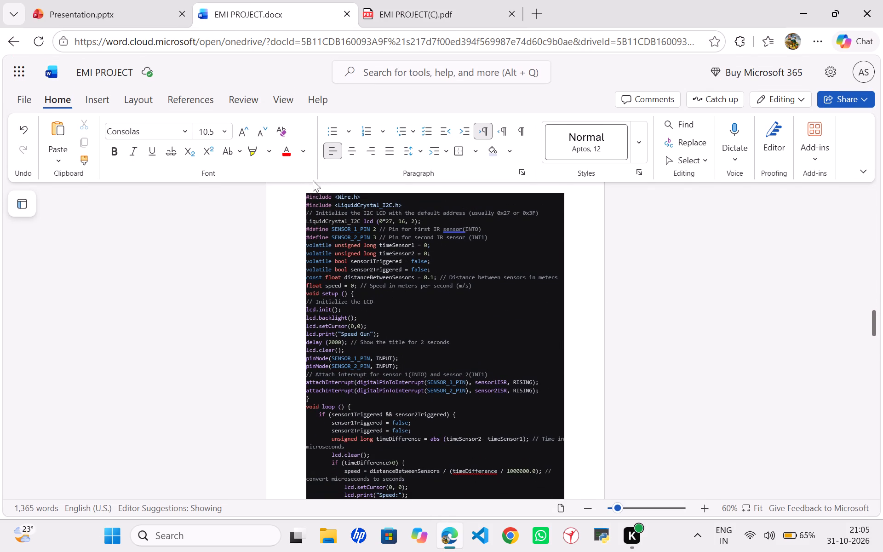
left_click(304, 194)
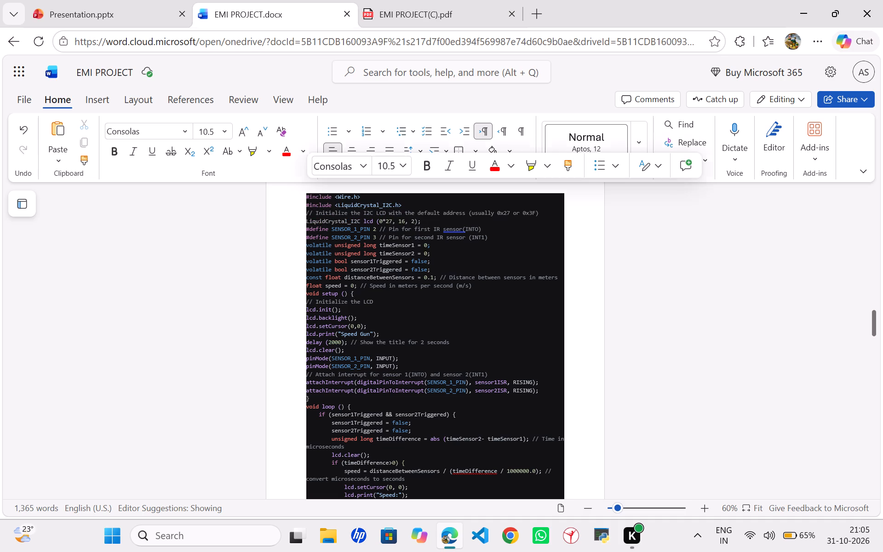
key("ctrl+shift+Down")
key("ctrl+shift+Down")
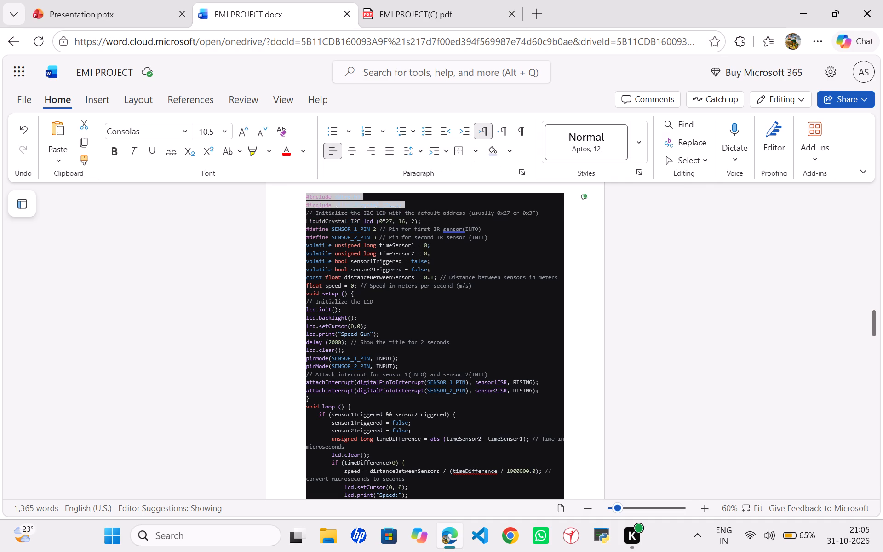
key("ctrl+shift+Down")
key("ctrl+shift+Down")
key("ctrl+shift+Down")
key("ctrl+shift+Down")
key("ctrl+shift+Down")
key("ctrl+shift+Down")
key("ctrl+shift+Down")
key("ctrl+shift+Down")
key("ctrl+shift+Down")
key("ctrl+shift+Down")
key("ctrl+shift+Down")
key("ctrl+shift+Down")
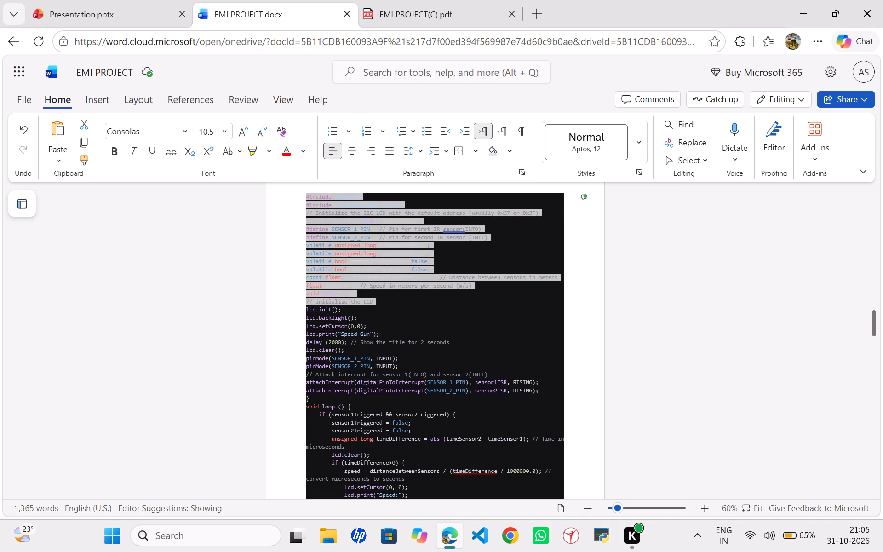
key("ctrl+shift+Down")
key("ctrl+shift+Down")
key("ctrl+shift+Down")
key("ctrl+shift+Down")
key("ctrl+shift+Down")
key("ctrl+shift+Down")
key("ctrl+shift+Down")
key("ctrl+shift+Down")
key("ctrl+shift+Down")
key("ctrl+shift+Down")
key("ctrl+shift+Down")
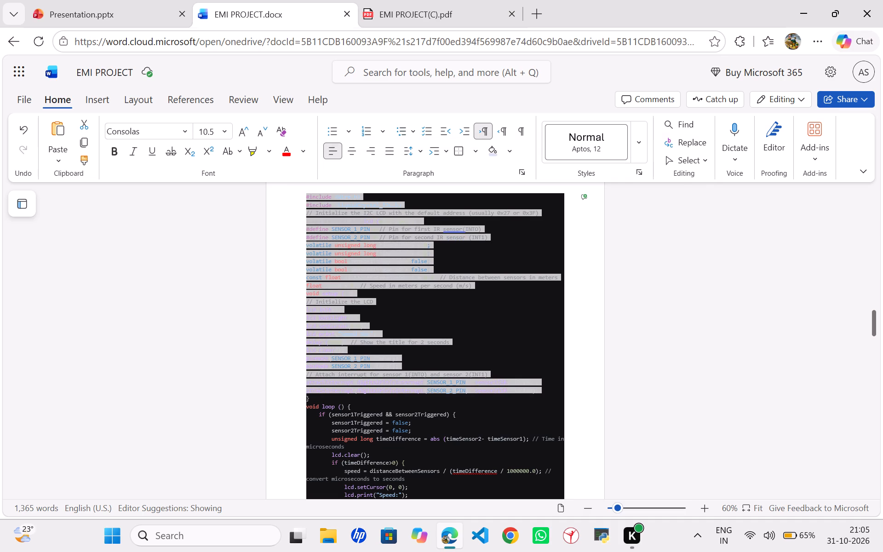
key("ctrl+shift+Down")
key("ctrl+c")
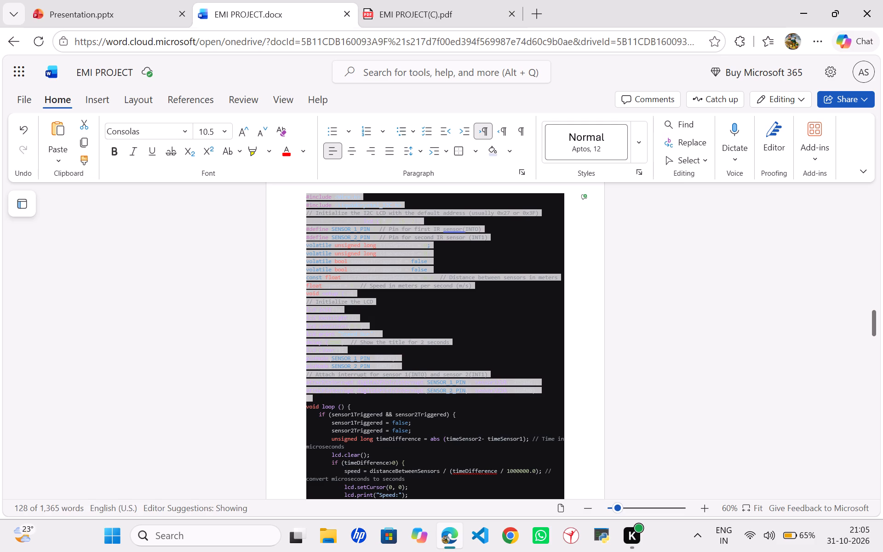
Switch back to the presentation and paste the copied code into slide 9's subtitle box.
left_click(138, 0)
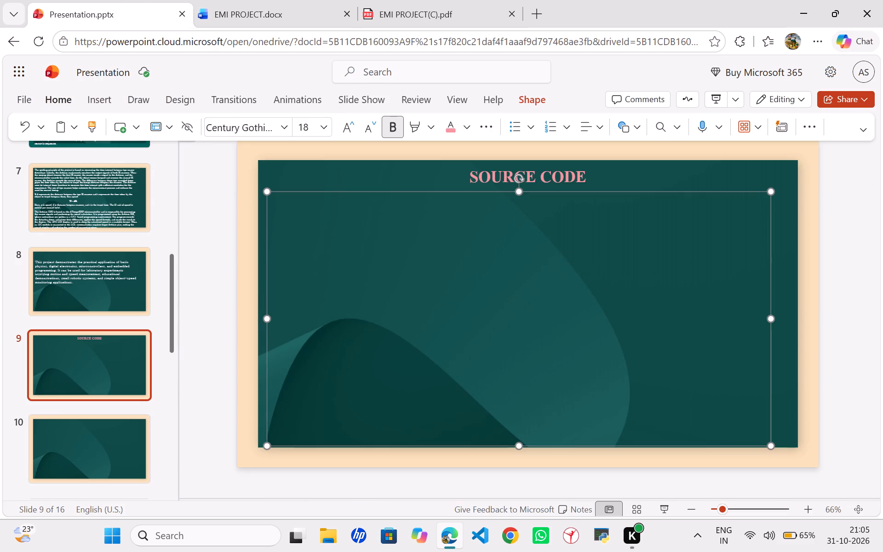
key("ctrl+v")
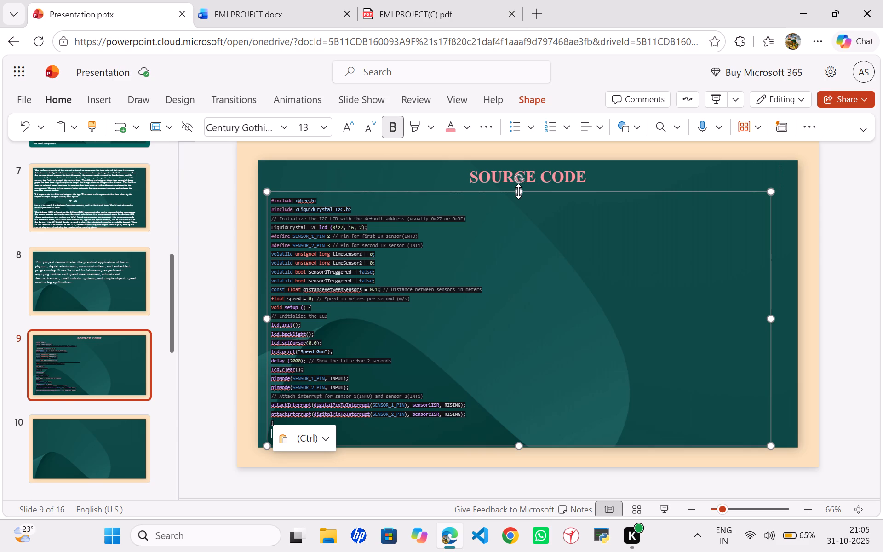
Extend the code text box slightly upward toward the SOURCE CODE title.
left_click_drag(518, 191, 522, 184)
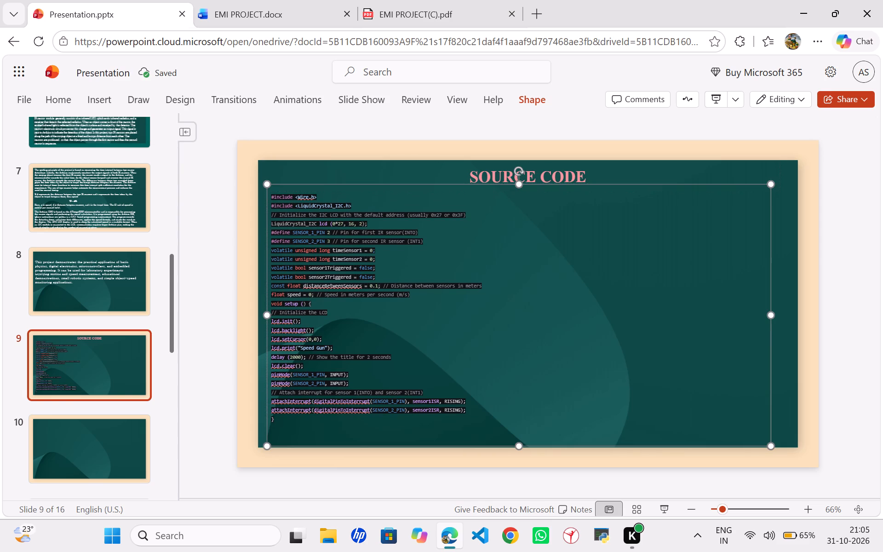
Set the font size of all the pasted code on slide 9 to 10.
left_click(271, 194)
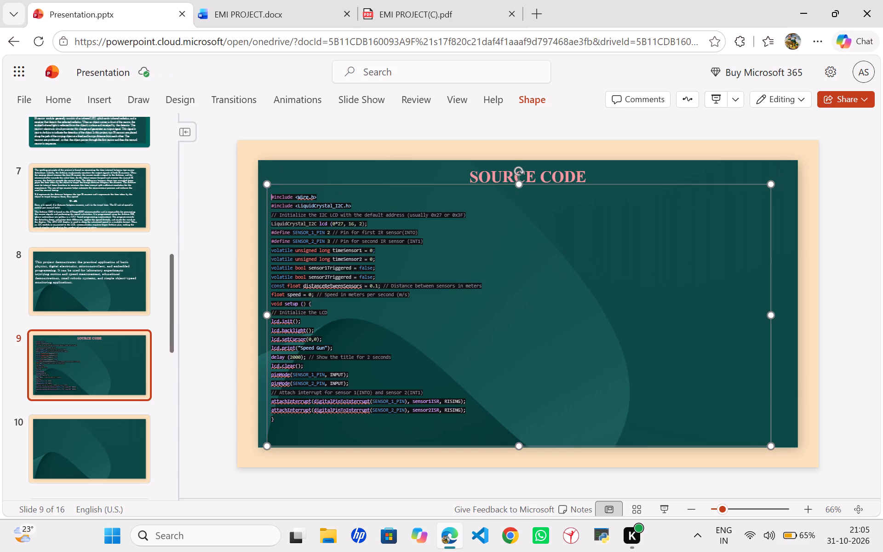
key("ctrl+shift+Left")
key("ctrl+shift+Down")
key("ctrl+shift+Down")
key("ctrl+shift+Down")
key("ctrl+shift+Down")
key("ctrl+shift+Down")
key("ctrl+shift+Down")
key("ctrl+shift+Down")
key("ctrl+shift+Down")
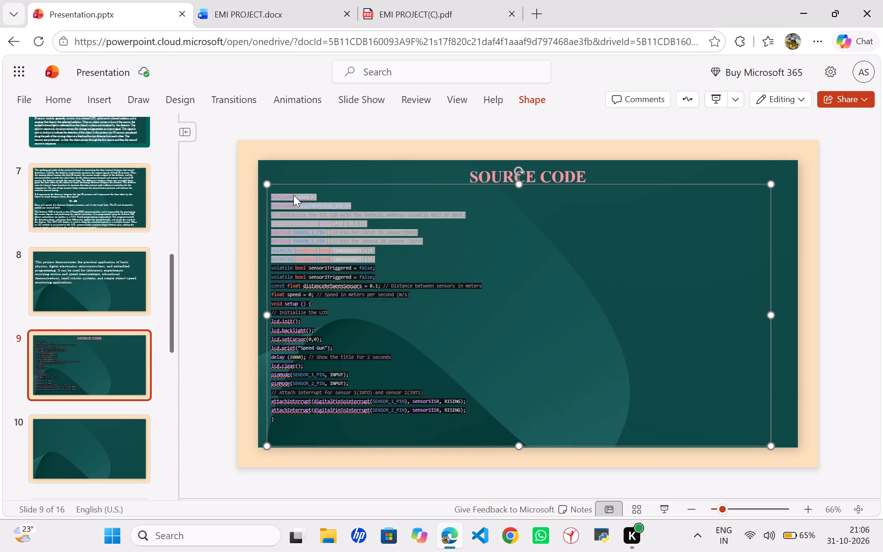
key("ctrl+shift+Down")
key("ctrl+shift+Down")
key("ctrl+shift+Down")
key("ctrl+shift+Down")
key("ctrl+shift+Down")
key("ctrl+shift+Down")
key("ctrl+shift+Down")
key("ctrl+shift+Down")
key("ctrl+shift+Down")
key("ctrl+shift+Down")
key("ctrl+shift+Down")
key("ctrl+shift+Down")
key("ctrl+shift+Down")
key("ctrl+shift+Down")
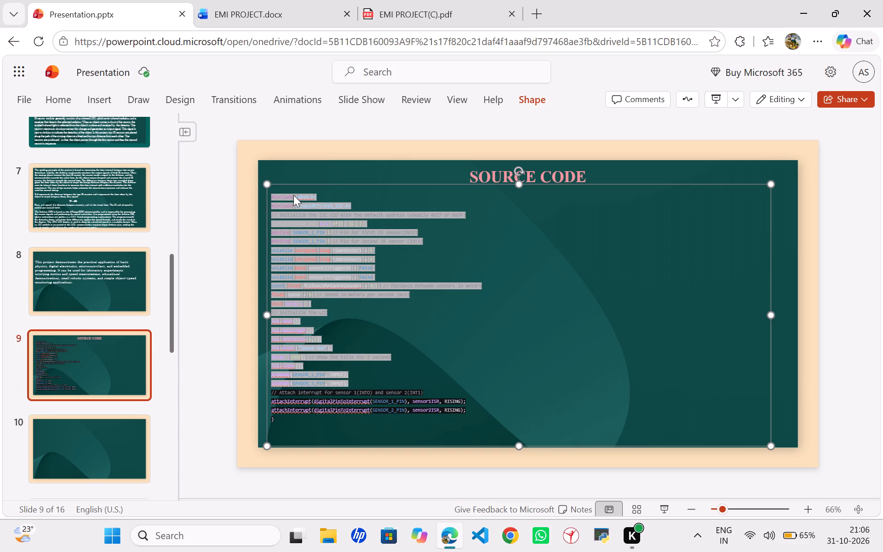
key("ctrl+shift+Down")
key("ctrl+shift+Down")
key("ctrl+shift+Down")
key("ctrl+shift+Down")
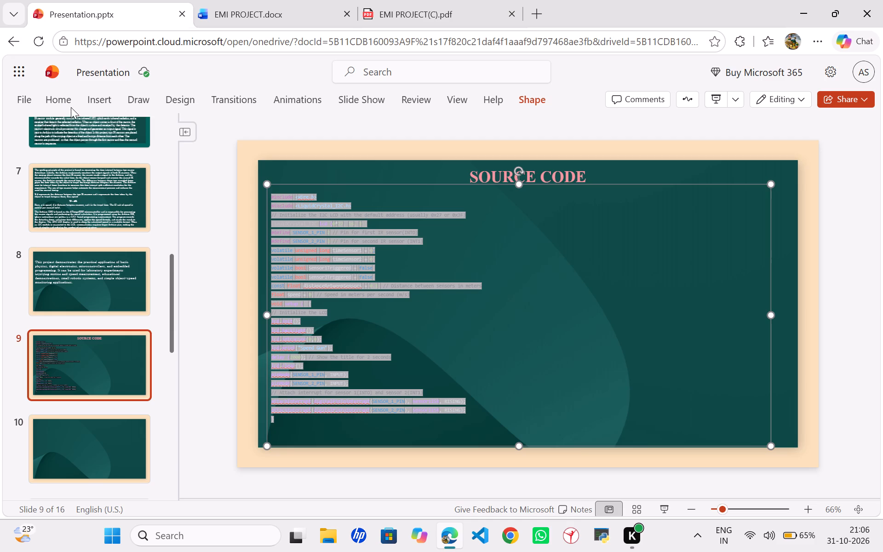
left_click(328, 123)
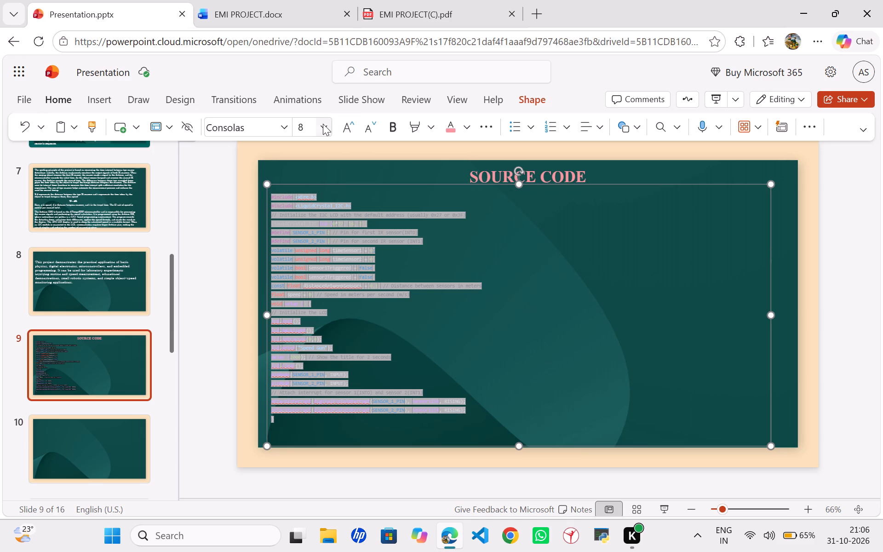
left_click(323, 124)
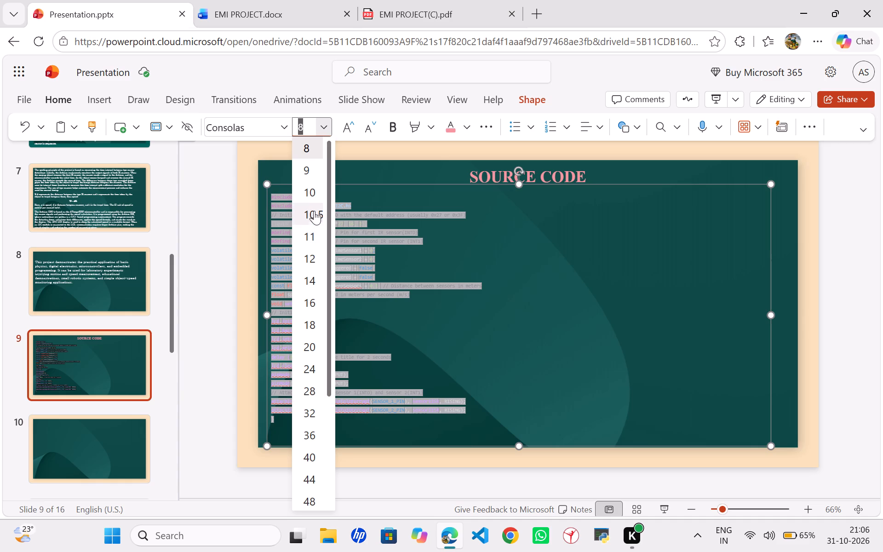
left_click(313, 194)
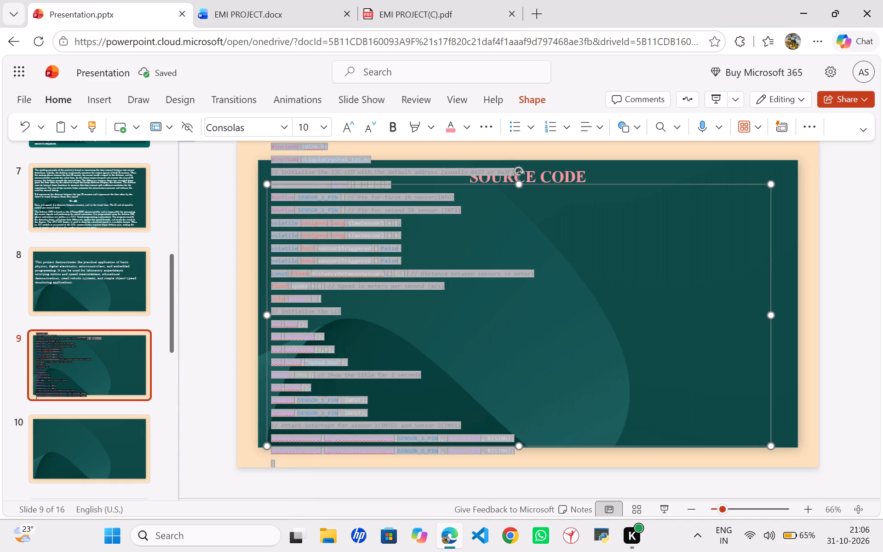
Reduce the font size of the selected code to 9.
left_click(321, 126)
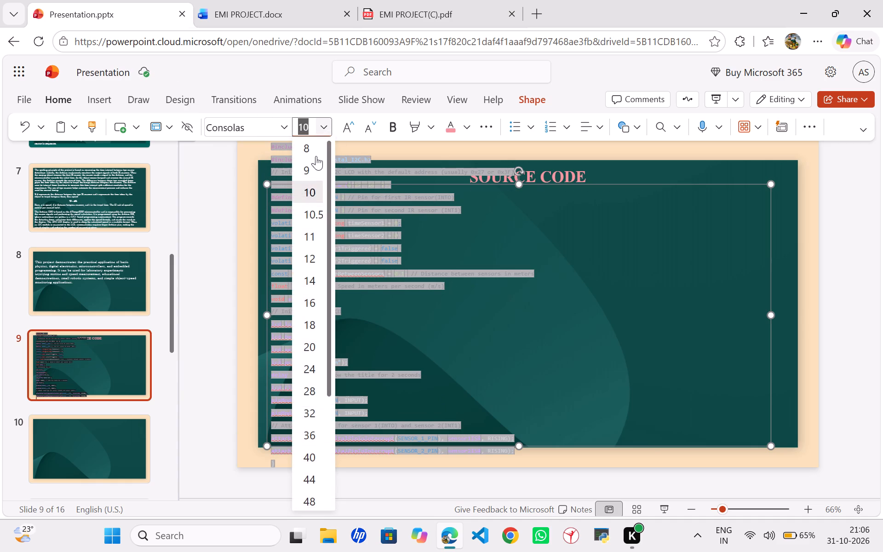
left_click(318, 167)
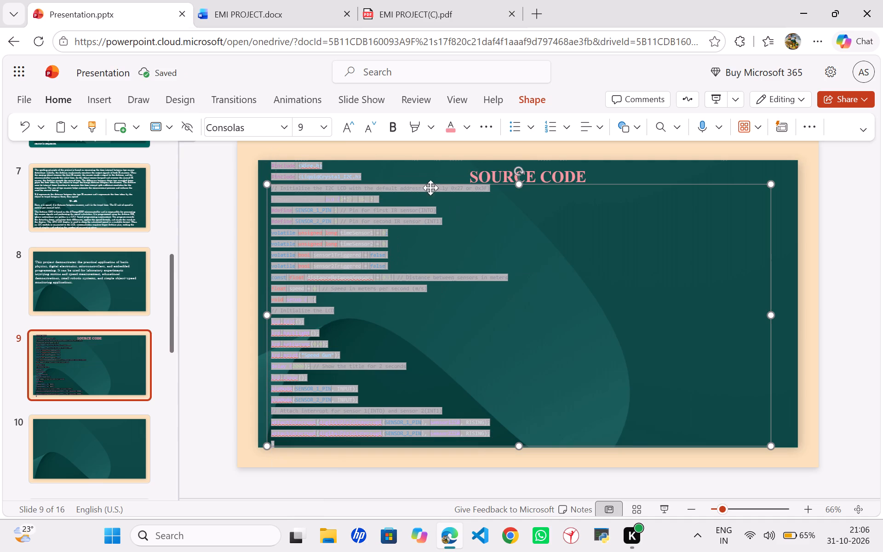
left_click(551, 229)
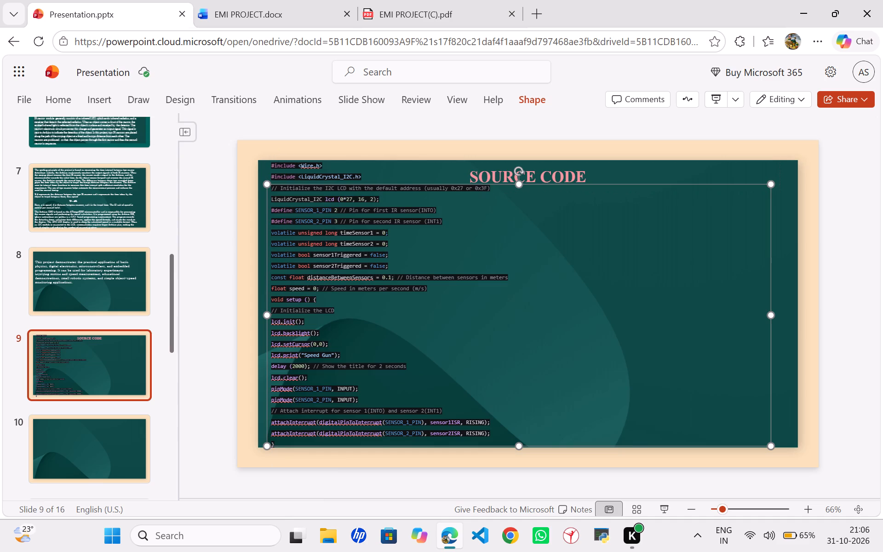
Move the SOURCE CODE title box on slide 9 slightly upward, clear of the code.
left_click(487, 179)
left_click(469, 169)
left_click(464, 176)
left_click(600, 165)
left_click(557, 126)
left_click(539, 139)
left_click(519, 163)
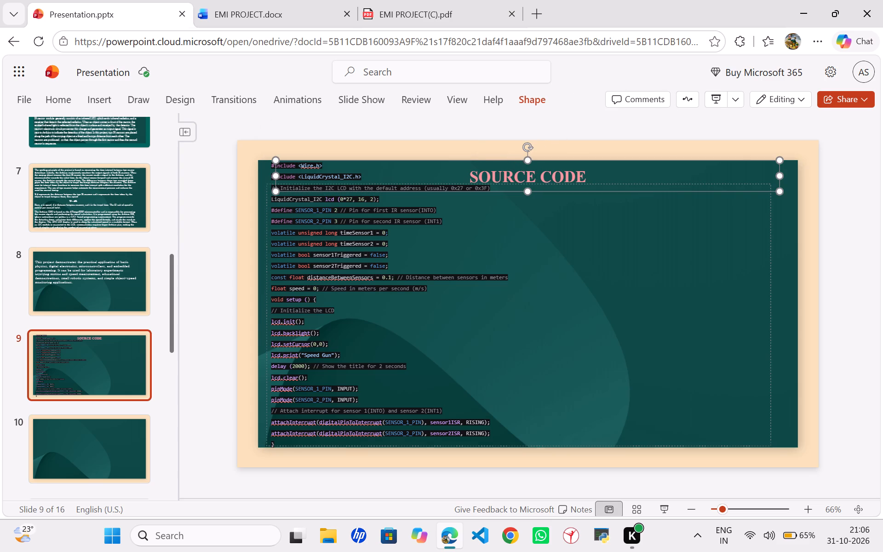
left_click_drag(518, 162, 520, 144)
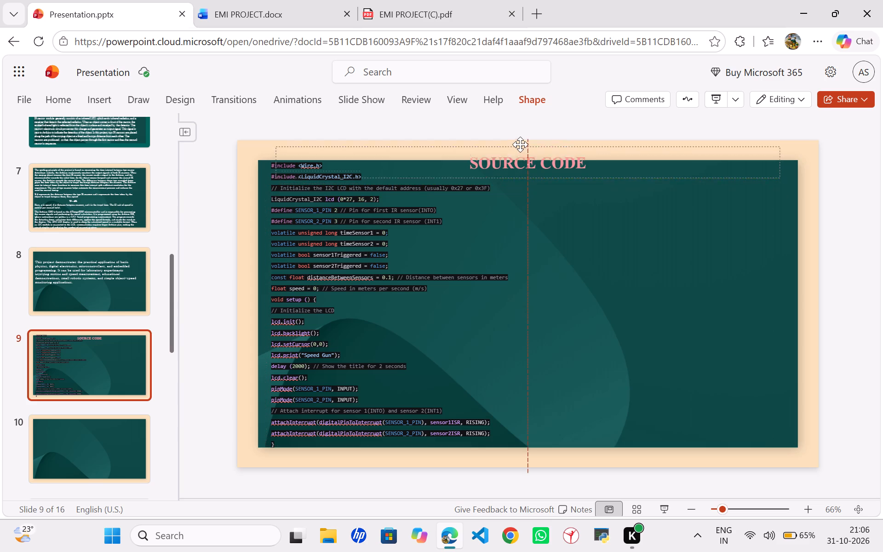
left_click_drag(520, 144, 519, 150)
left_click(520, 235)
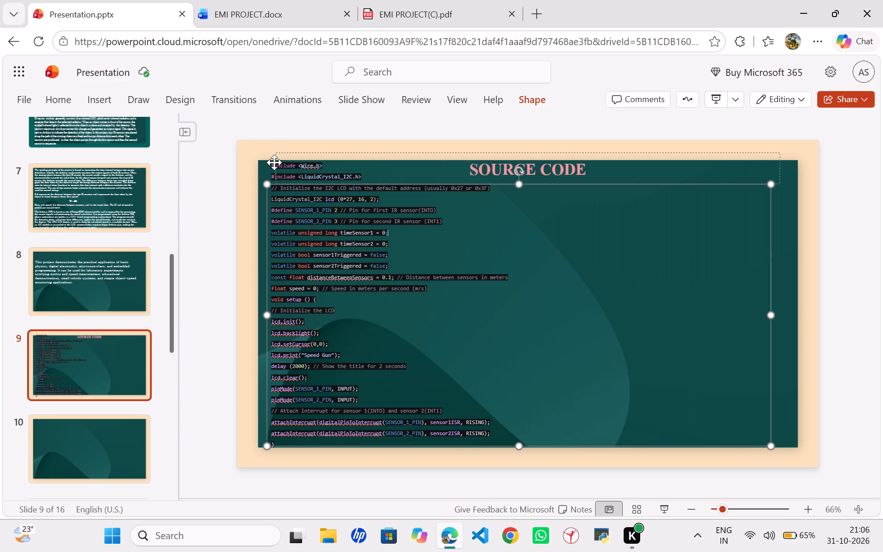
Undo the title move, font size changes, text box resize and code paste, leaving slide 9's subtitle box empty.
key("ctrl+z")
key("ctrl+z")
key("ctrl+z")
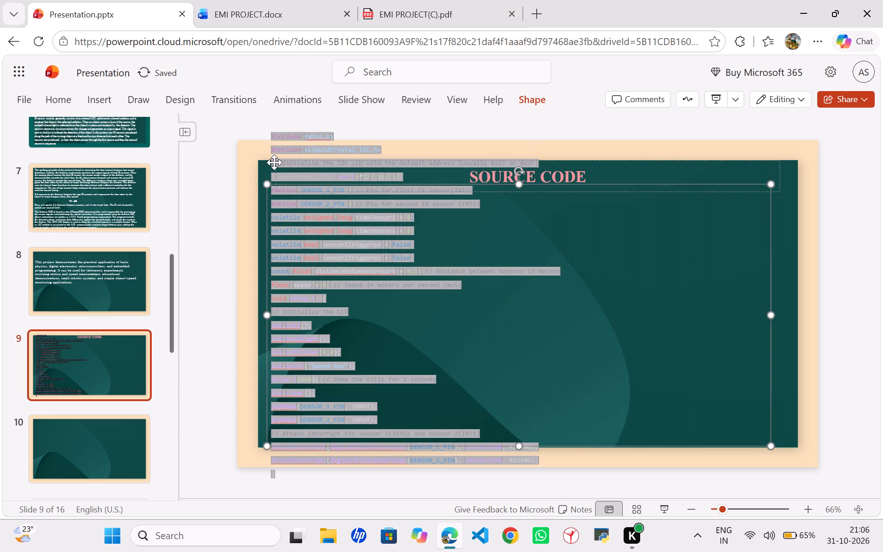
key("ctrl+z")
key("ctrl+z")
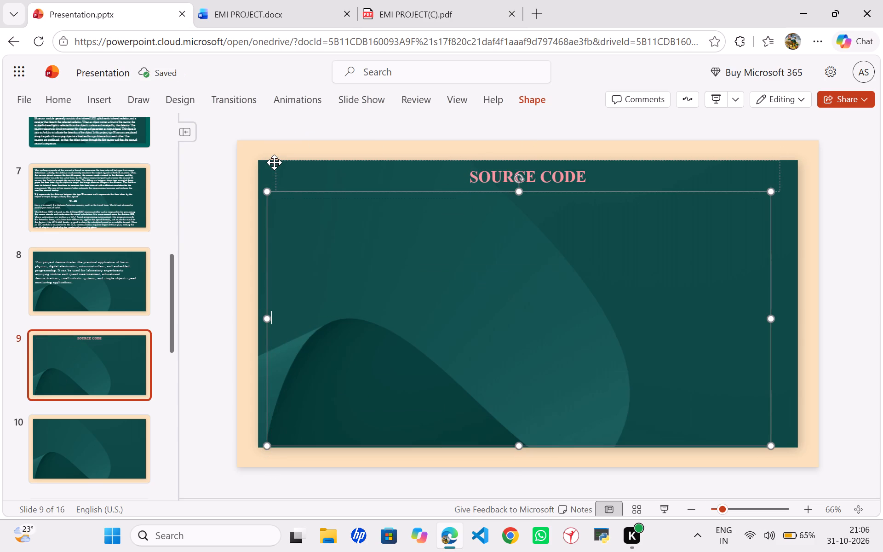
Switch to the EMI PROJECT Word document and copy the source code from "#include <Wire.h>" through the "float speed = 0;" line.
left_click(286, 0)
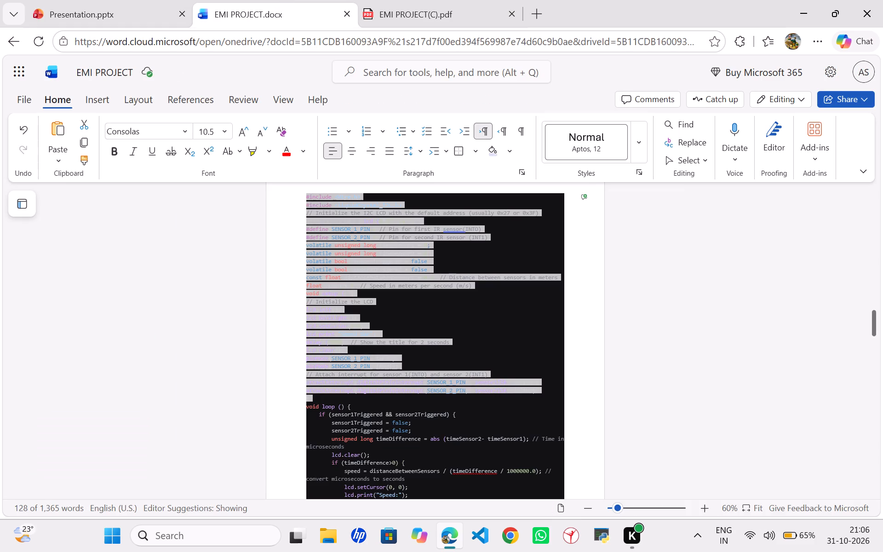
scroll(382, 313, "up", 1)
right_click(382, 313)
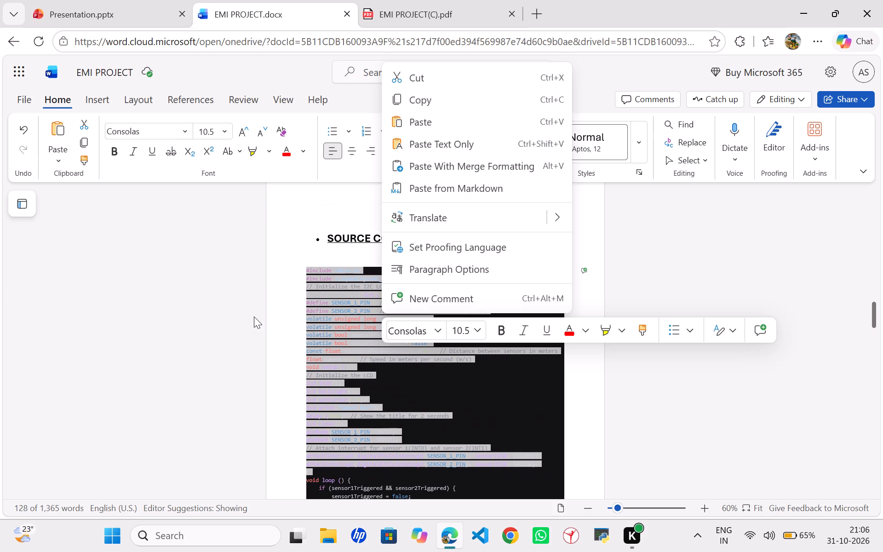
left_click(254, 316)
left_click(472, 423)
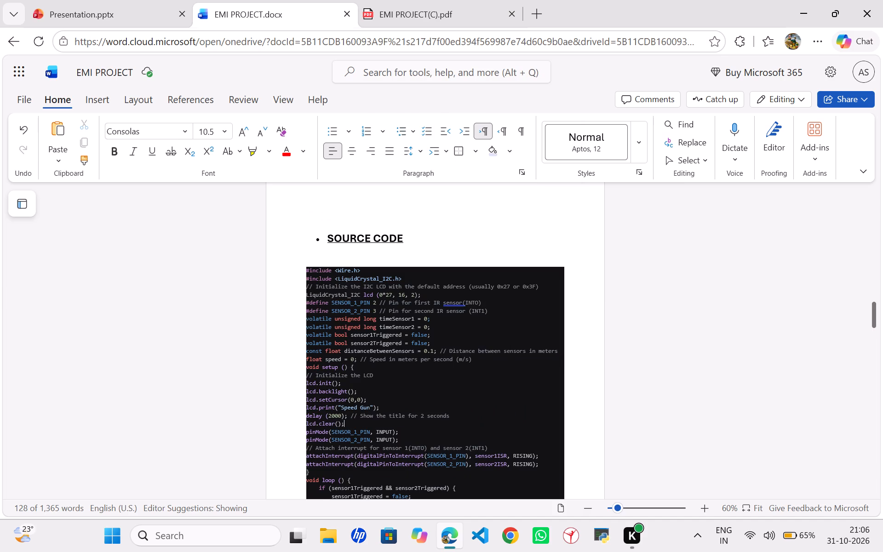
left_click(306, 270)
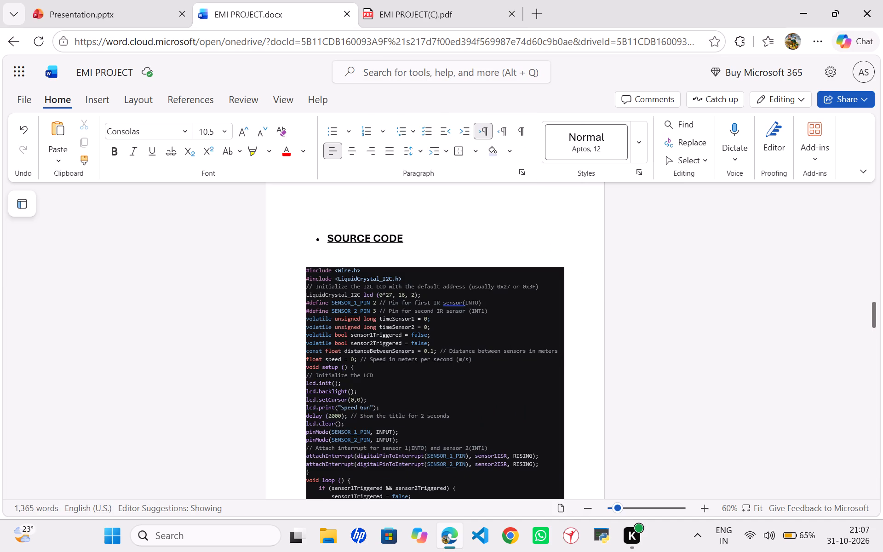
key("ctrl+shift+Down")
key("ctrl+shift+Down")
key("ctrl+shift+Down")
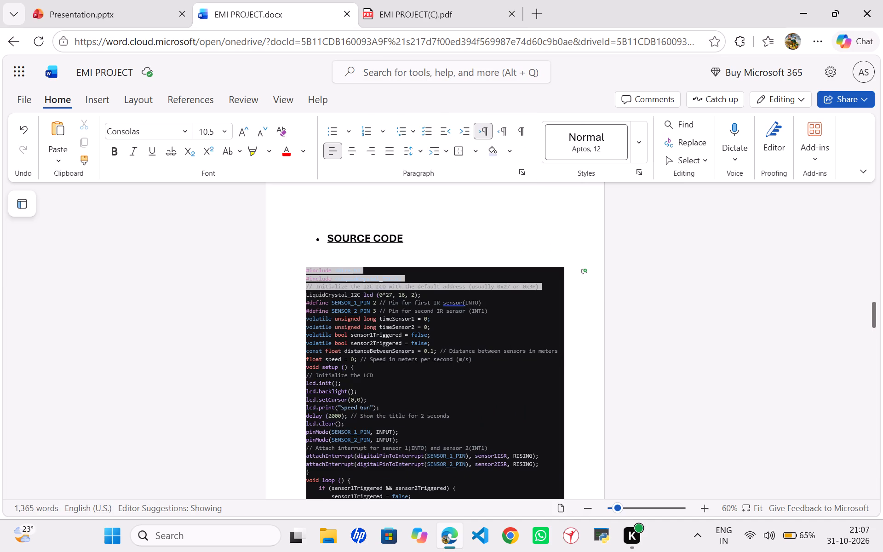
key("ctrl+shift+Down")
key("ctrl+shift+Down")
key("ctrl+shift+Down")
key("ctrl+shift+Down")
key("ctrl+shift+Down")
key("ctrl+shift+Down")
key("ctrl+shift+Down")
key("ctrl+shift+Down")
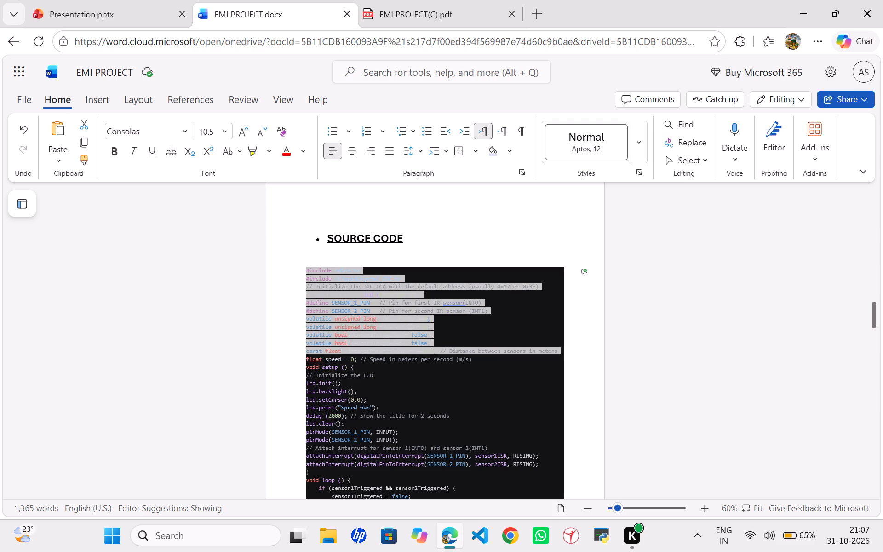
key("ctrl+shift+Up")
key("ctrl+shift+Down")
key("ctrl+shift+Down")
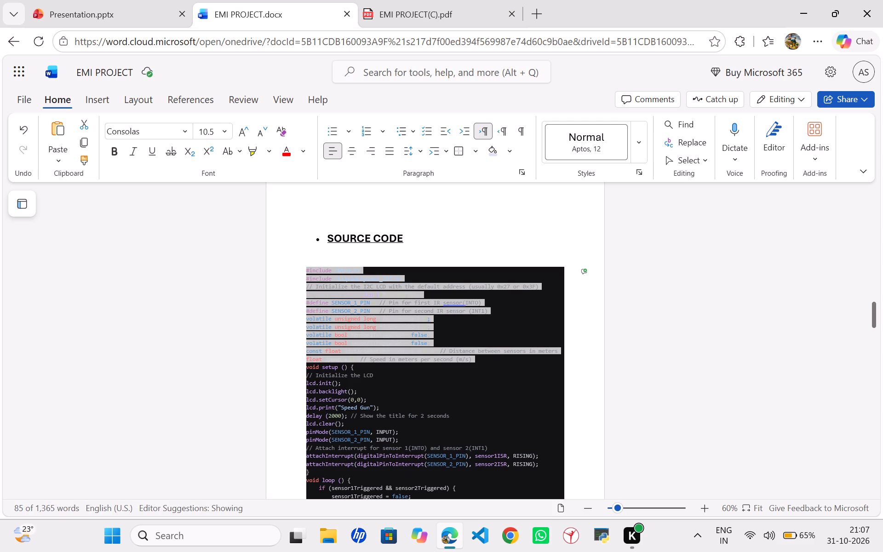
key("ctrl+c")
Switch back to the presentation and paste the copied code lines into slide 9's subtitle box.
key("ctrl+Tab")
key("ctrl+Tab")
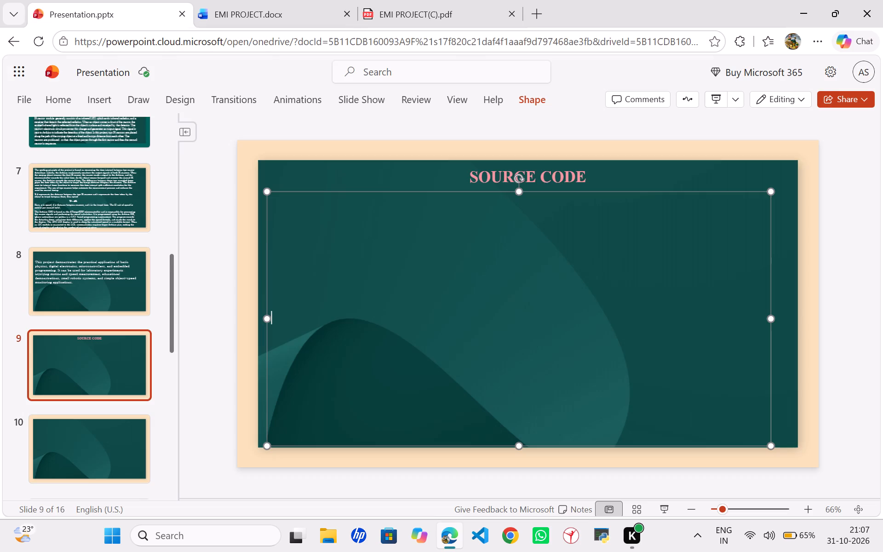
key("ctrl+v")
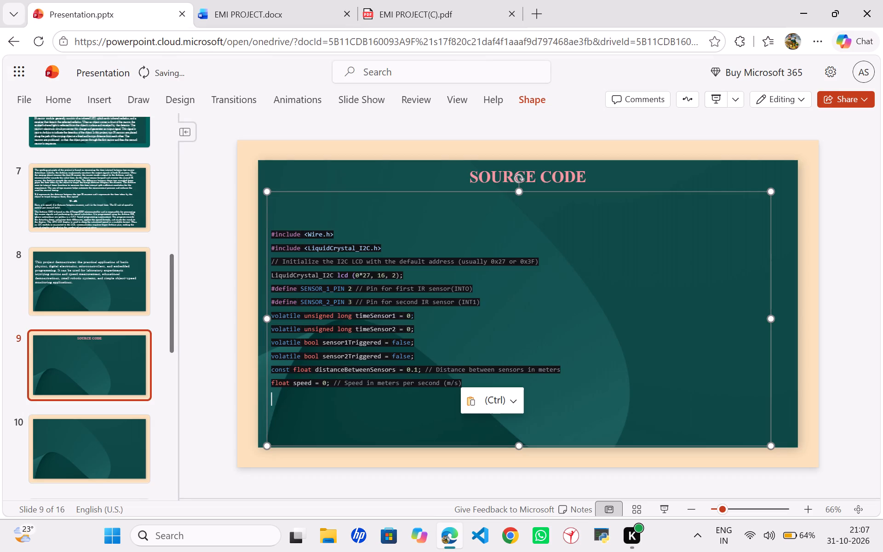
Set the font size of all the pasted code on slide 9 to 16.
double_click(269, 232)
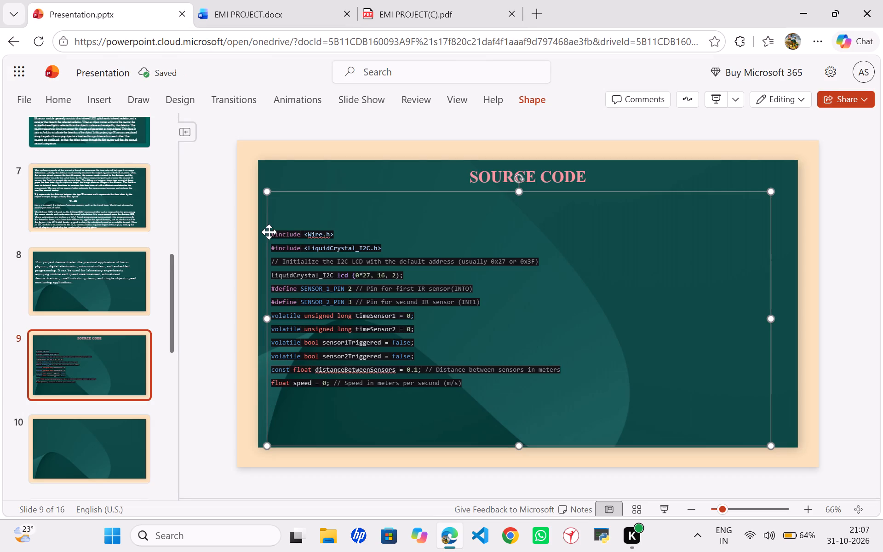
left_click(270, 232)
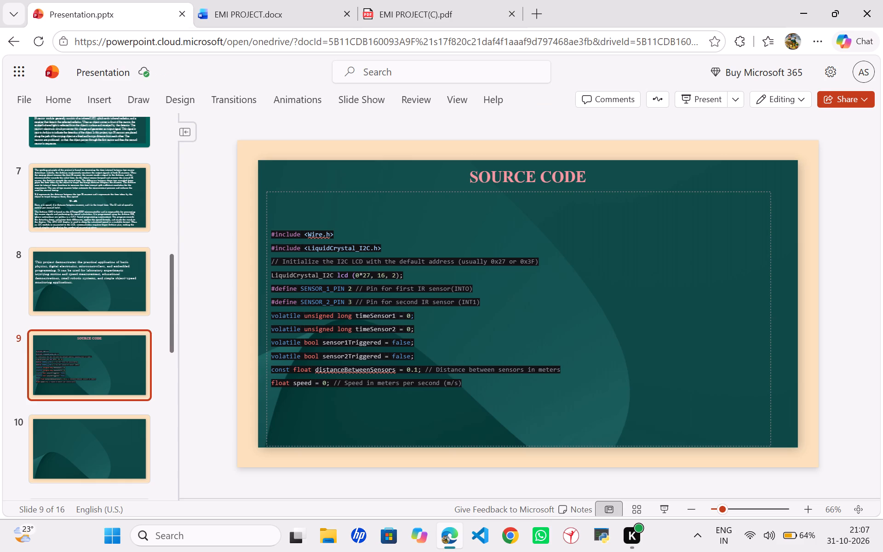
left_click(272, 235)
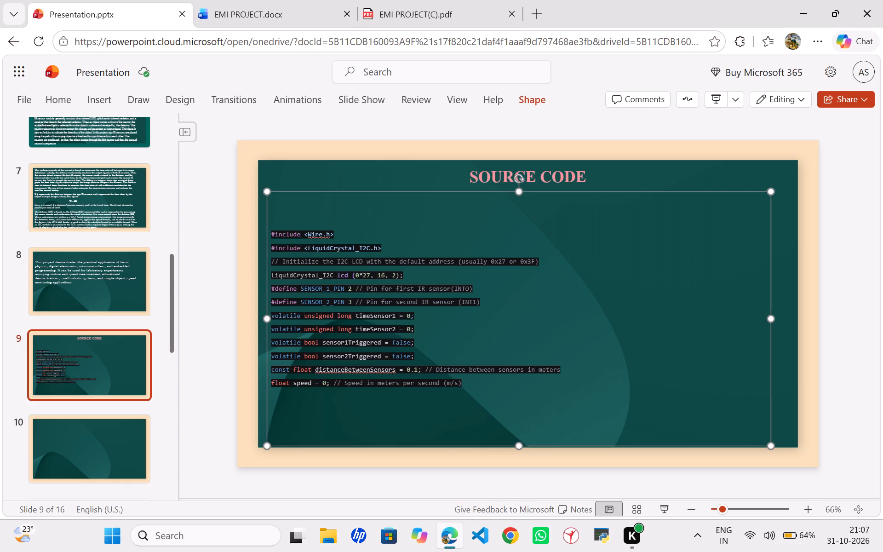
key("ctrl+shift+Down")
key("ctrl+shift+Down")
key("ctrl+shift+Down")
key("ctrl+shift+Down")
key("ctrl+shift+Down")
key("ctrl+shift+Down")
key("ctrl+shift+Down")
key("ctrl+shift+Down")
key("ctrl+shift+Down")
key("ctrl+shift+Down")
key("ctrl+shift+Down")
key("ctrl+shift+Down")
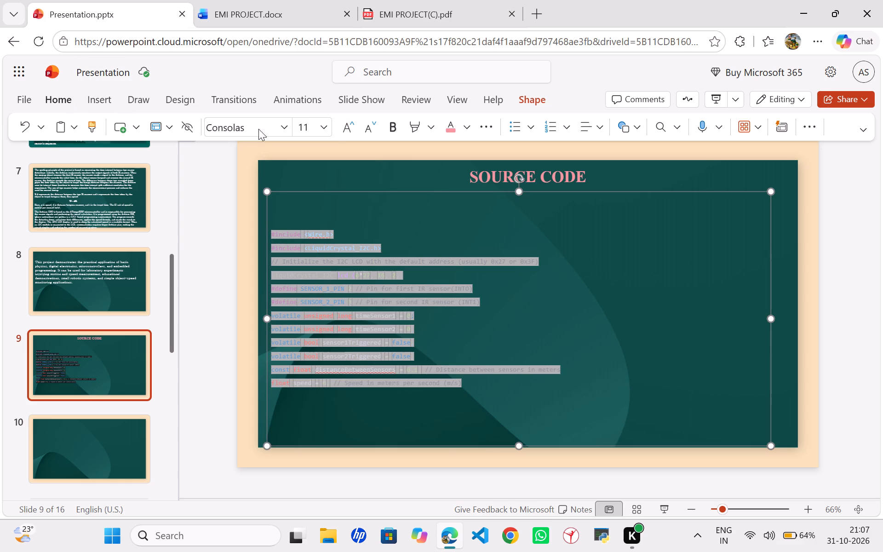
left_click(325, 133)
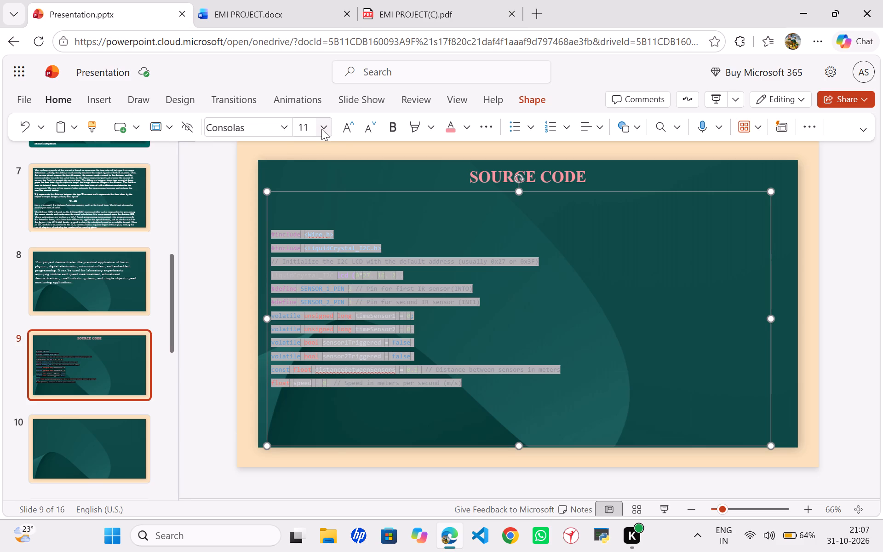
left_click(323, 129)
left_click(313, 255)
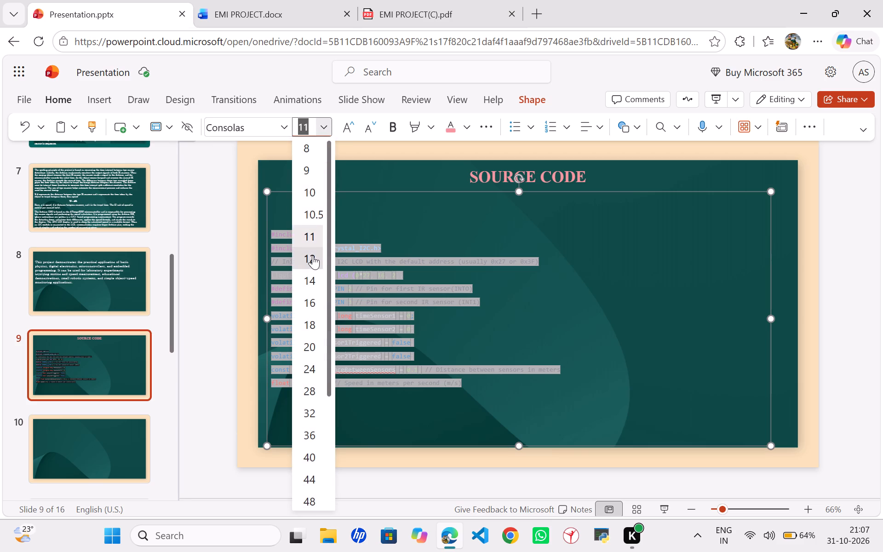
left_click(323, 122)
left_click(310, 305)
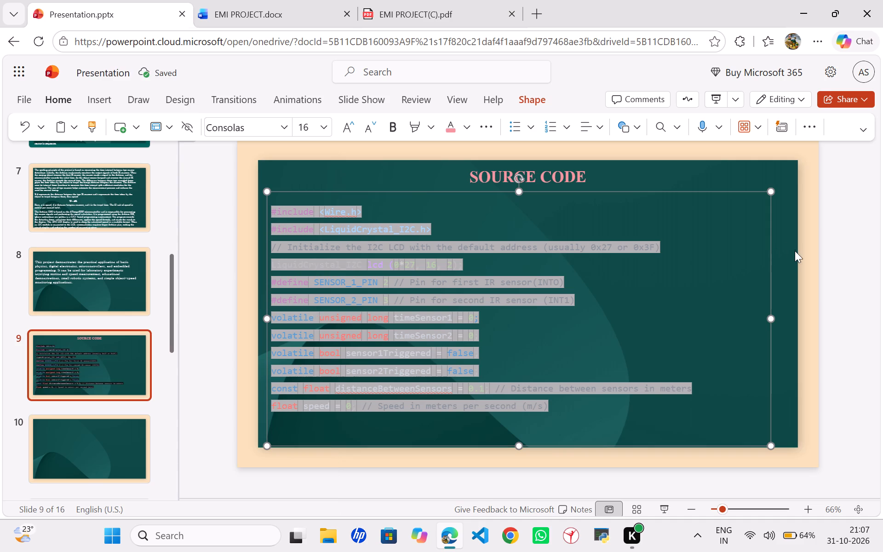
left_click(795, 251)
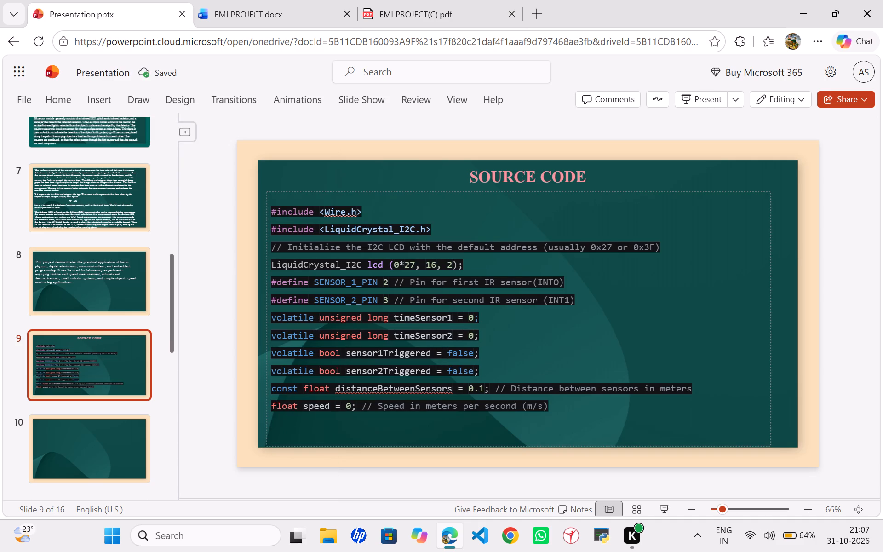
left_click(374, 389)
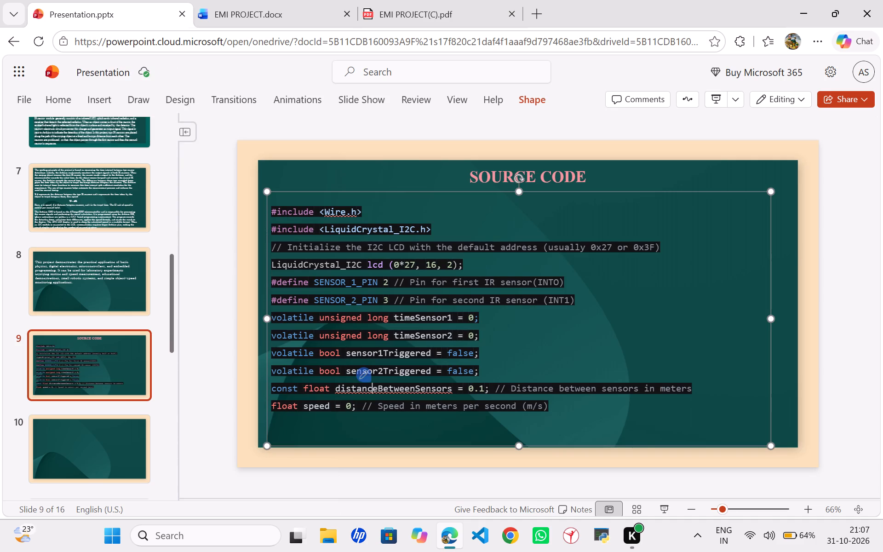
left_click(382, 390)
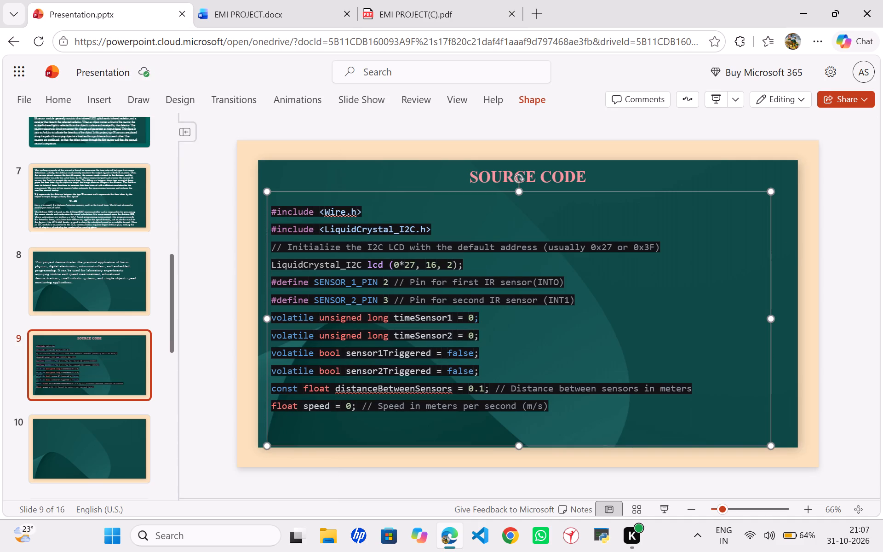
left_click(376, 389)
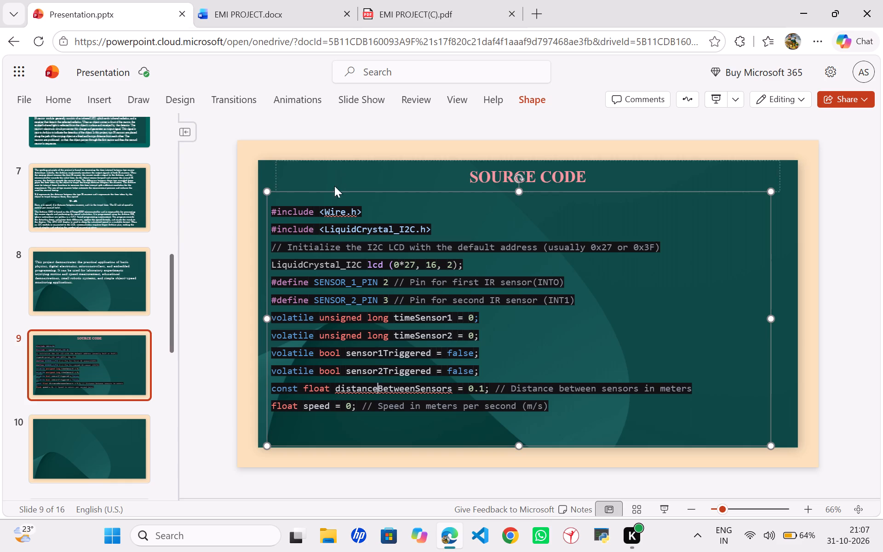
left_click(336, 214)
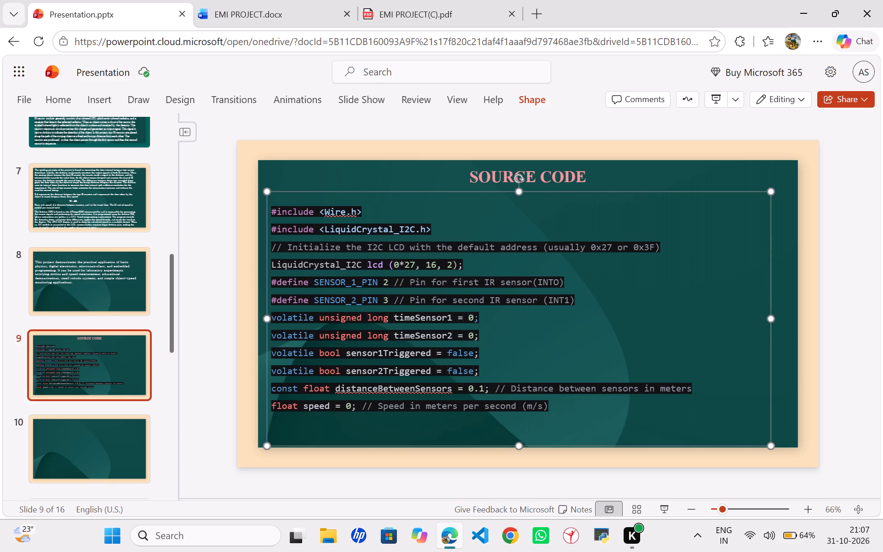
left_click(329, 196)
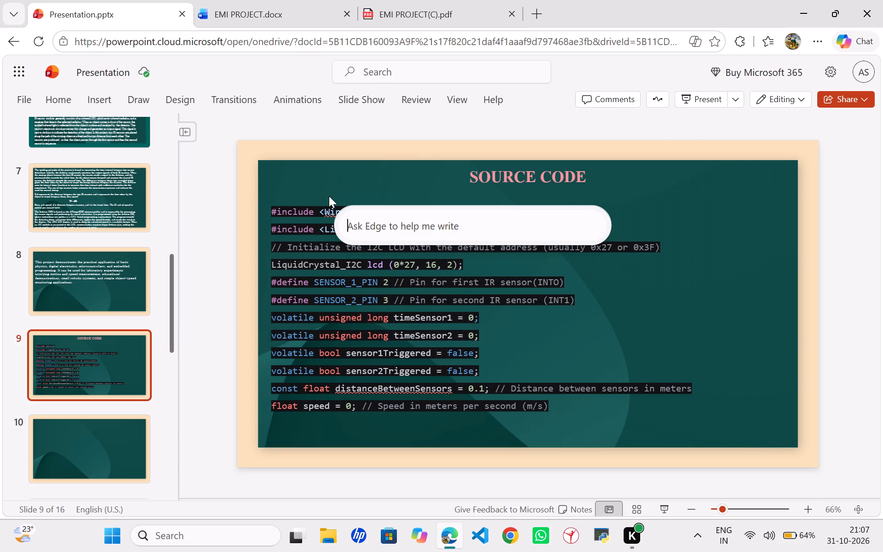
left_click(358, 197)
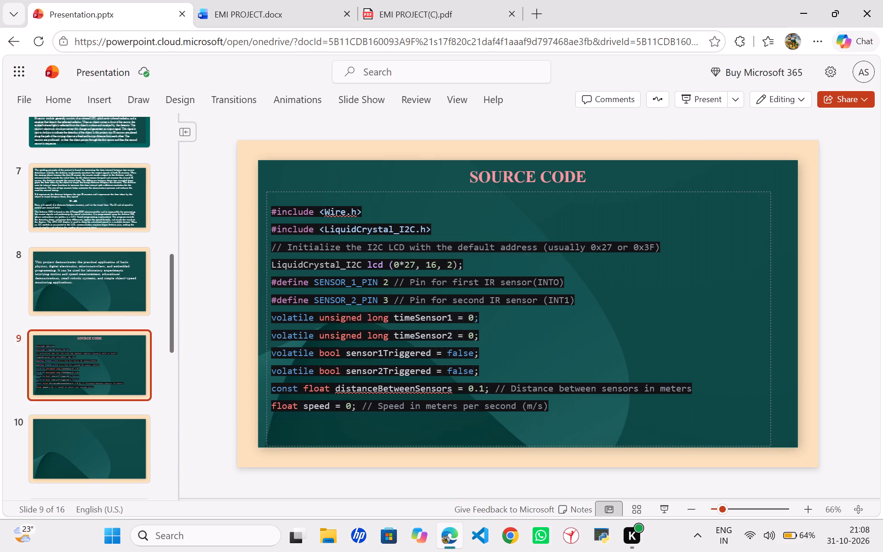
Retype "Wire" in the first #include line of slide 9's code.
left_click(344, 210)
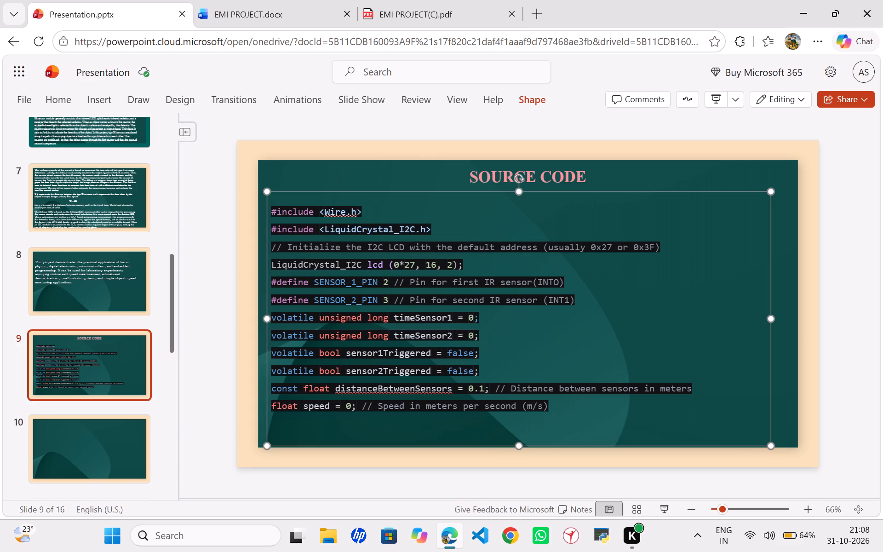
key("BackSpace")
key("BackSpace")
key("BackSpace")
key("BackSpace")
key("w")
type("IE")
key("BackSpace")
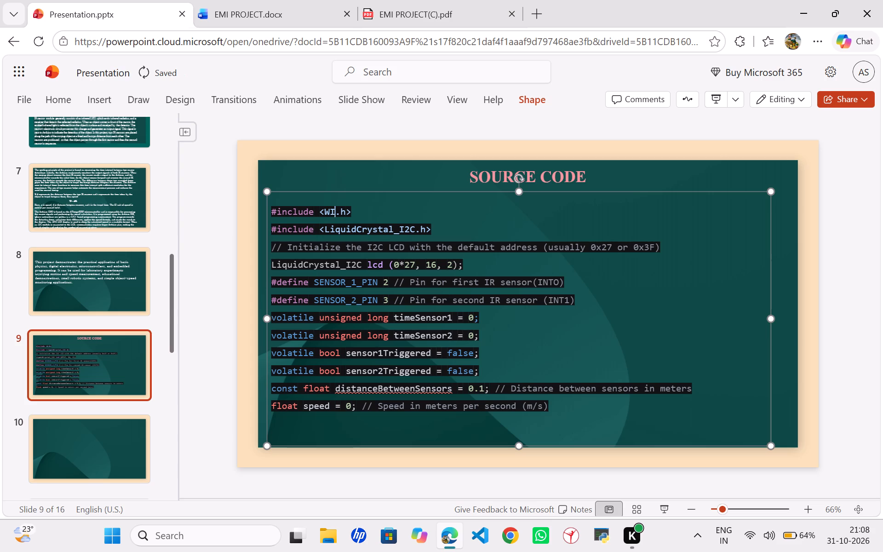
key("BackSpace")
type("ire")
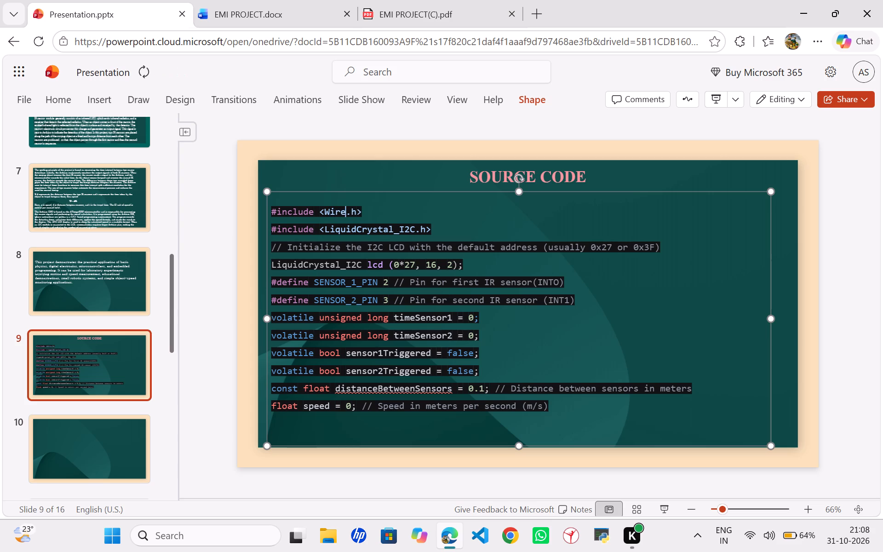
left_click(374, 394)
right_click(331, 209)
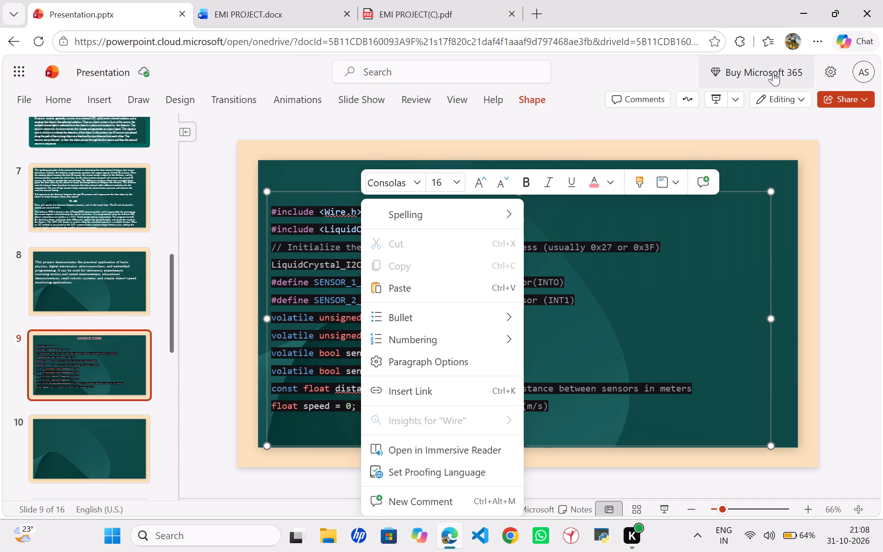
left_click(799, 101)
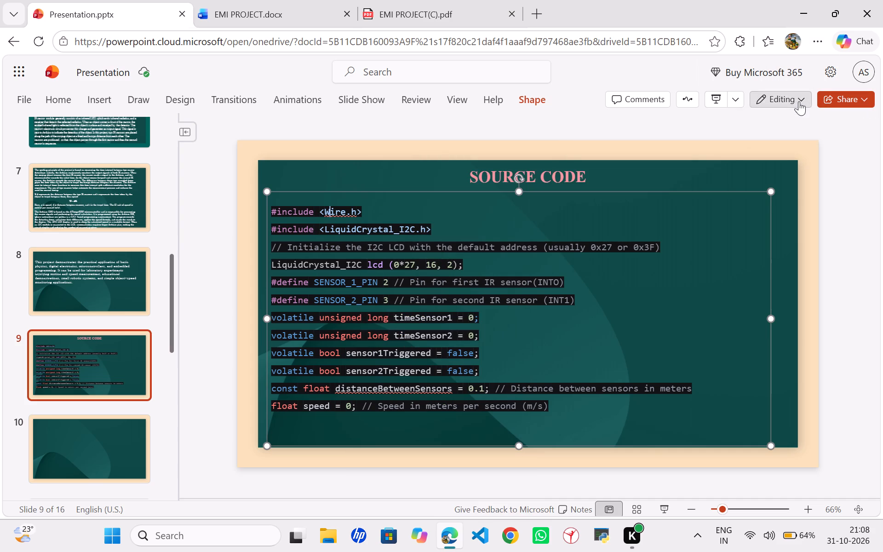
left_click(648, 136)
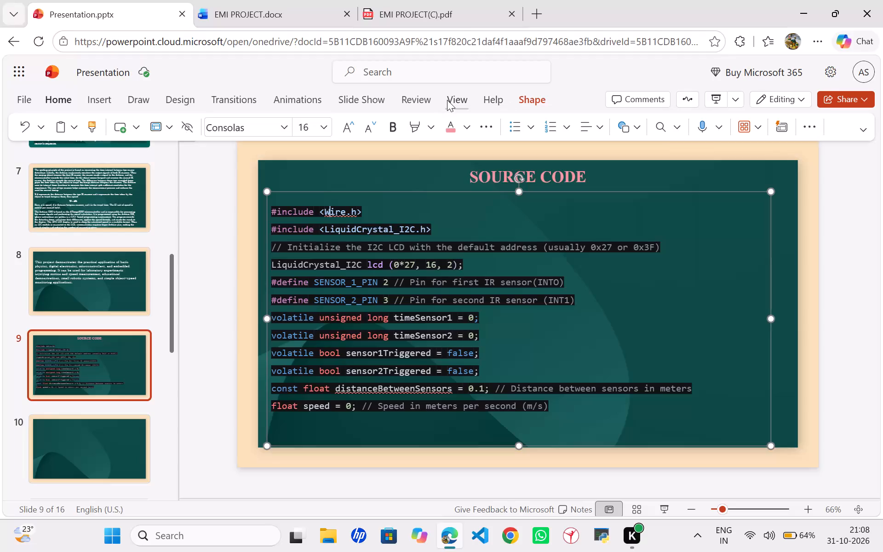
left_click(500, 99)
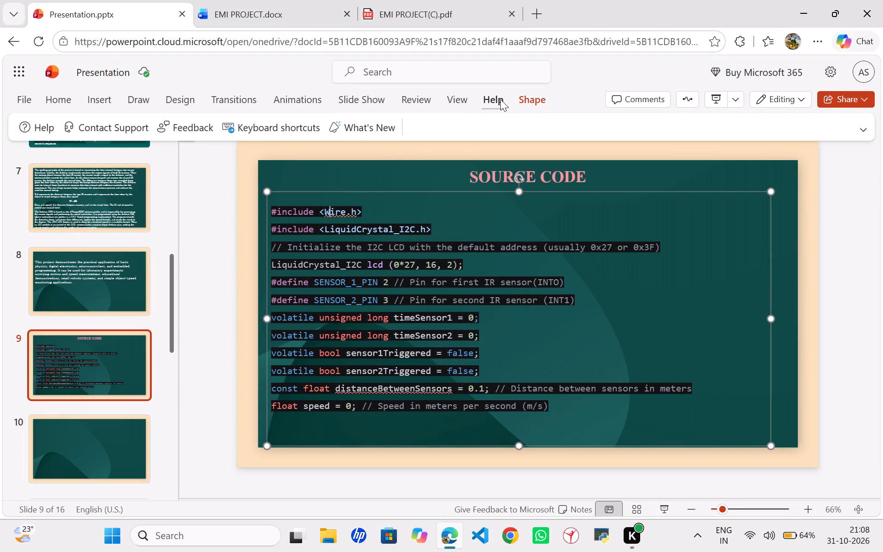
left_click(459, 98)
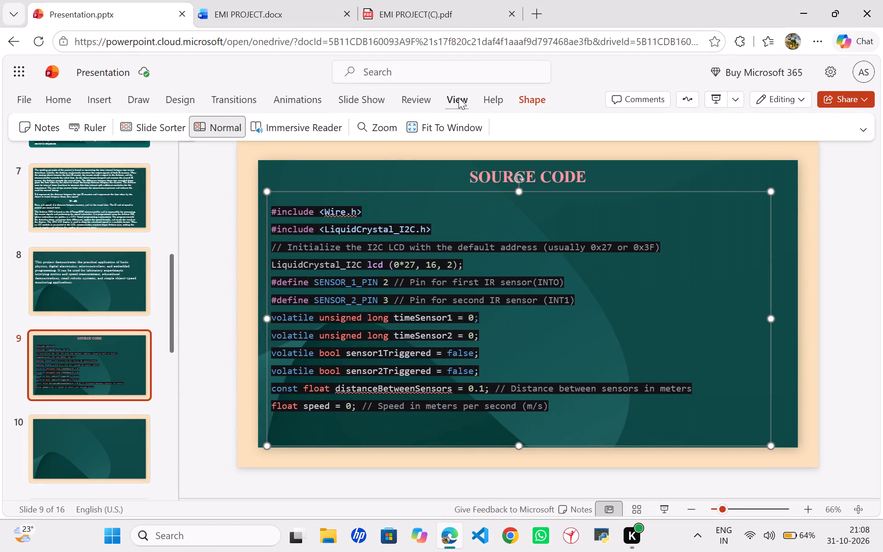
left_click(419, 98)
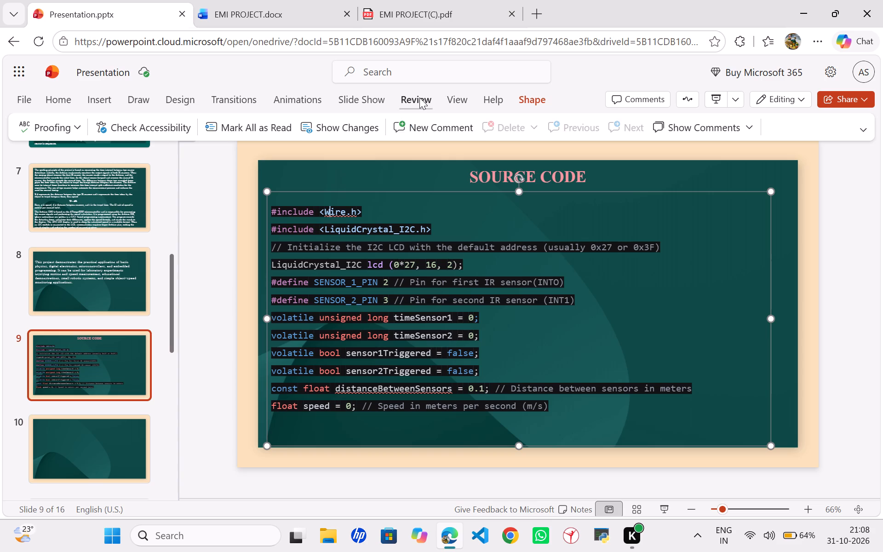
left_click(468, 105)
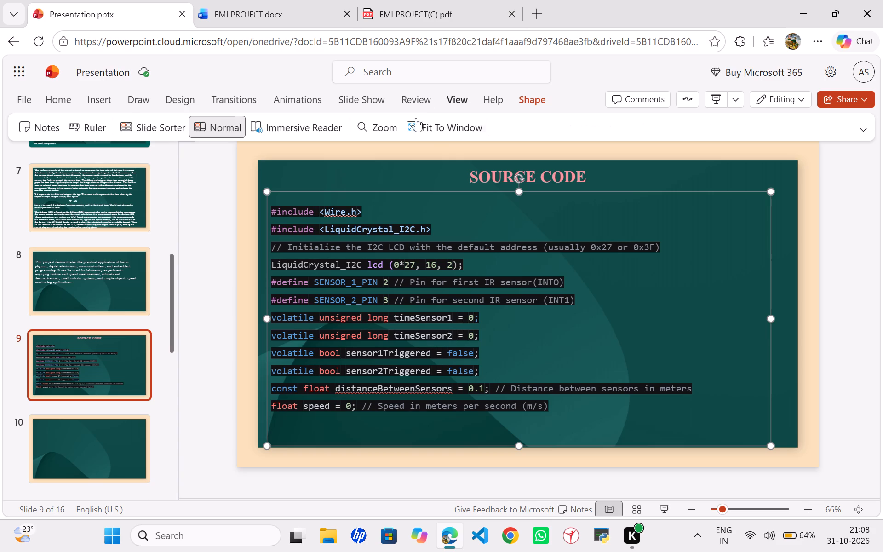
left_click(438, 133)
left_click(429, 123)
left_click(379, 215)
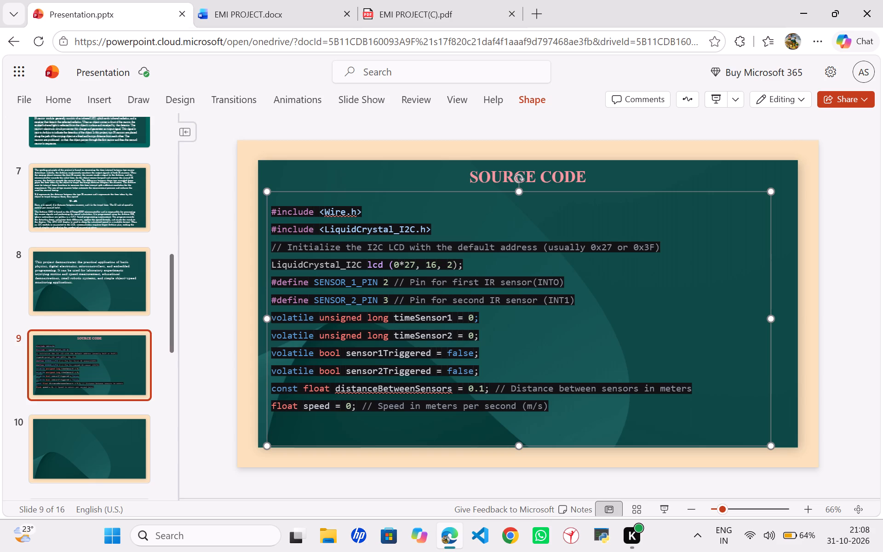
Remove the empty title placeholder from slide 10.
left_click(143, 443)
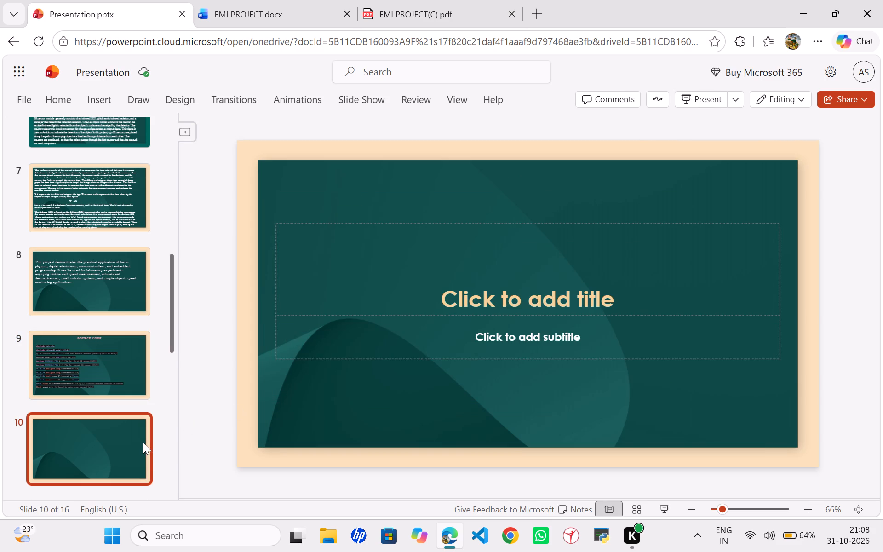
left_click(463, 294)
right_click(463, 294)
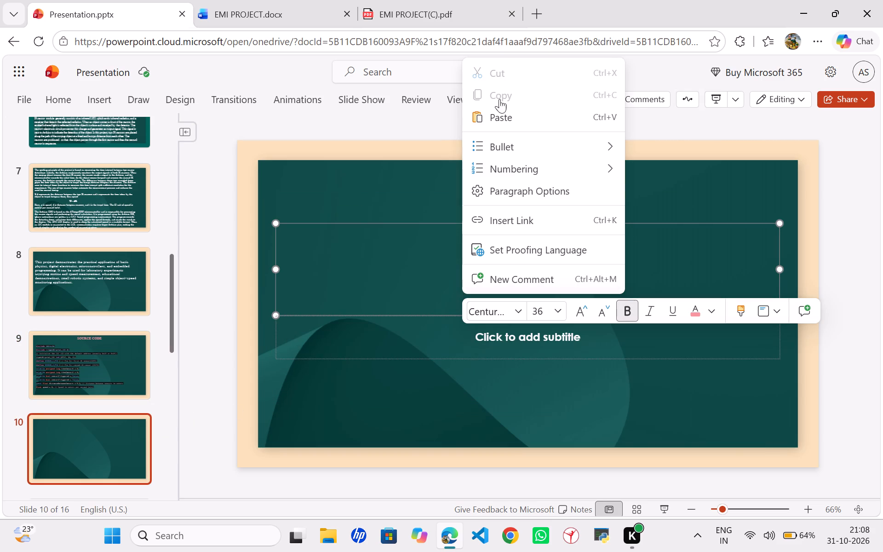
left_click(401, 251)
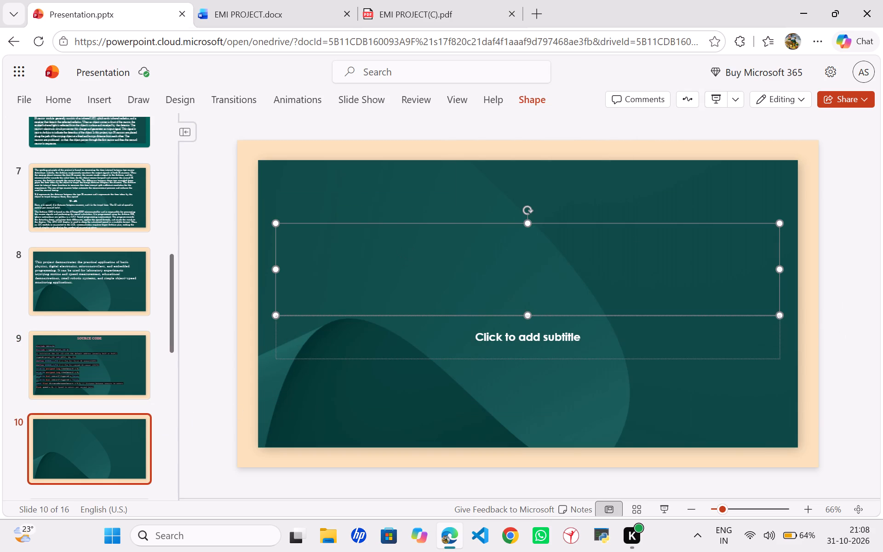
right_click(401, 251)
left_click(436, 250)
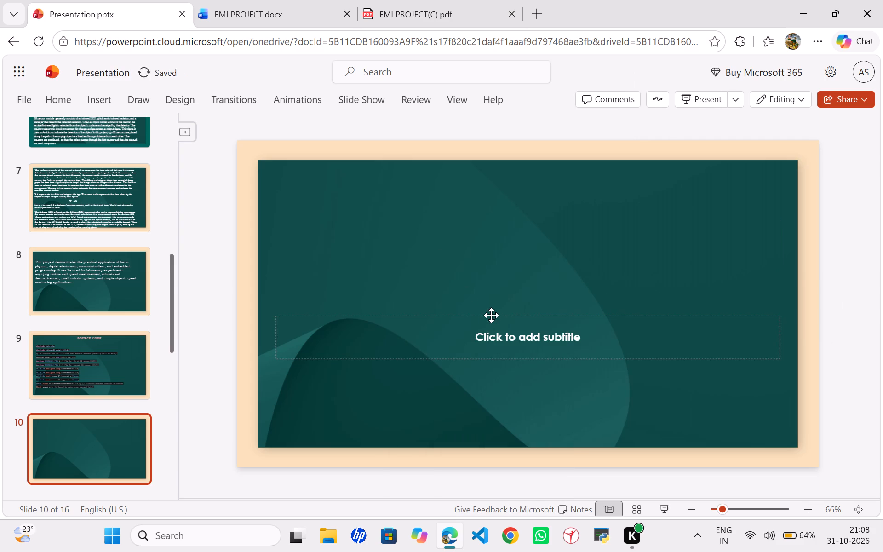
Move slide 10's subtitle box to the upper-left corner of the green area and stretch it down to the area's bottom edge.
left_click(485, 337)
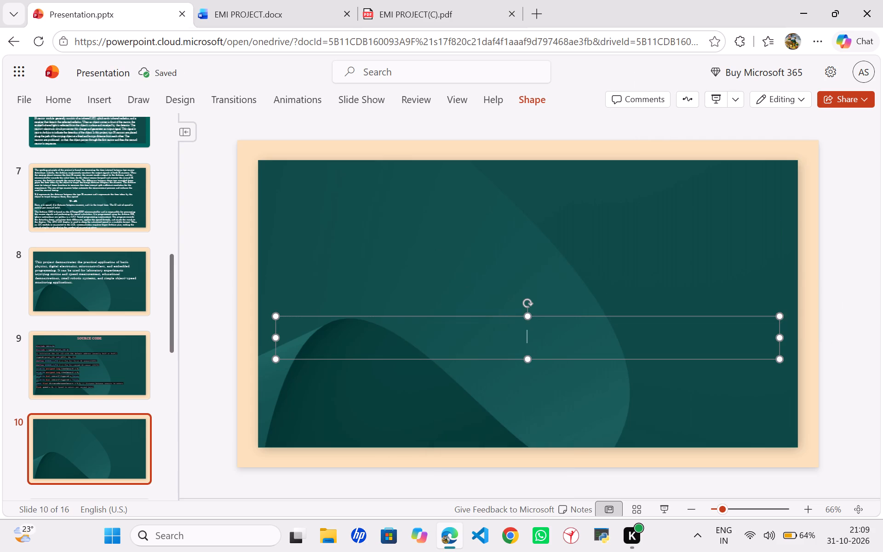
left_click_drag(504, 316, 497, 161)
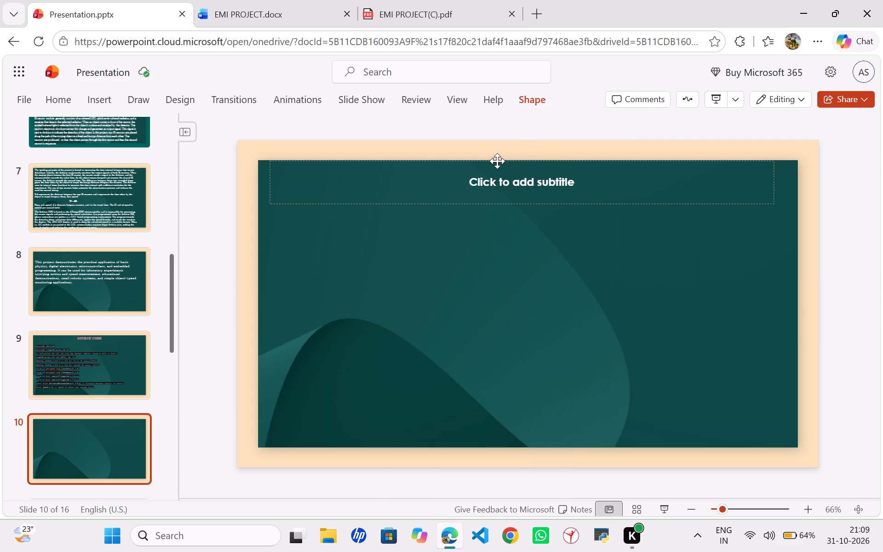
left_click_drag(497, 161, 484, 161)
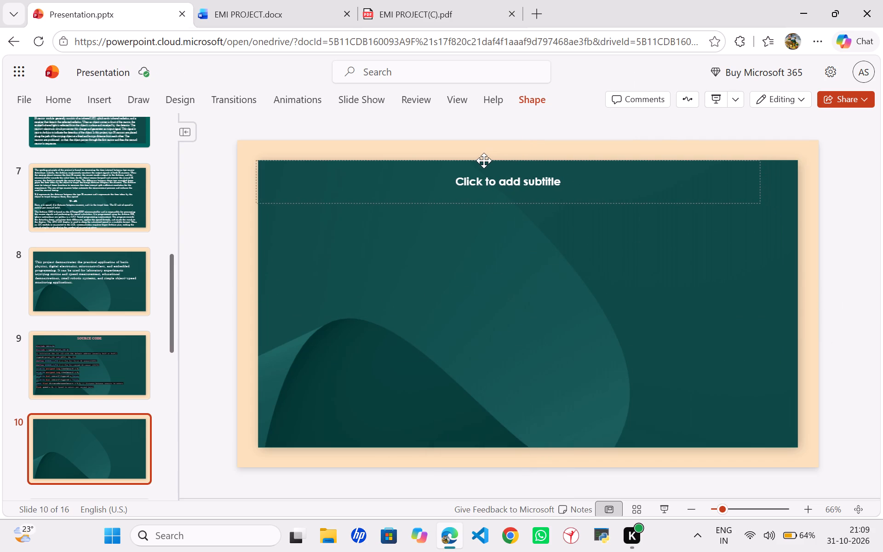
left_click_drag(484, 161, 488, 160)
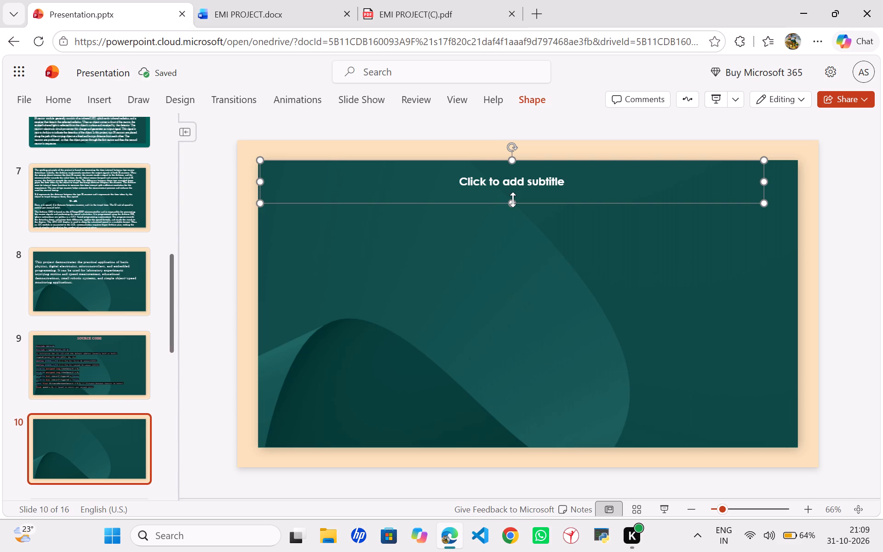
left_click_drag(513, 200, 527, 442)
Align the text in slide 10's subtitle box to the left.
left_click(450, 300)
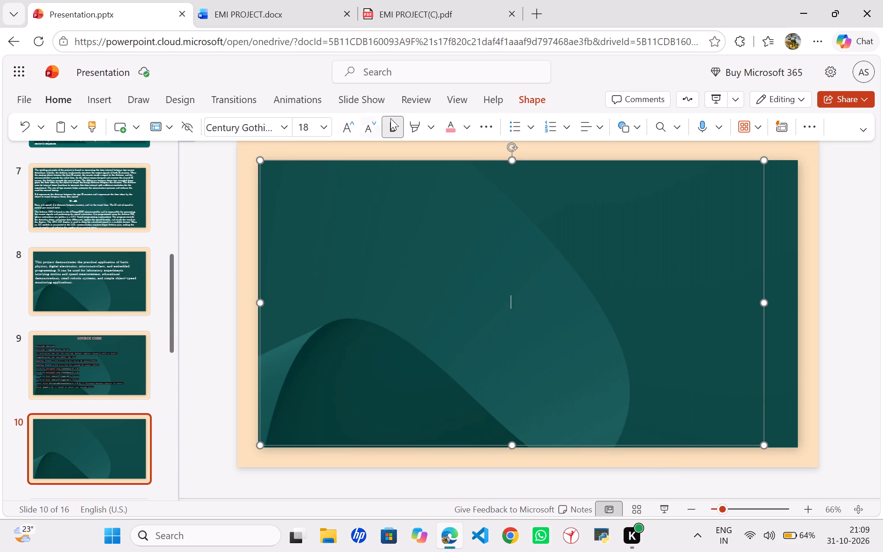
left_click(581, 136)
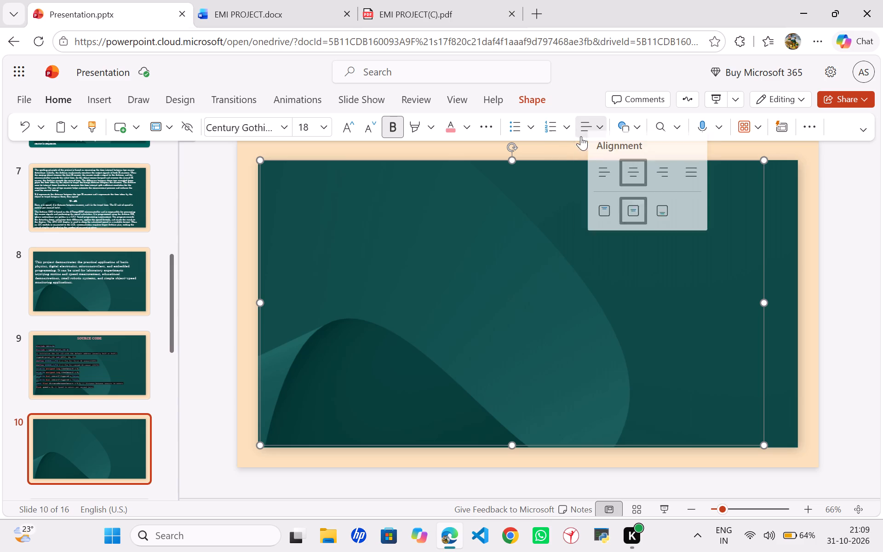
left_click(606, 191)
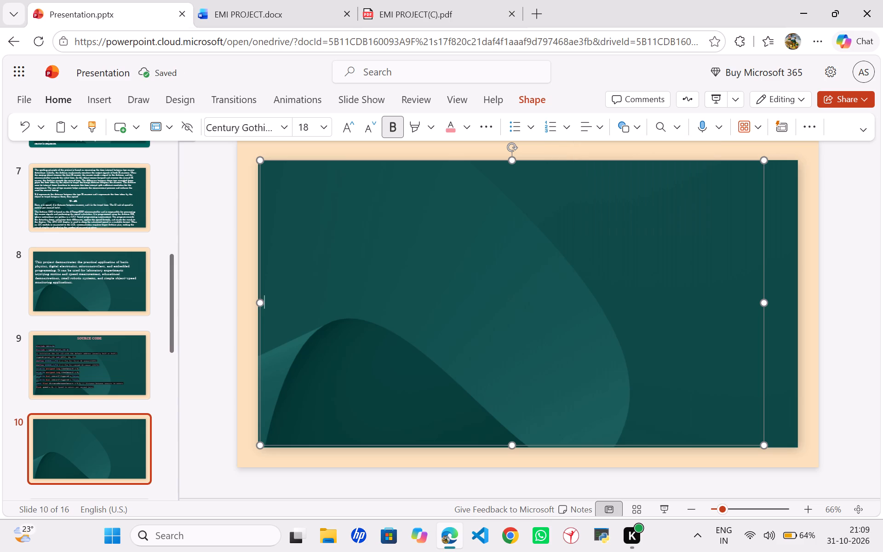
Switch to the EMI PROJECT Word document and copy the source code from "void setup () {" through its closing brace.
key("alt+Tab")
scroll(334, 318, "down", 2)
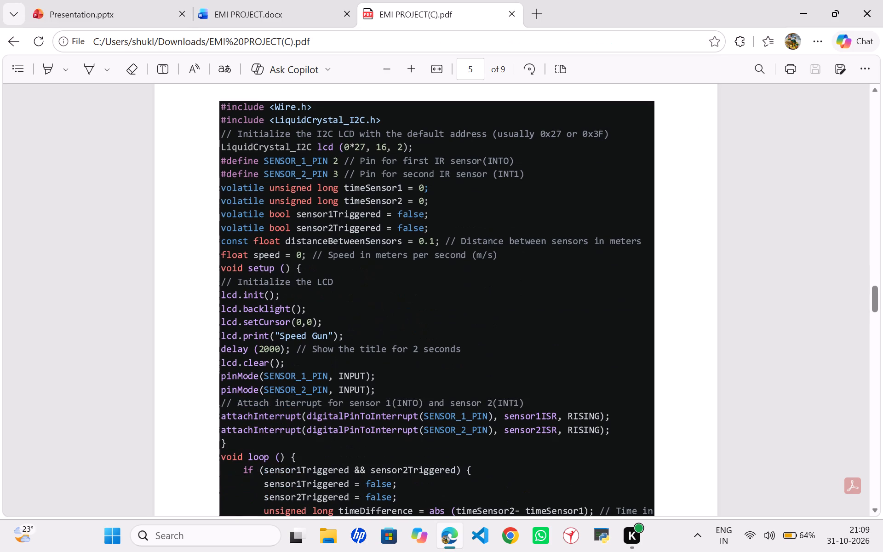
key("ctrl+Tab")
key("ctrl+Tab")
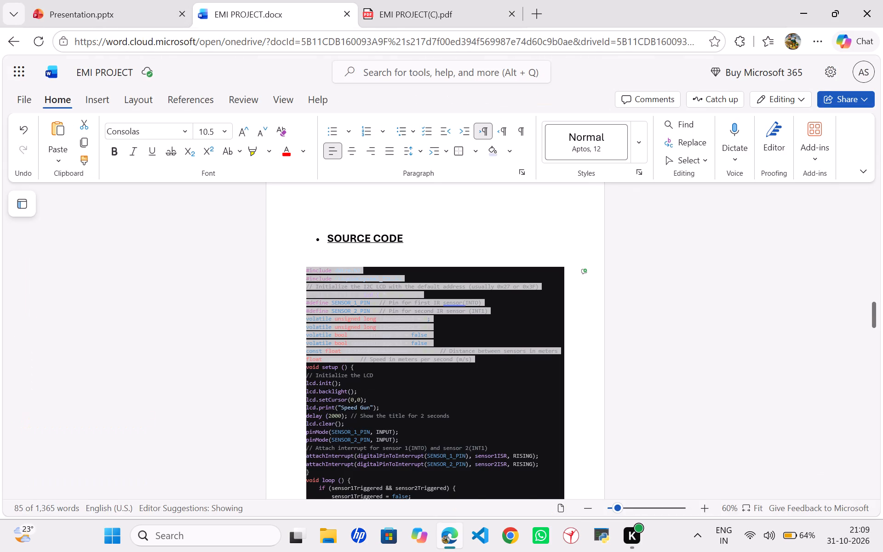
left_click(370, 399)
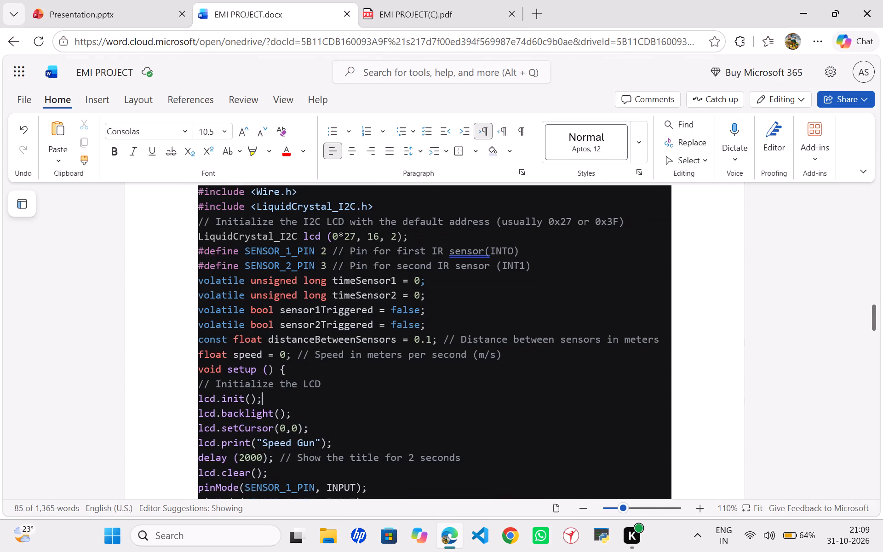
scroll(263, 372, "down", 1)
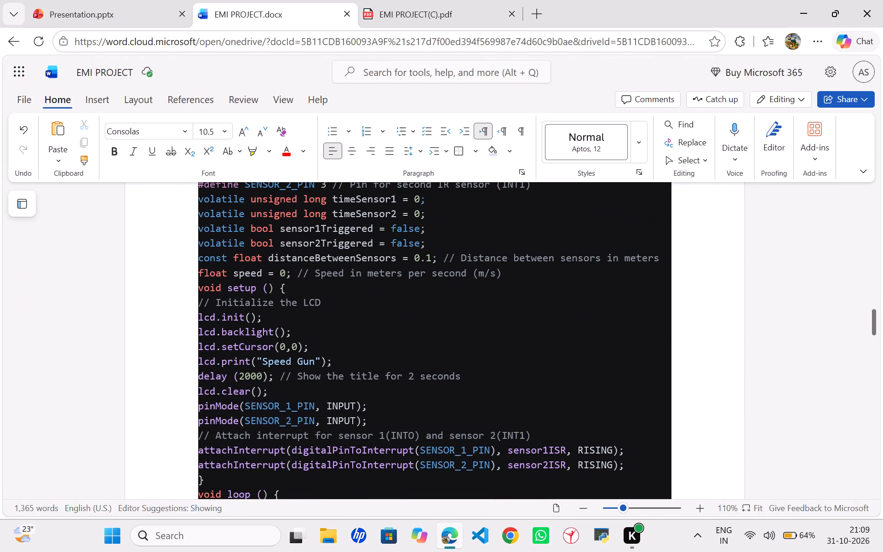
left_click(199, 286)
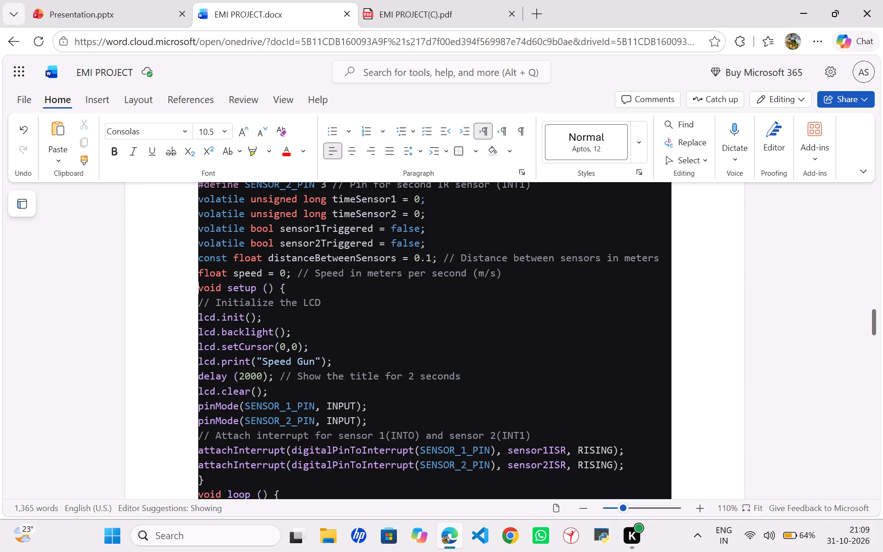
key("ctrl+shift+Down")
key("ctrl+shift+Down")
key("ctrl+shift+Down")
key("ctrl+shift+Down")
key("ctrl+shift+Down")
key("ctrl+shift+Down")
key("ctrl+shift+Down")
key("ctrl+shift+Down")
key("ctrl+shift+Down")
key("ctrl+shift+Down")
key("ctrl+shift+Down")
key("ctrl+shift+Down")
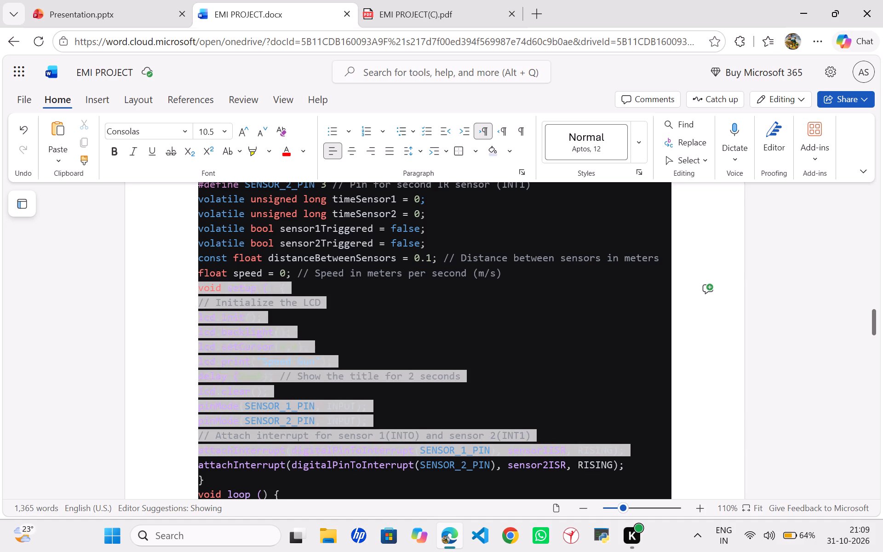
key("ctrl+shift+Down")
key("ctrl+shift+Down")
key("ctrl+shift+Down")
key("ctrl+shift+Up")
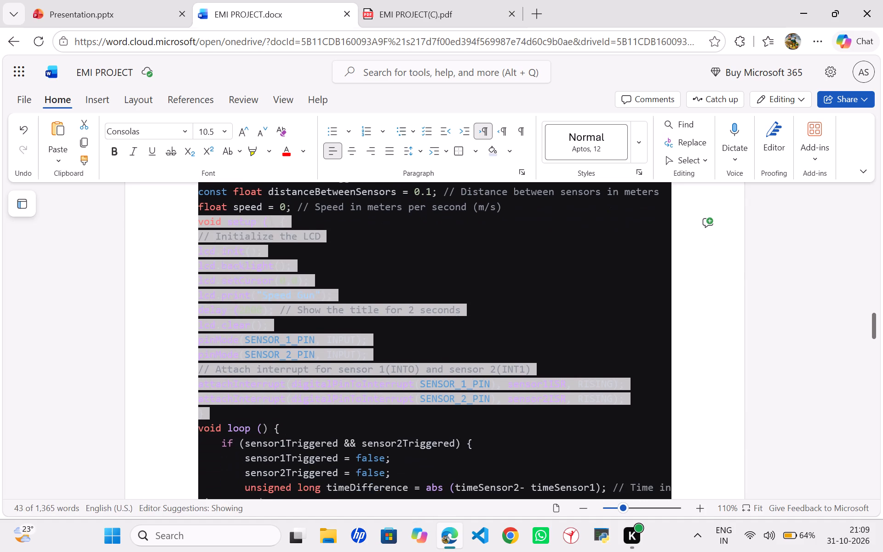
scroll(199, 286, "right", 1)
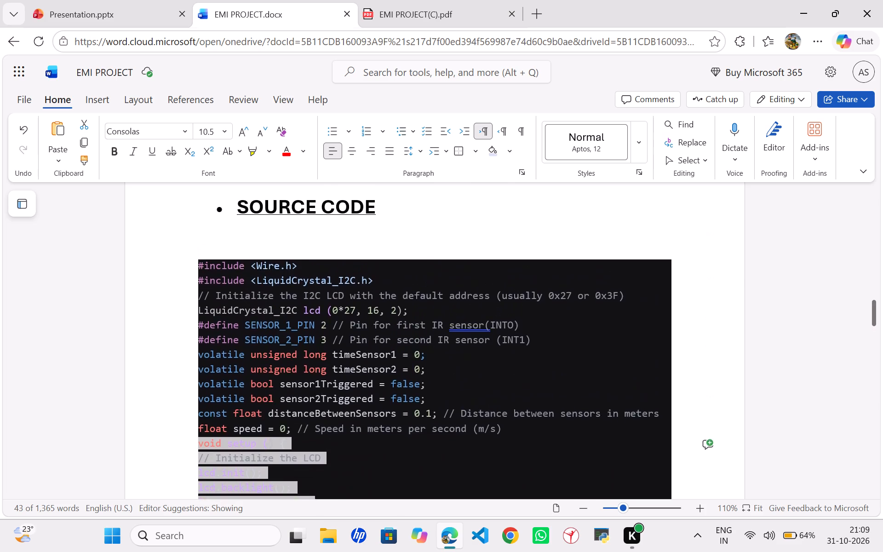
scroll(199, 286, "right", 1)
scroll(199, 286, "down", 4)
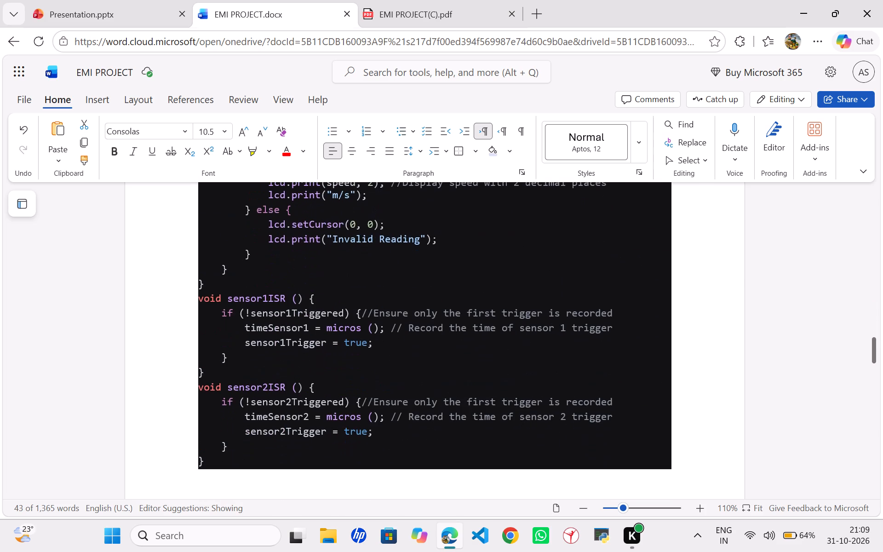
scroll(199, 286, "up", 1)
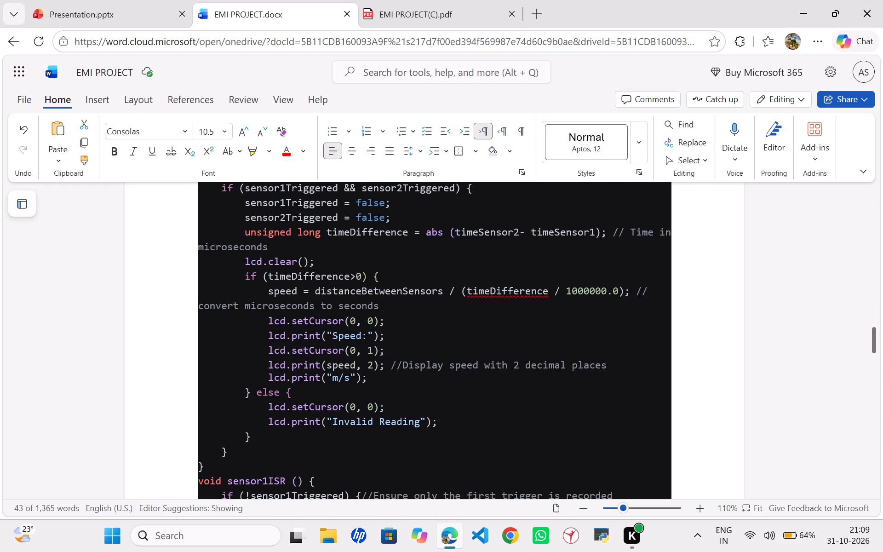
key("ctrl+c")
Switch back to the presentation and paste the copied setup code into slide 10's subtitle box.
key("ctrl+Tab")
key("ctrl+Tab")
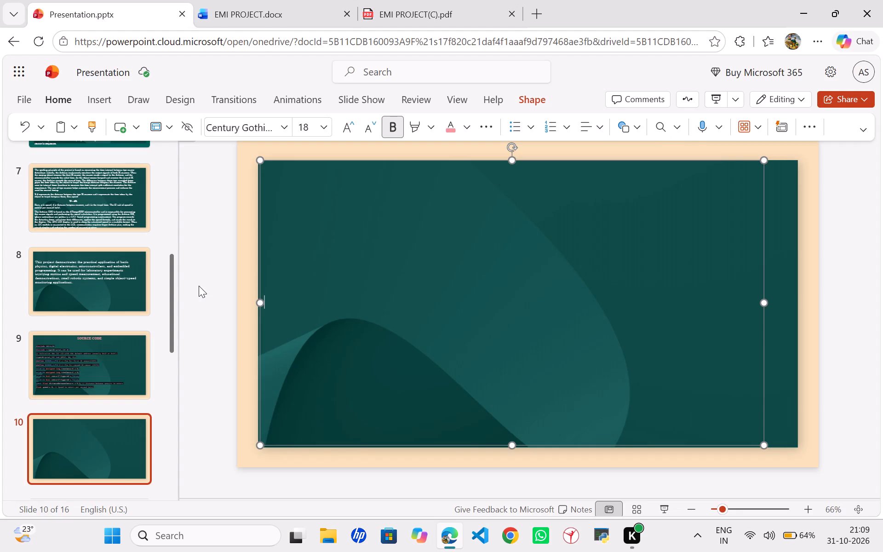
key("ctrl+v")
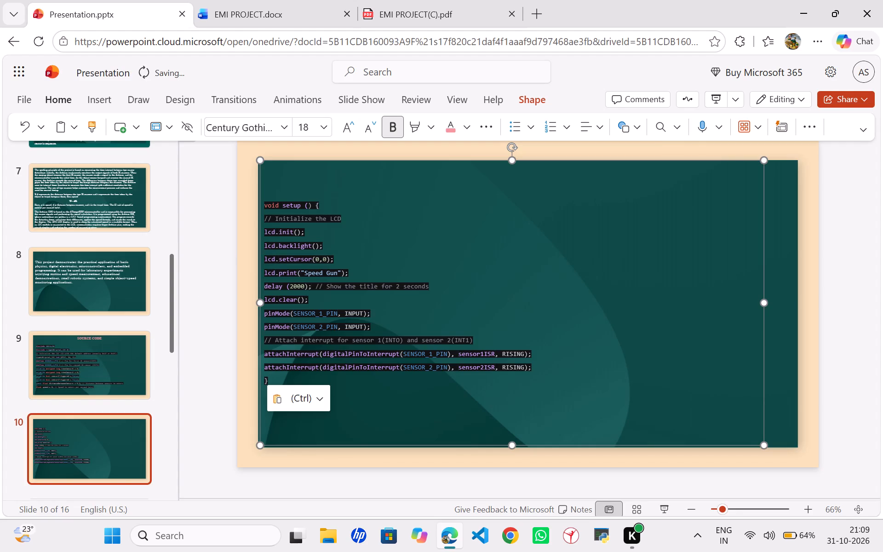
Set the font size of all the setup code on slide 10 to 16.
left_click_drag(264, 204, 433, 377)
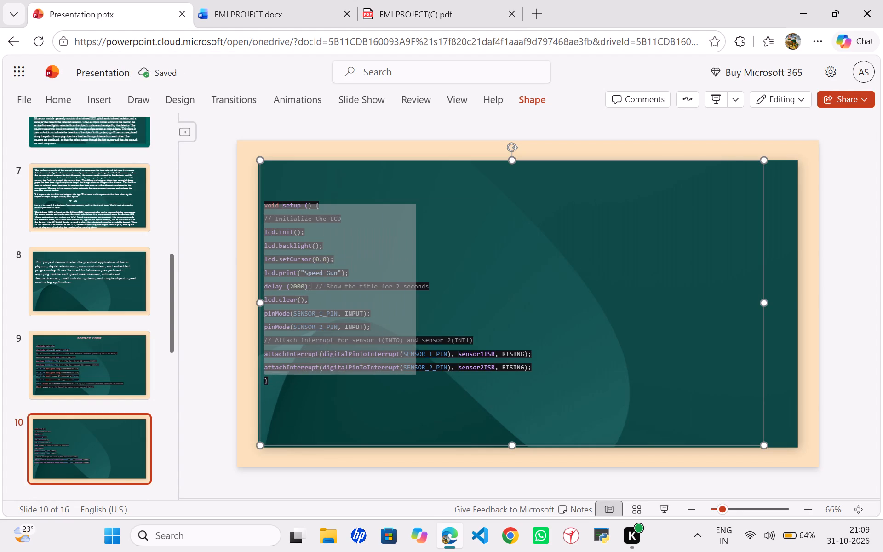
left_click_drag(433, 377, 545, 397)
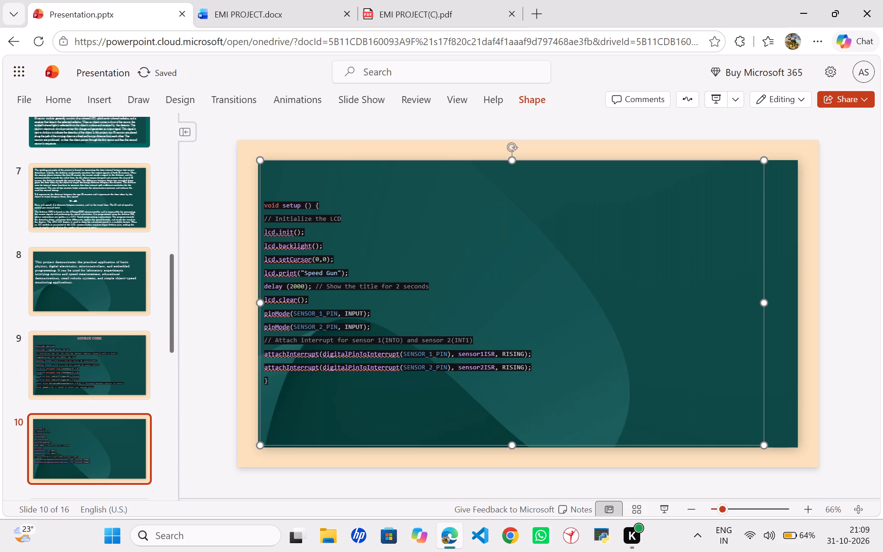
left_click(408, 264)
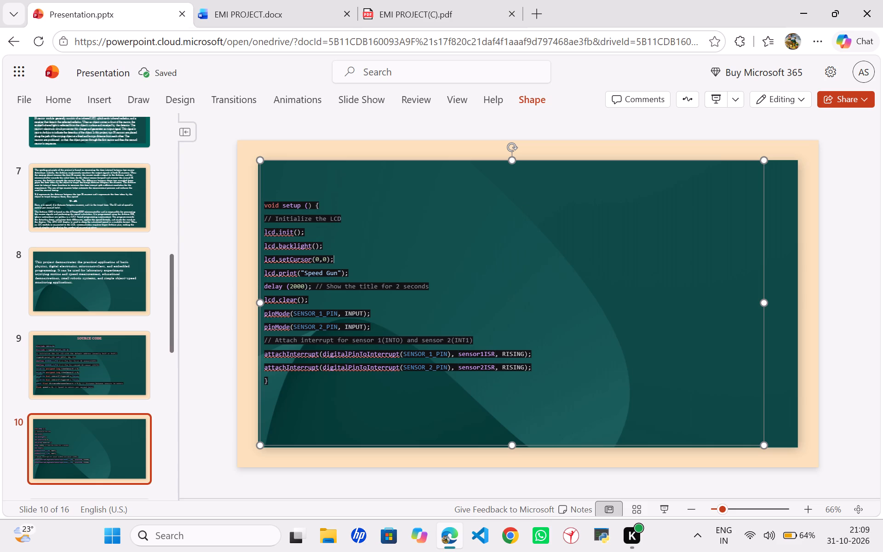
left_click(266, 204)
key("Down")
key("Up")
key("Left")
key("ctrl+shift+Down")
key("ctrl+shift+Down")
key("ctrl+shift+Down")
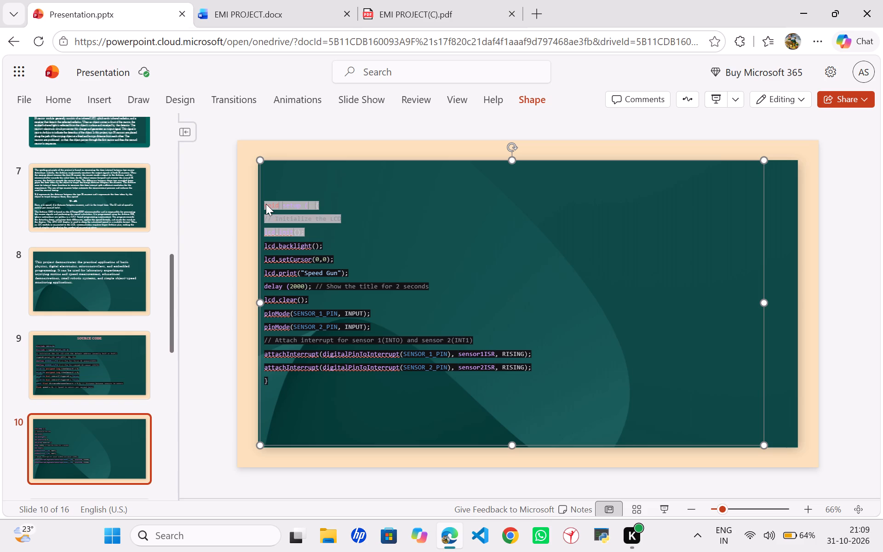
key("ctrl+shift+Down")
key("ctrl+shift+Down")
key("ctrl+shift+Down")
key("ctrl+shift+Down")
key("ctrl+shift+Down")
key("ctrl+shift+Down")
key("ctrl+shift+Down")
key("ctrl+shift+Down")
key("ctrl+shift+Down")
key("ctrl+shift+Down")
key("ctrl+shift+Down")
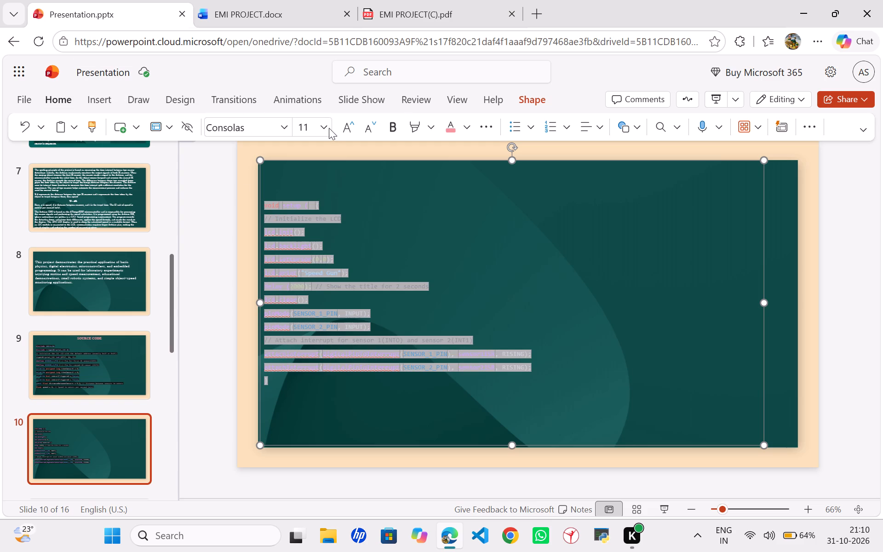
left_click(323, 129)
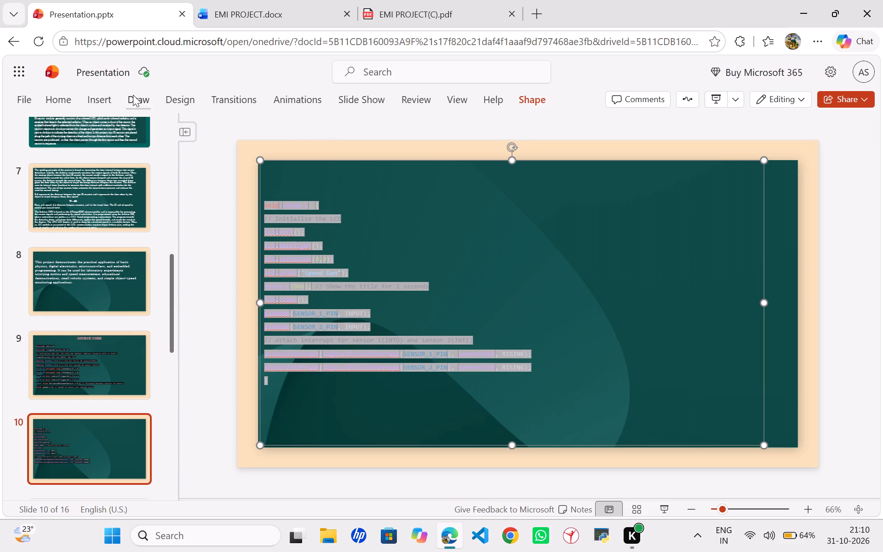
left_click(322, 122)
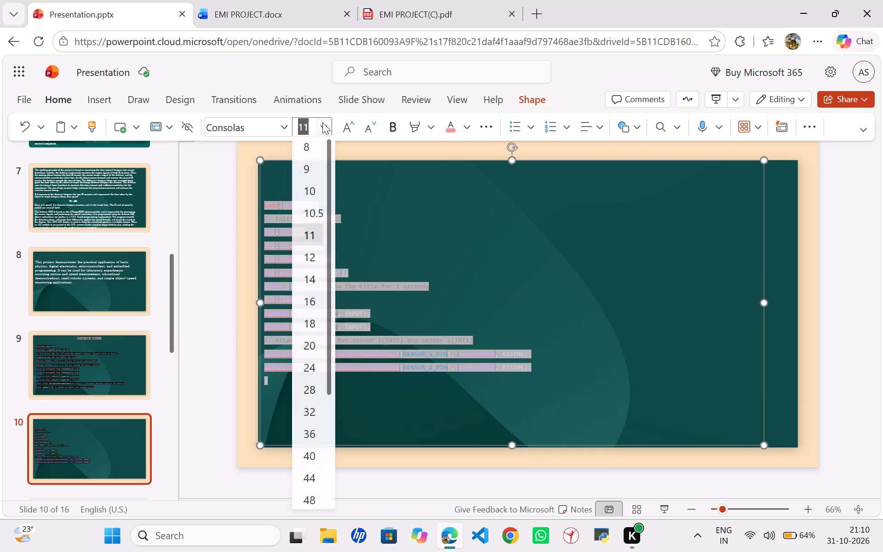
left_click(314, 304)
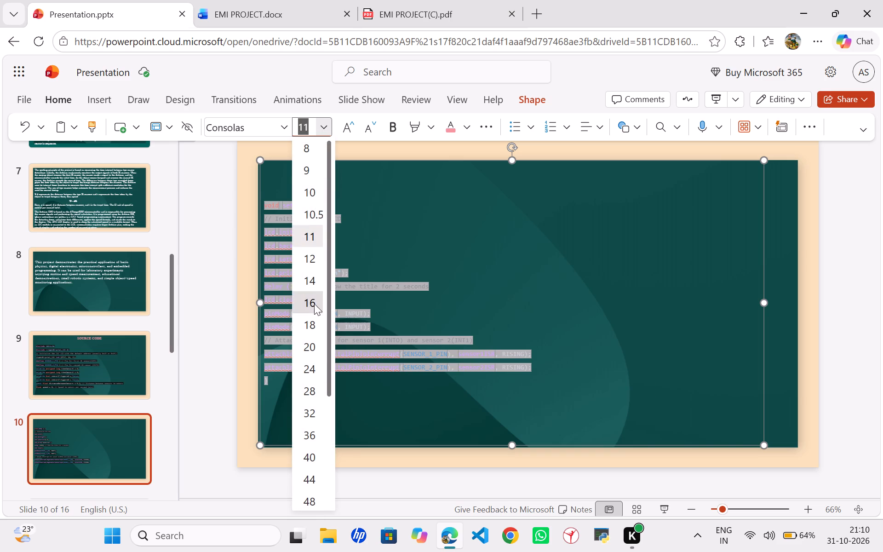
left_click(794, 344)
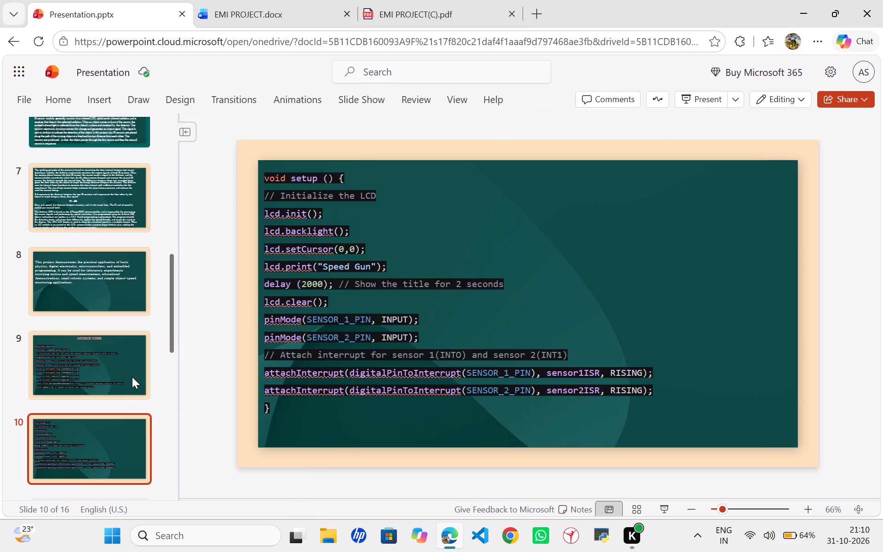
Add two new blank title-and-subtitle slides after slide 10.
scroll(132, 377, "down", 1)
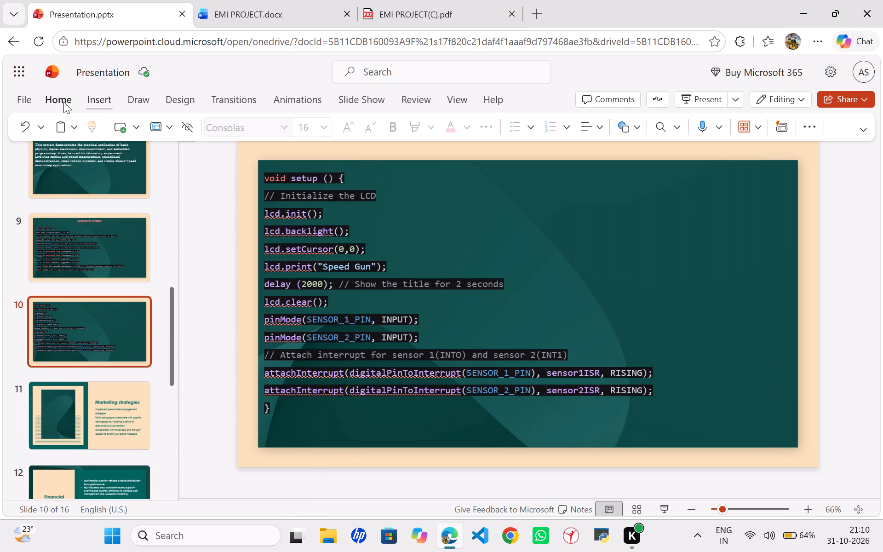
left_click(124, 126)
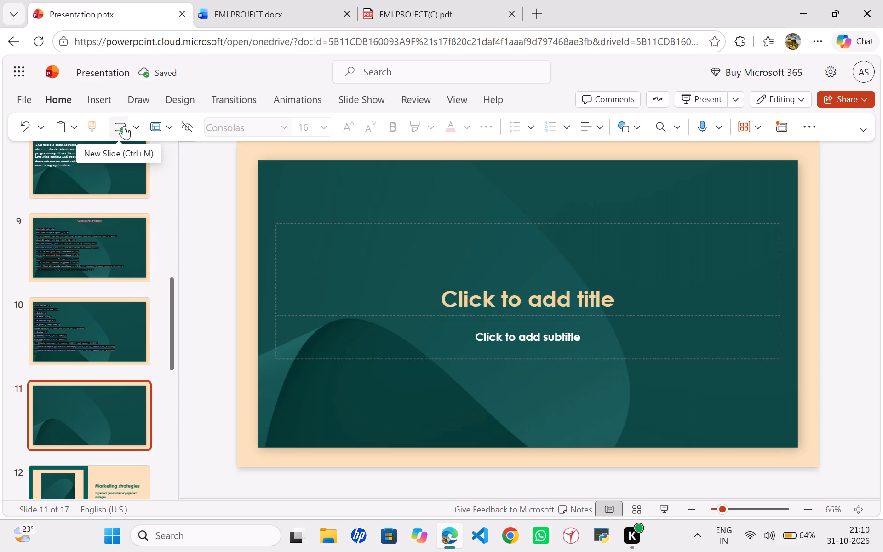
left_click(124, 126)
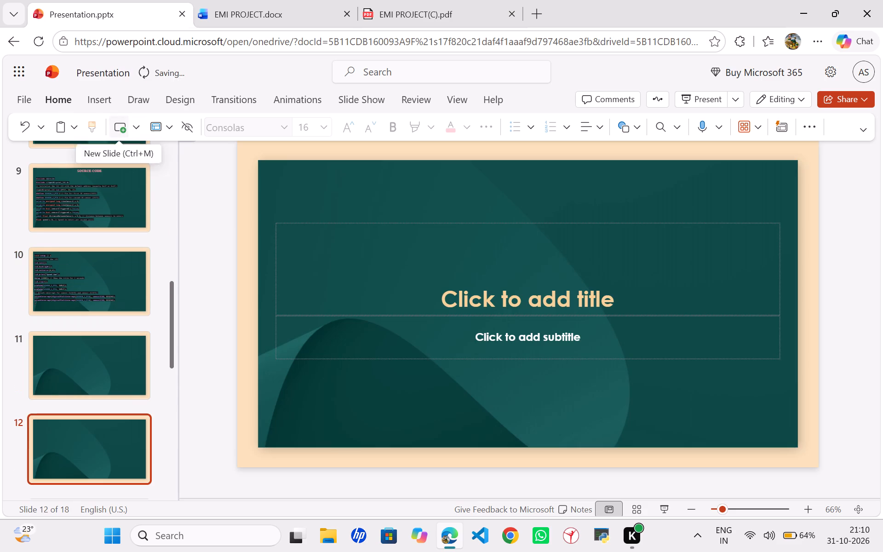
Cut the empty title placeholder from slide 11.
left_click(80, 389)
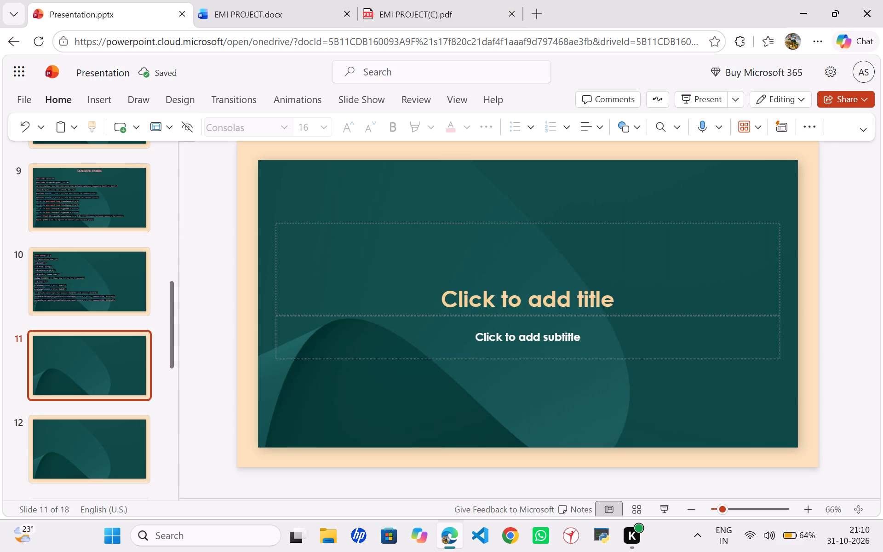
right_click(446, 260)
left_click(472, 248)
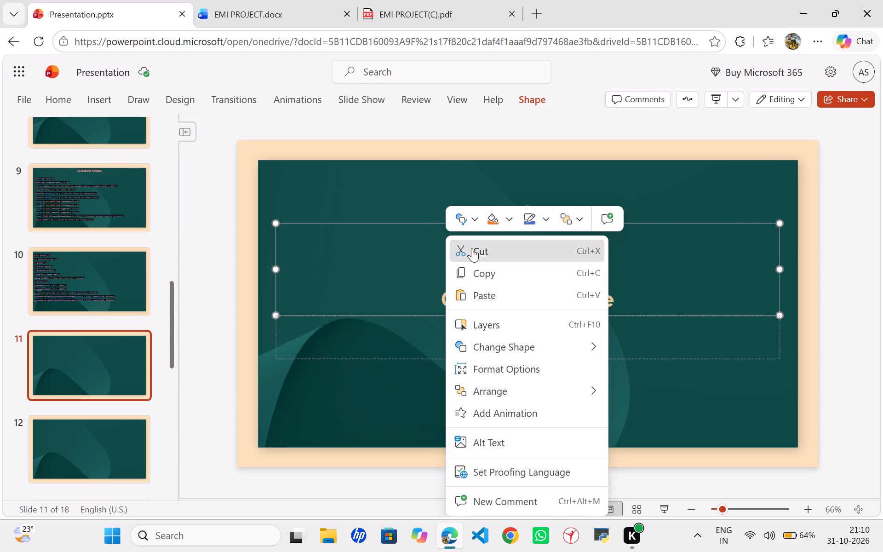
Stretch slide 11's subtitle box to the top, bottom and left edges of the green area.
left_click(511, 330)
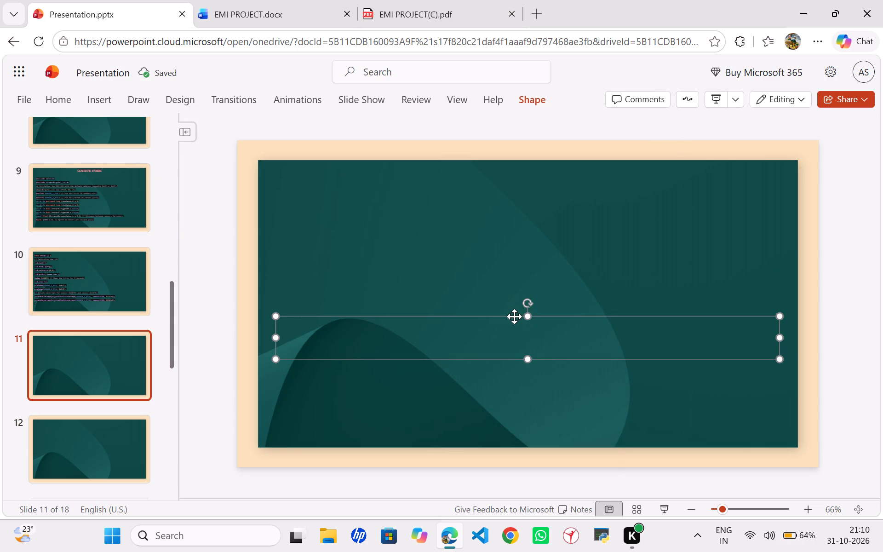
left_click_drag(529, 314, 522, 160)
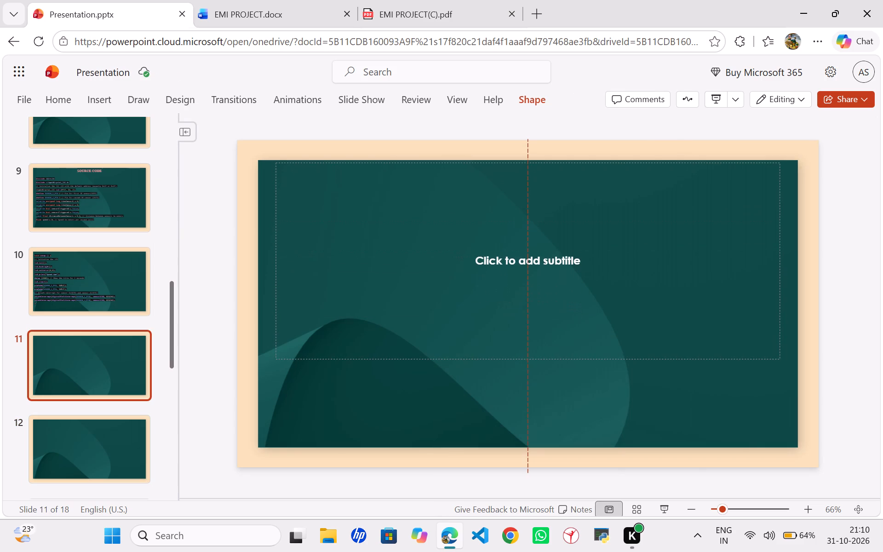
left_click_drag(522, 160, 522, 159)
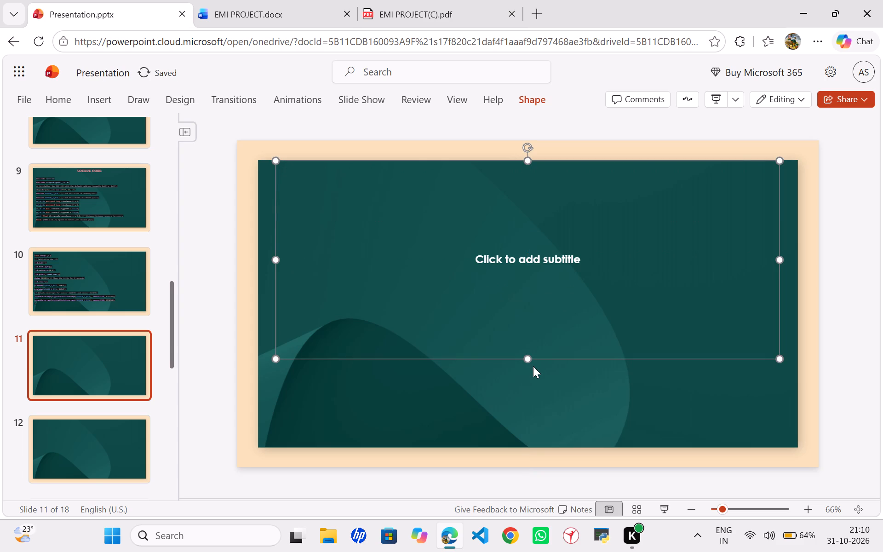
left_click_drag(529, 358, 525, 448)
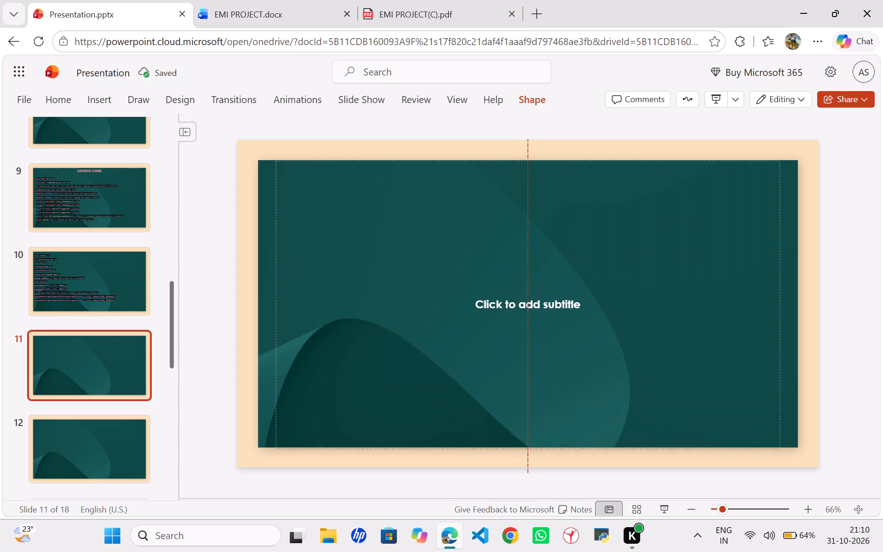
left_click_drag(525, 448, 527, 446)
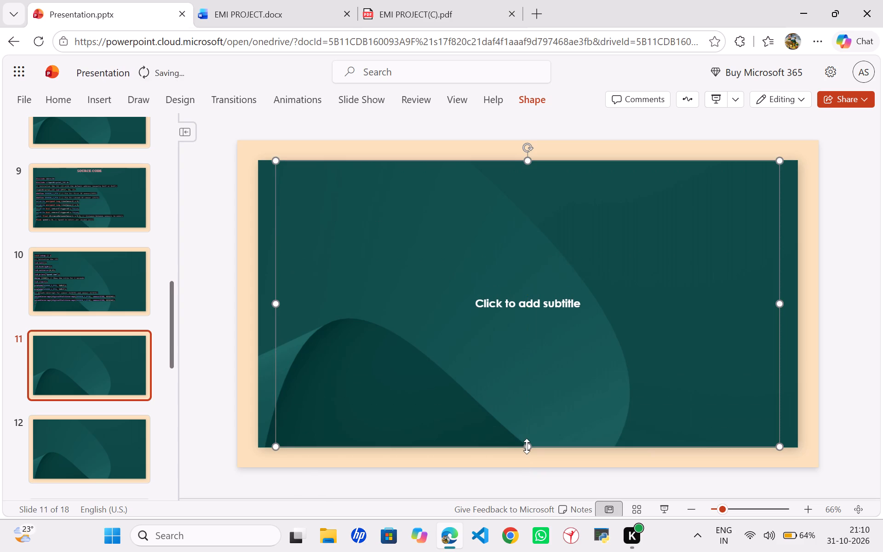
left_click_drag(274, 306, 258, 308)
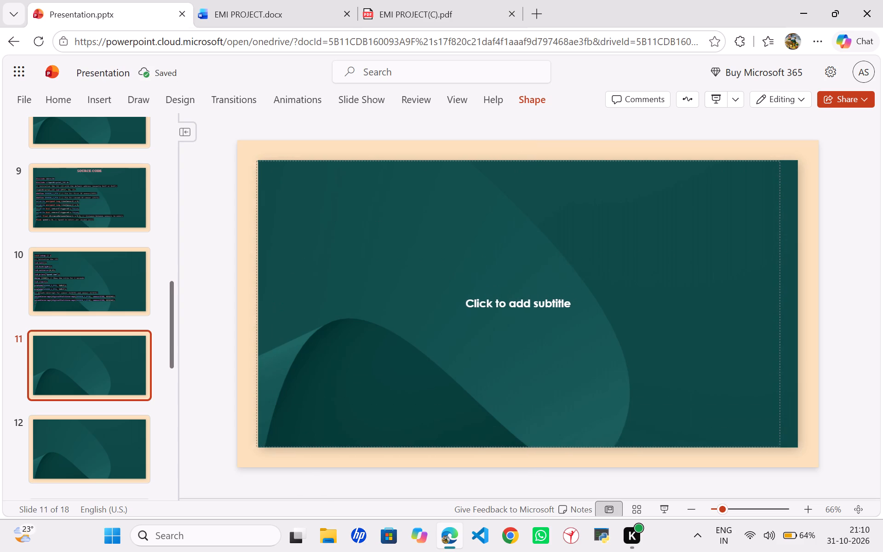
left_click_drag(258, 308, 256, 308)
Left-align the text in slide 11's subtitle box.
left_click(419, 300)
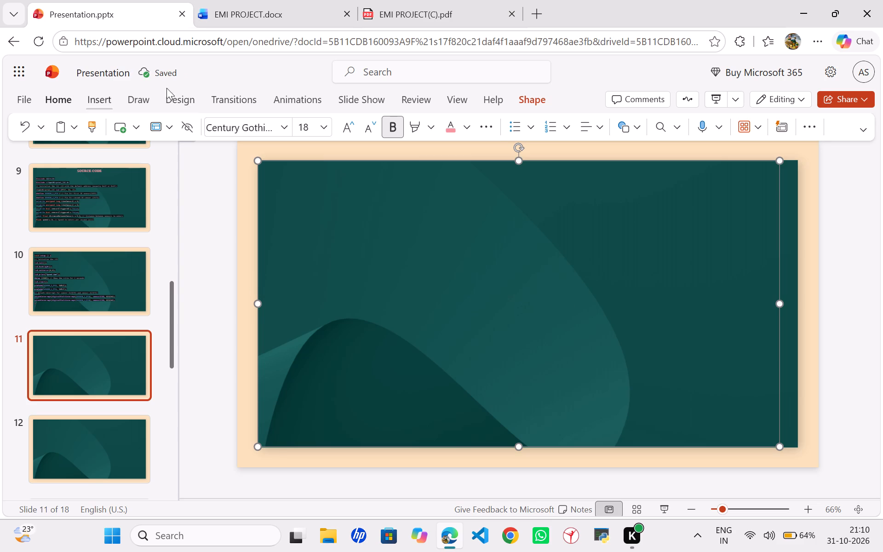
left_click(588, 126)
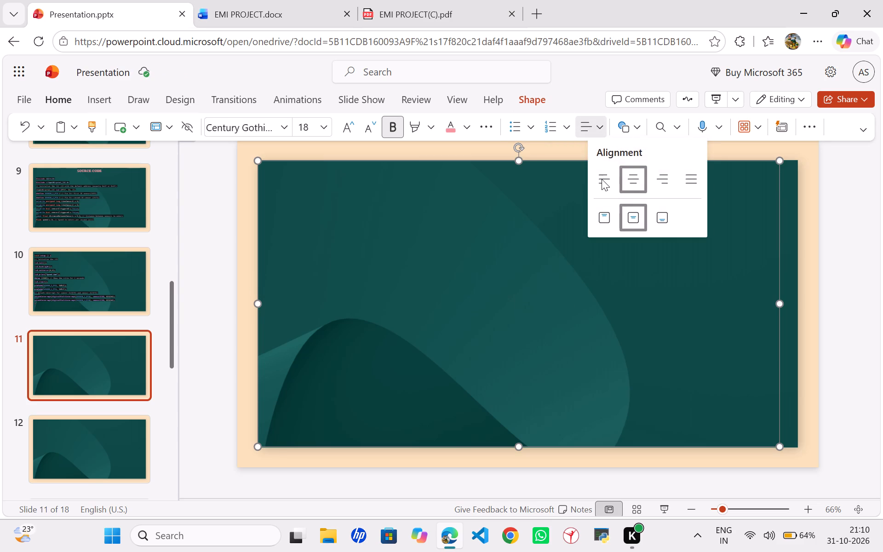
left_click(602, 179)
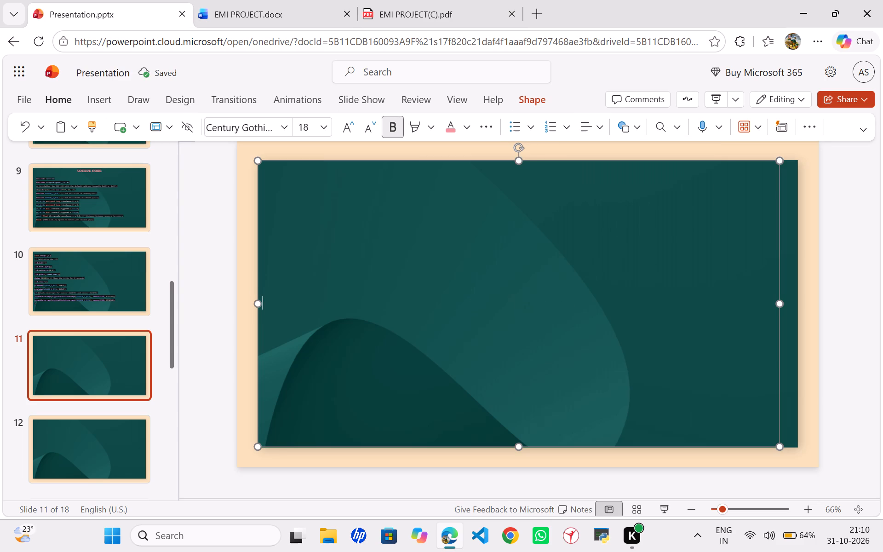
Switch to the EMI PROJECT Word document and copy the whole void loop () function from the source code.
key("ctrl+Tab")
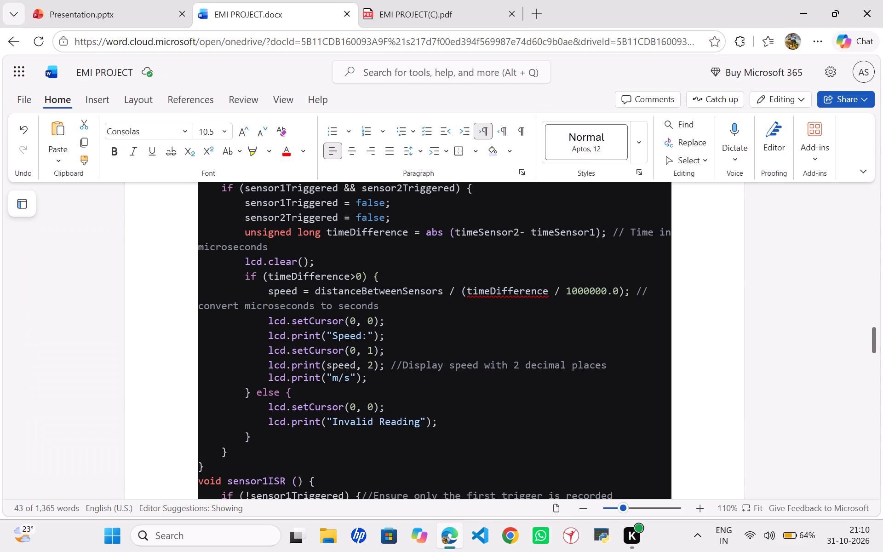
scroll(309, 286, "up", 2)
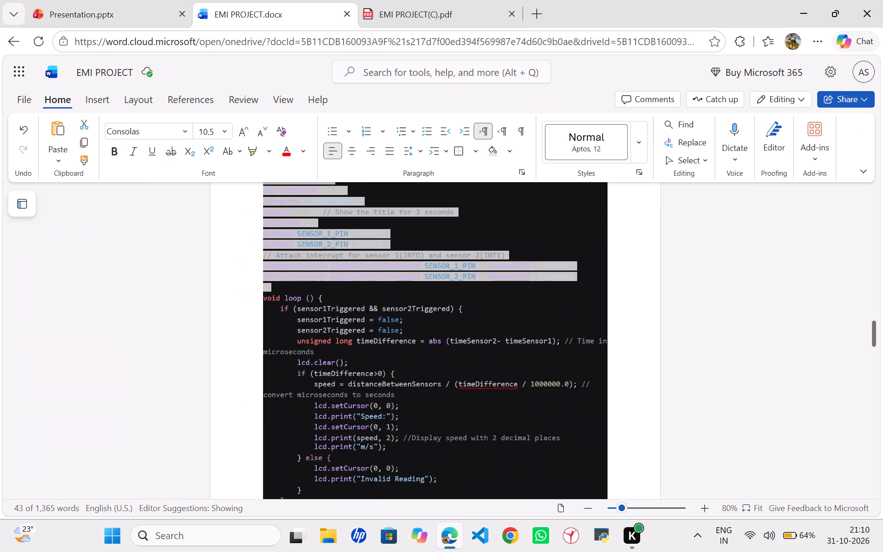
left_click(268, 302)
scroll(268, 302, "down", 1)
scroll(268, 302, "up", 1)
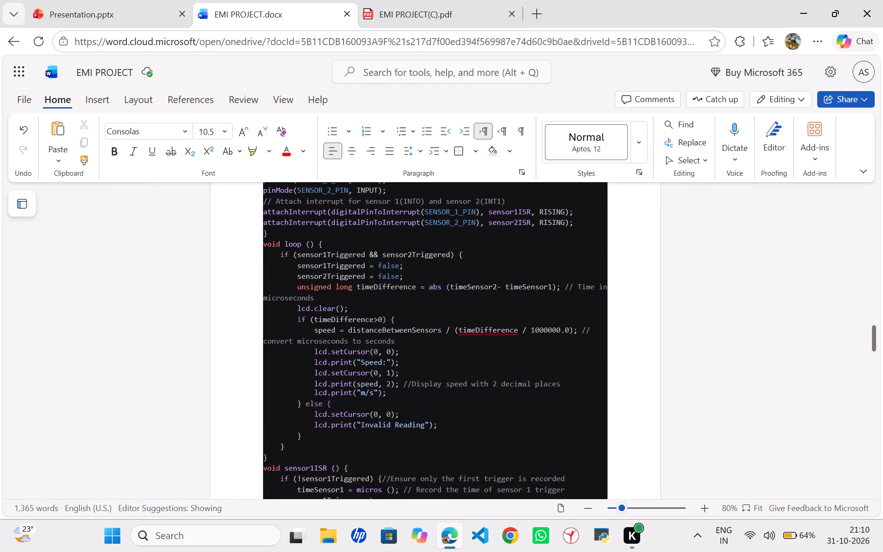
scroll(268, 302, "up", 1)
left_click(264, 249)
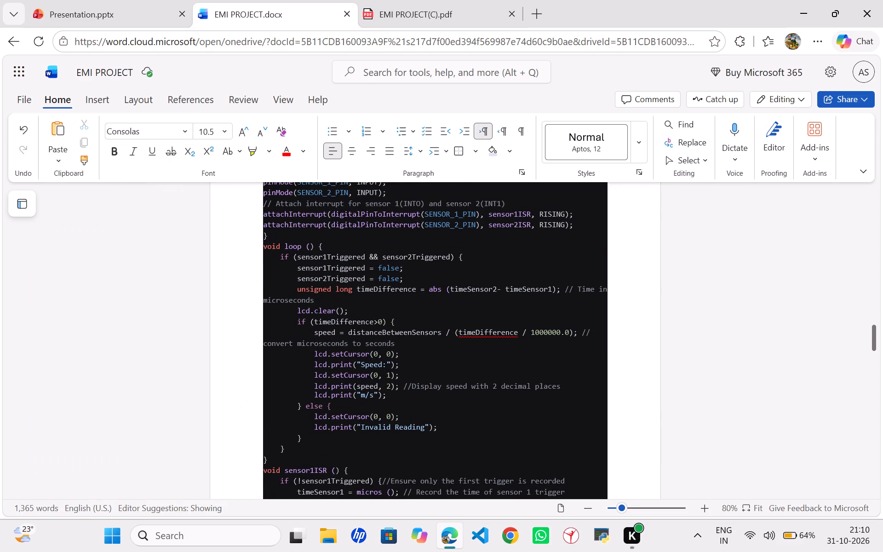
key("Up")
key("Down")
key("ctrl+shift+Down")
key("ctrl+shift+Down")
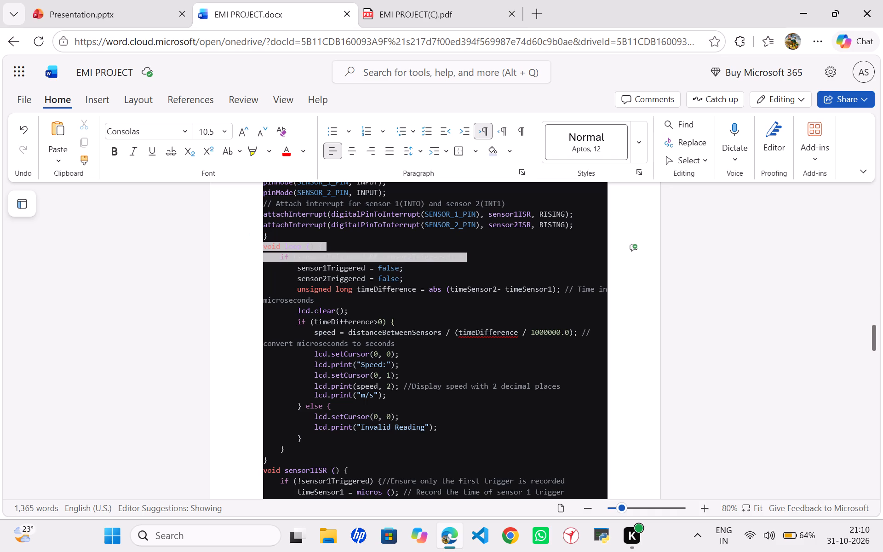
key("ctrl+shift+Down")
key("ctrl+shift+Down")
key("ctrl+shift+Down")
key("ctrl+shift+Down")
key("ctrl+shift+Down")
key("ctrl+shift+Down")
key("ctrl+shift+Down")
key("ctrl+shift+Down")
key("ctrl+shift+Down")
key("ctrl+shift+Down")
key("ctrl+shift+Down")
key("ctrl+shift+Down")
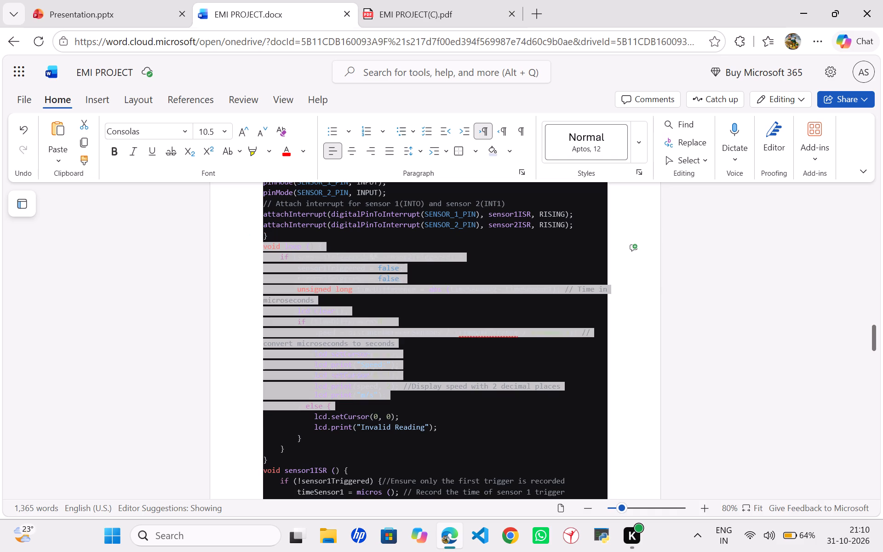
key("ctrl+shift+Down")
key("ctrl+shift+Down")
key("ctrl+shift+Down")
key("ctrl+shift+Down")
key("ctrl+shift+Down")
key("ctrl+c")
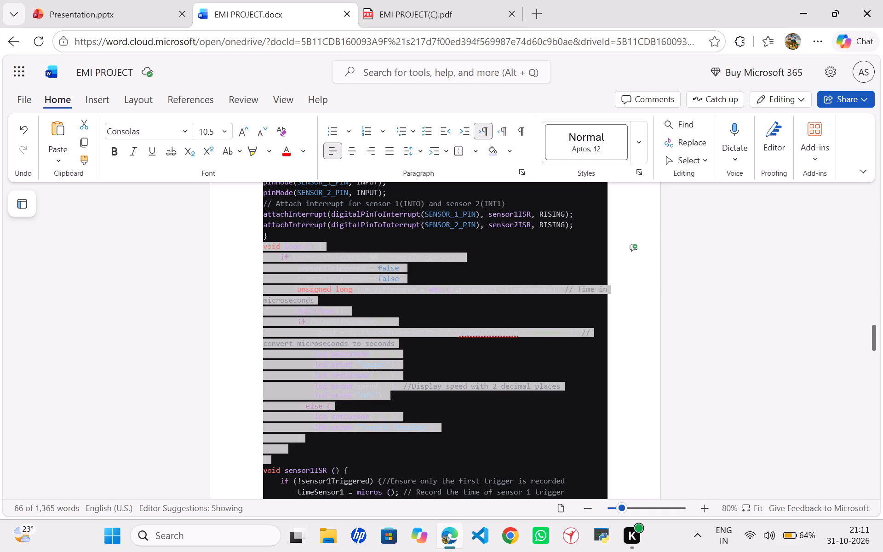
Return to the presentation and paste the loop code into slide 11's subtitle box.
left_click(99, 0)
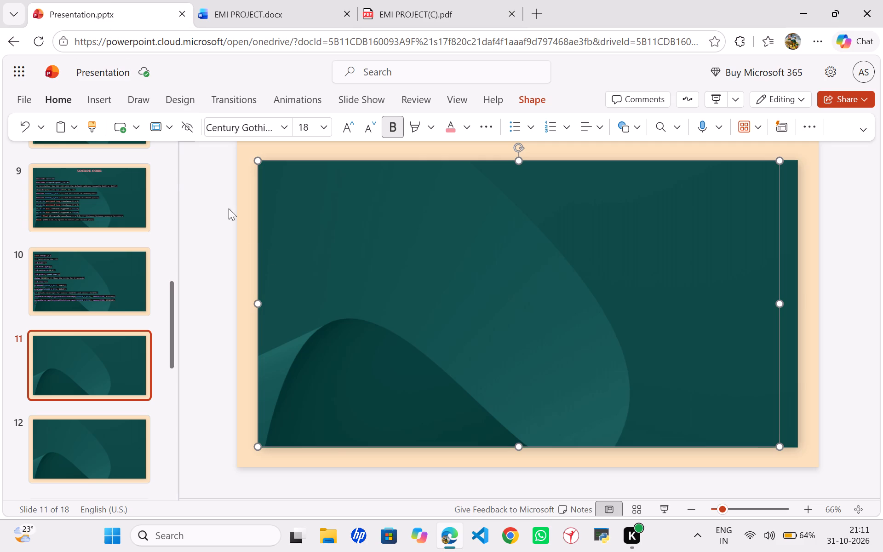
key("ctrl+v")
left_click(269, 294)
key("ctrl+v")
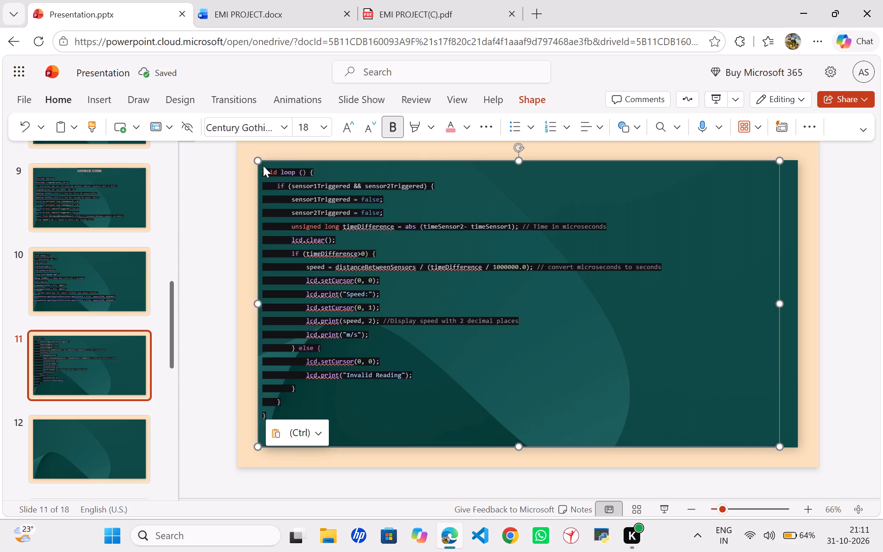
Try font sizes 14 and 12 on all the loop code on slide 11, and settle on 13.
left_click_drag(262, 171, 334, 408)
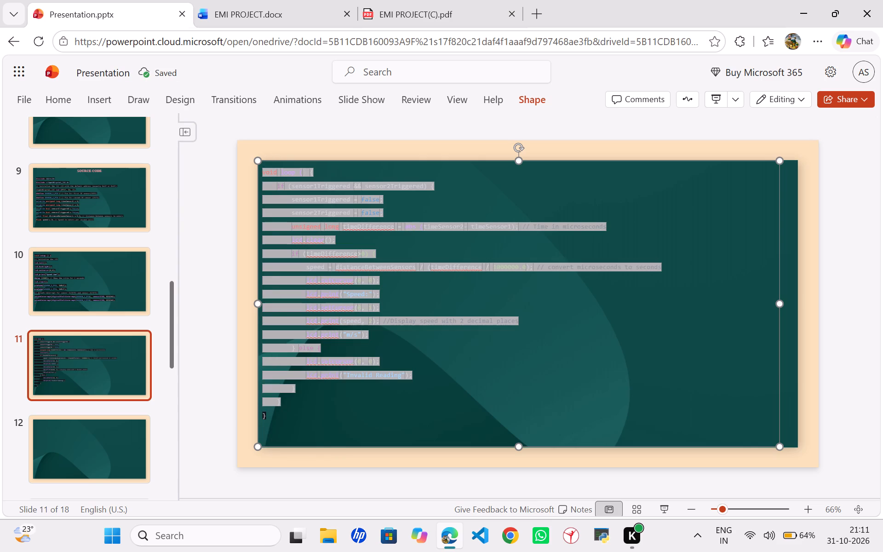
left_click_drag(334, 408, 329, 417)
left_click(426, 393)
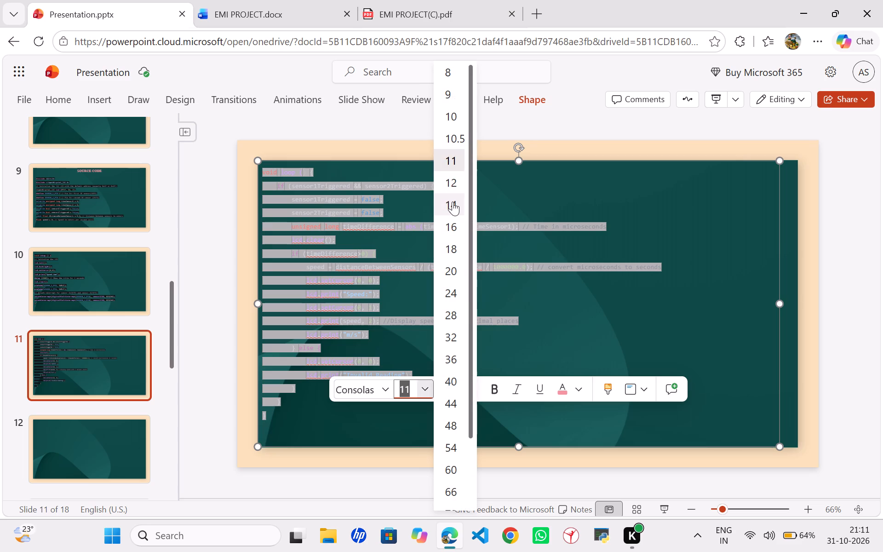
left_click(453, 201)
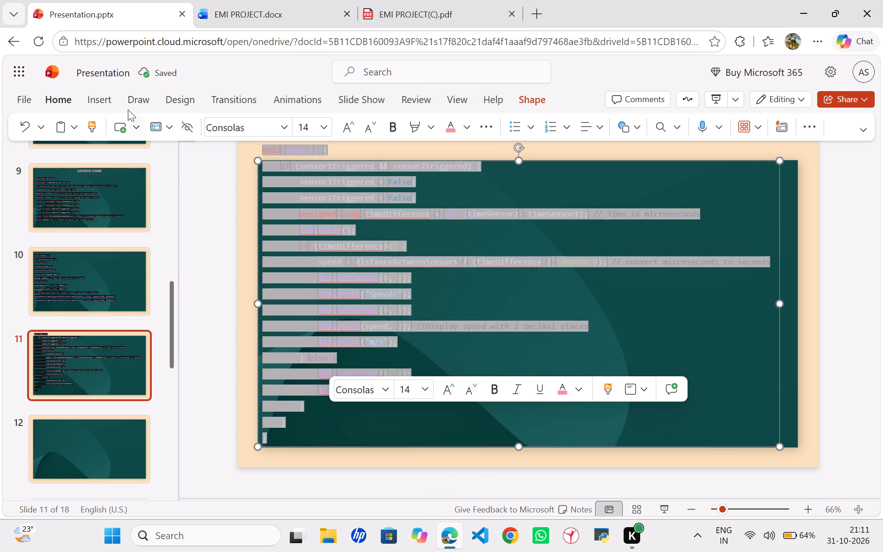
left_click(308, 124)
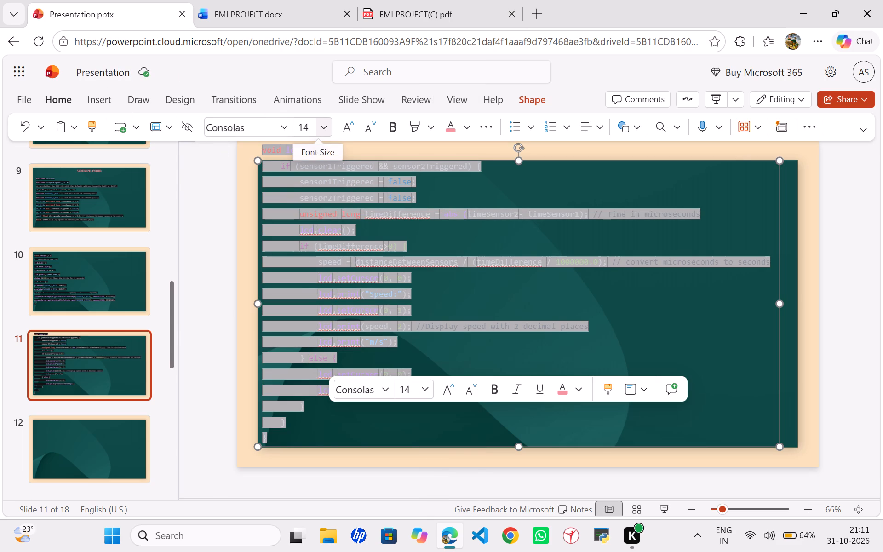
key("BackSpace")
type("12")
key("Return")
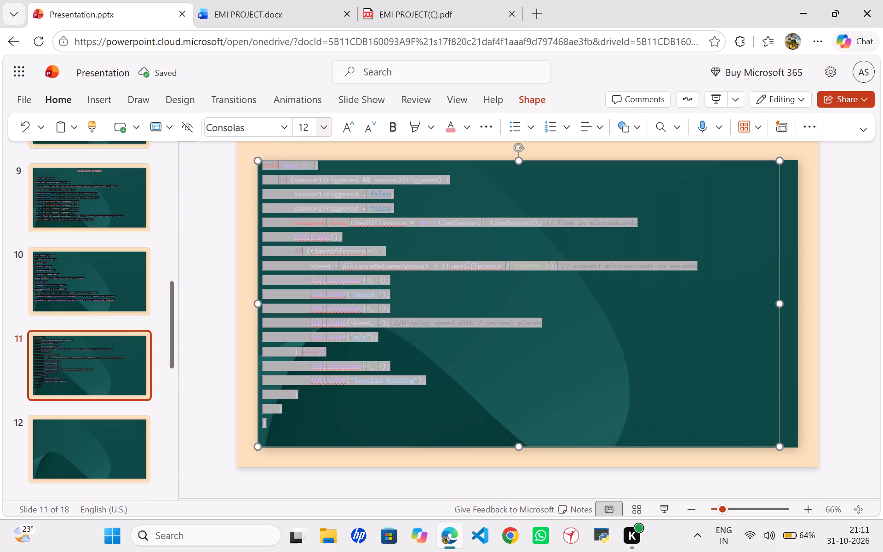
left_click(315, 125)
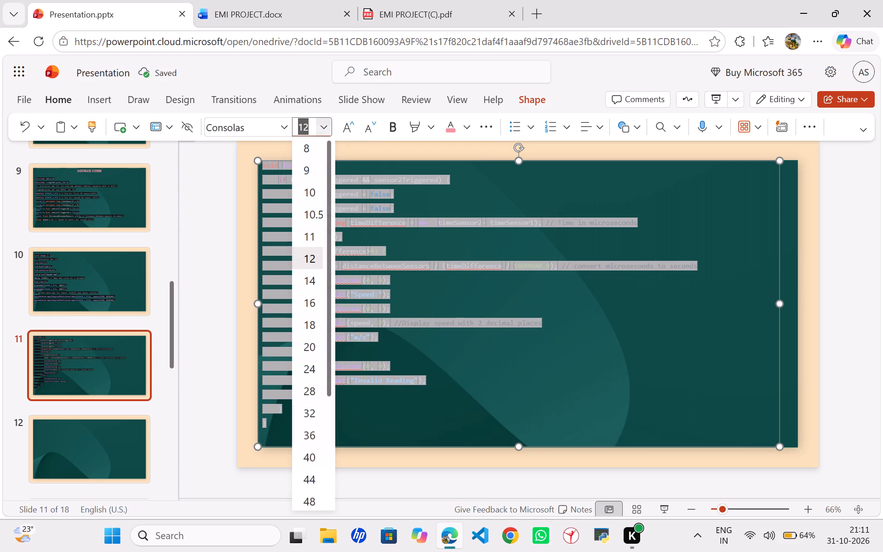
key("BackSpace")
type("13")
key("Return")
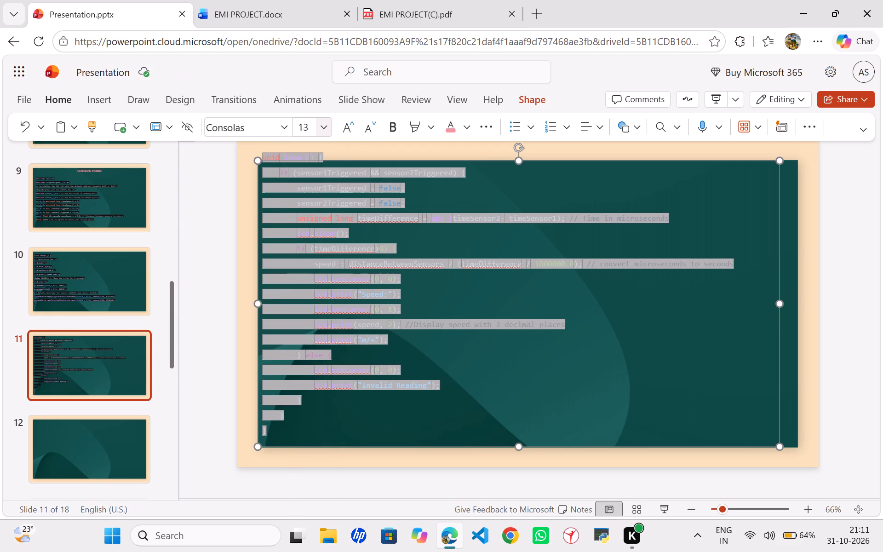
left_click(453, 347)
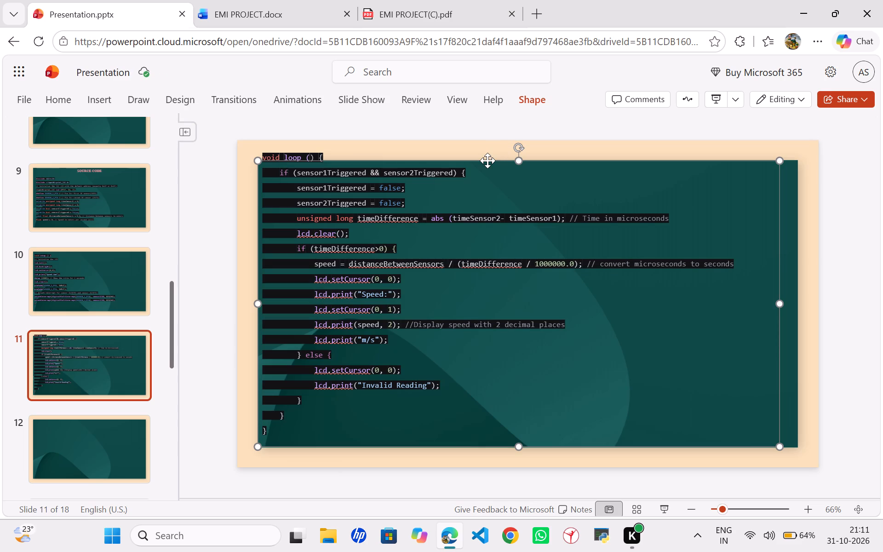
Move slide 11's code box down slightly so that all the code lines sit within the green area.
left_click_drag(486, 161, 485, 169)
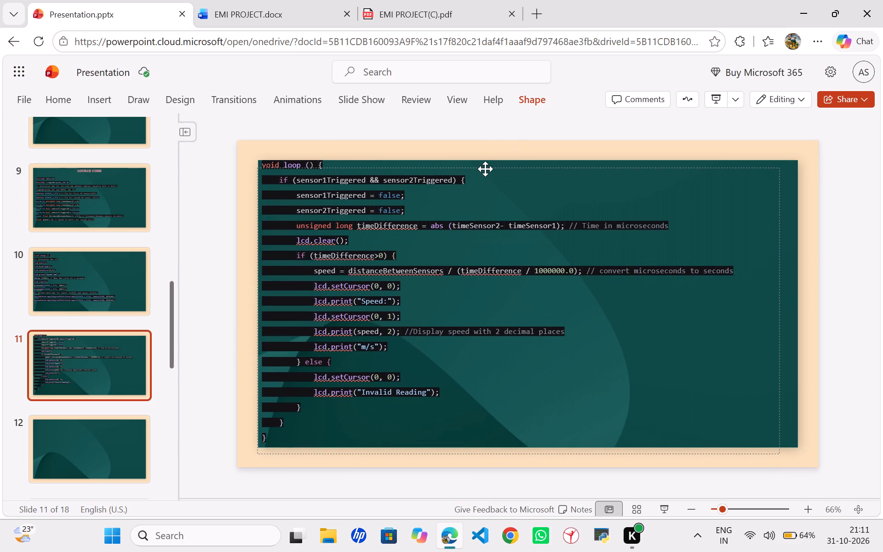
left_click_drag(485, 169, 485, 171)
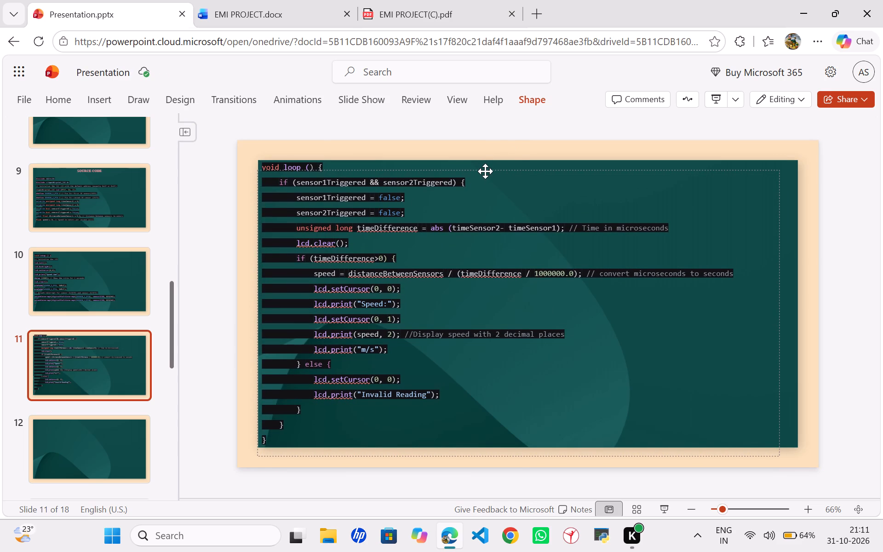
left_click_drag(485, 171, 485, 170)
left_click(237, 231)
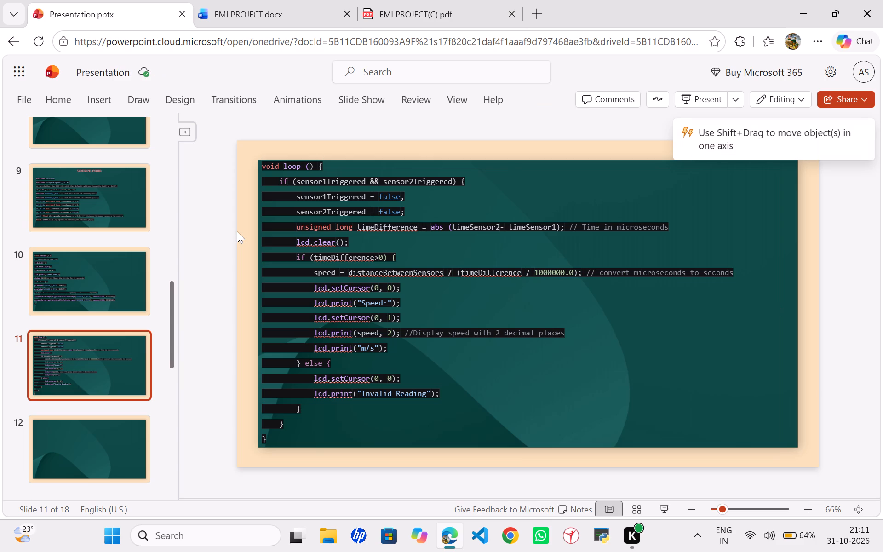
Select slide 12, switch to the Word document and copy the sensor1ISR and sensor2ISR functions at the end of the code.
left_click(72, 434)
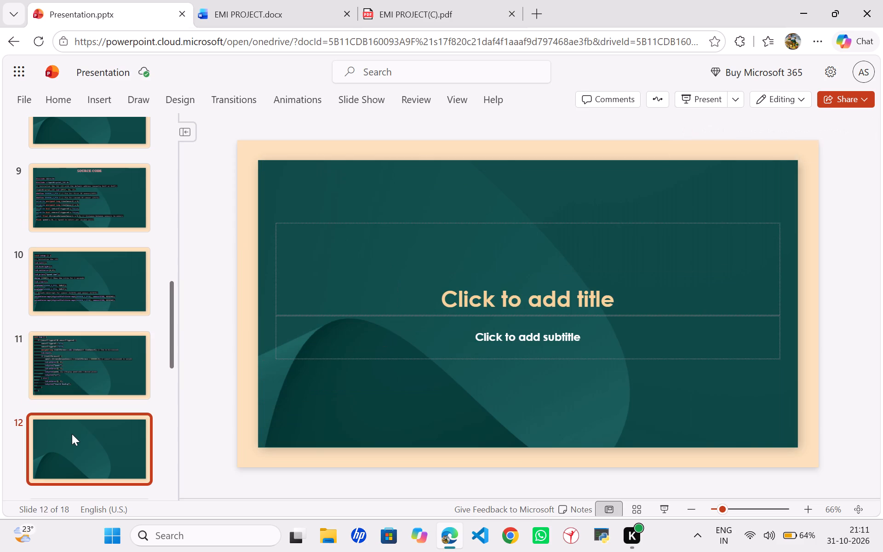
key("alt+Tab")
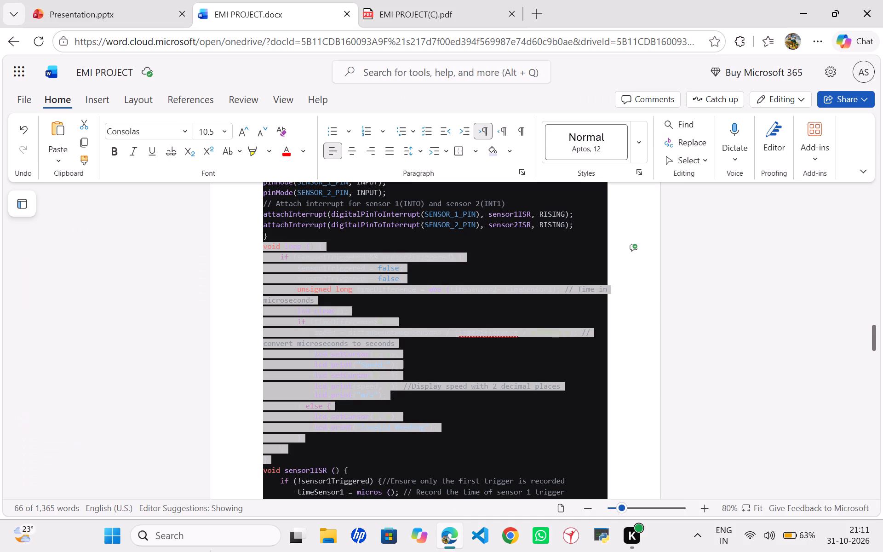
left_click(390, 381)
scroll(390, 381, "down", 2)
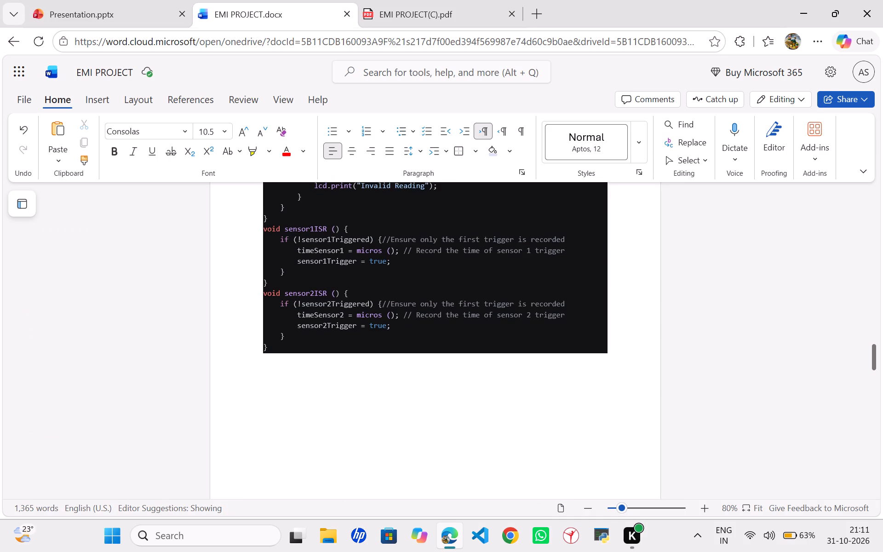
left_click(263, 228)
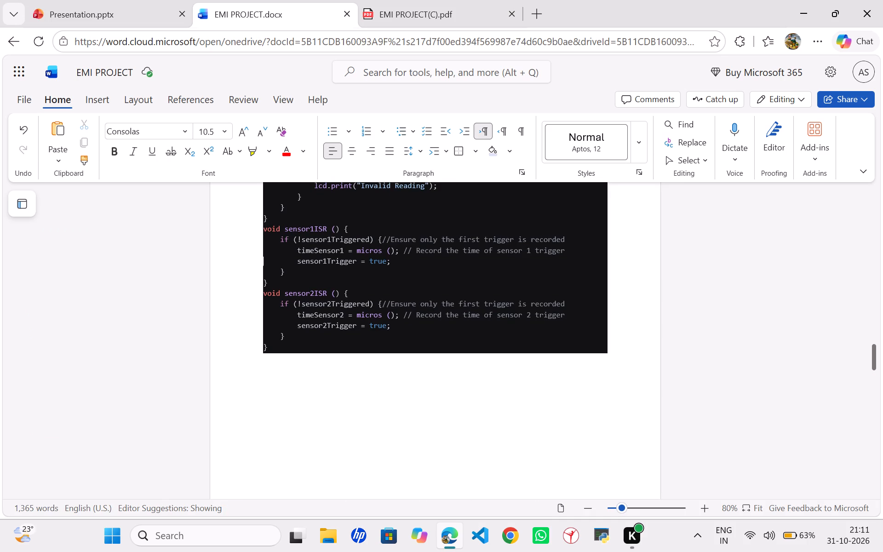
left_click(263, 228)
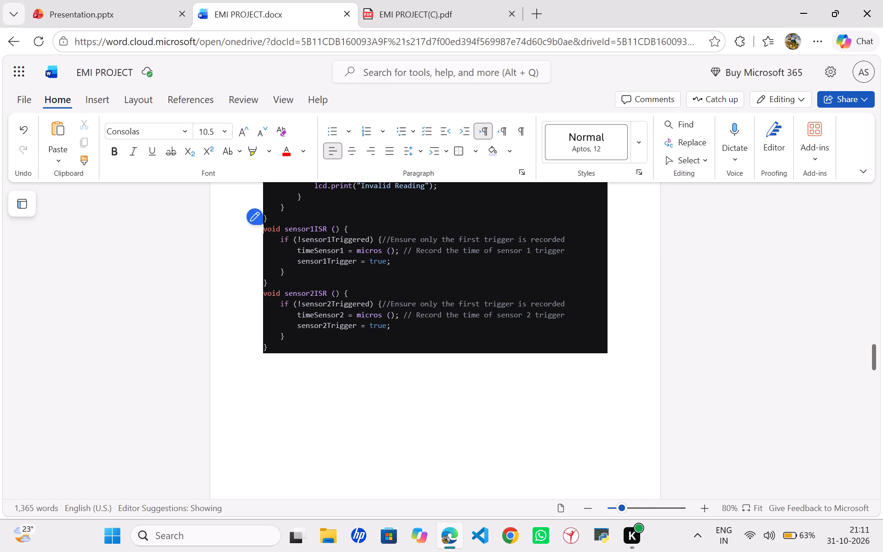
left_click(264, 226)
key("ctrl+shift+Down")
key("ctrl+shift+Down")
key("ctrl+shift+Down")
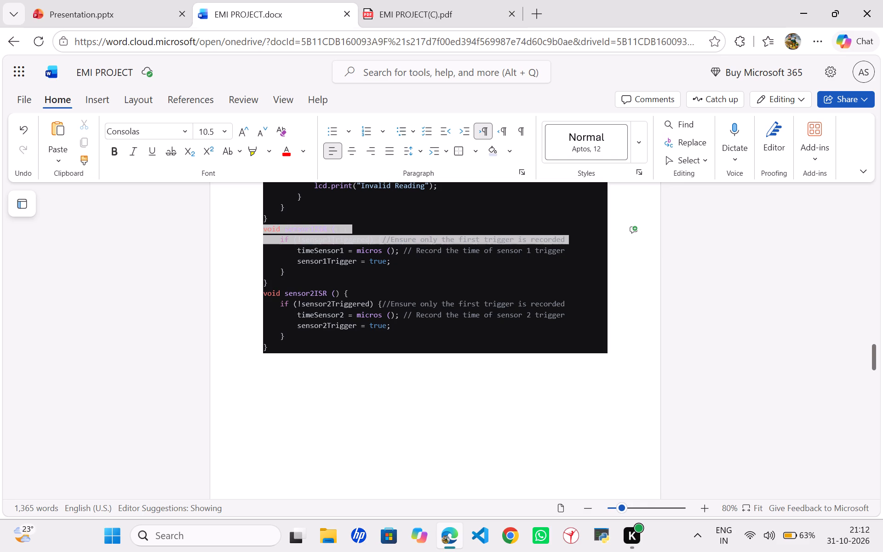
key("ctrl+shift+Down")
key("ctrl+shift+Down")
key("ctrl+shift+Down")
key("ctrl+shift+Down")
key("ctrl+shift+Down")
key("ctrl+shift+Down")
key("ctrl+shift+Down")
key("ctrl+shift+Down")
key("ctrl+shift+Down")
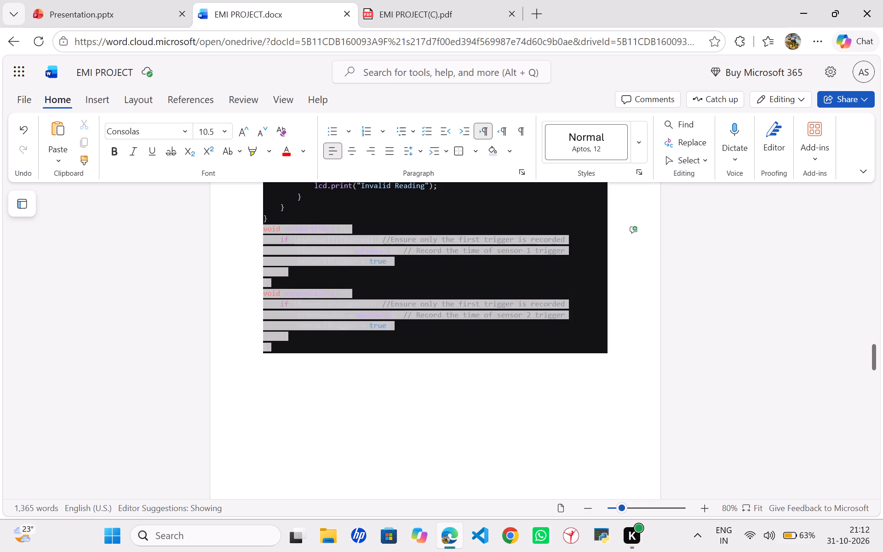
key("ctrl+c")
Return to the presentation and cut the empty title placeholder from slide 12.
key("ctrl+Tab")
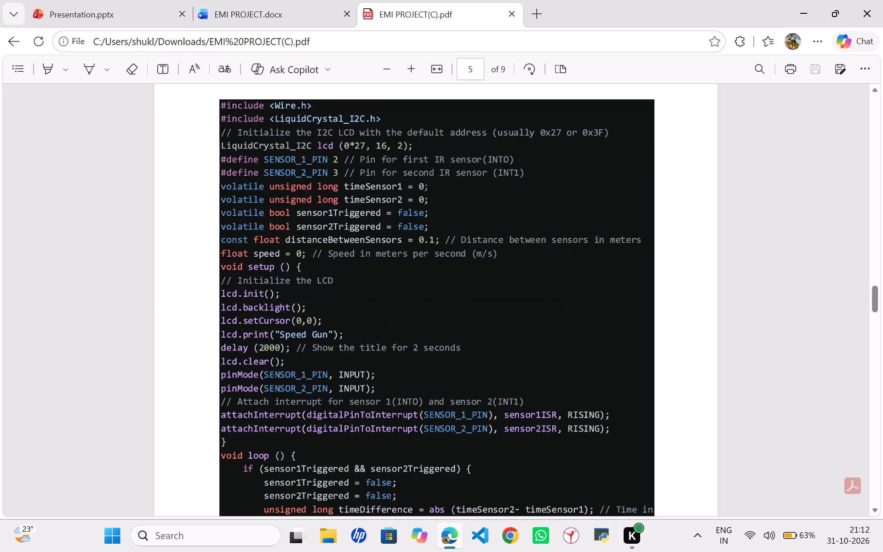
key("ctrl+Tab")
right_click(411, 272)
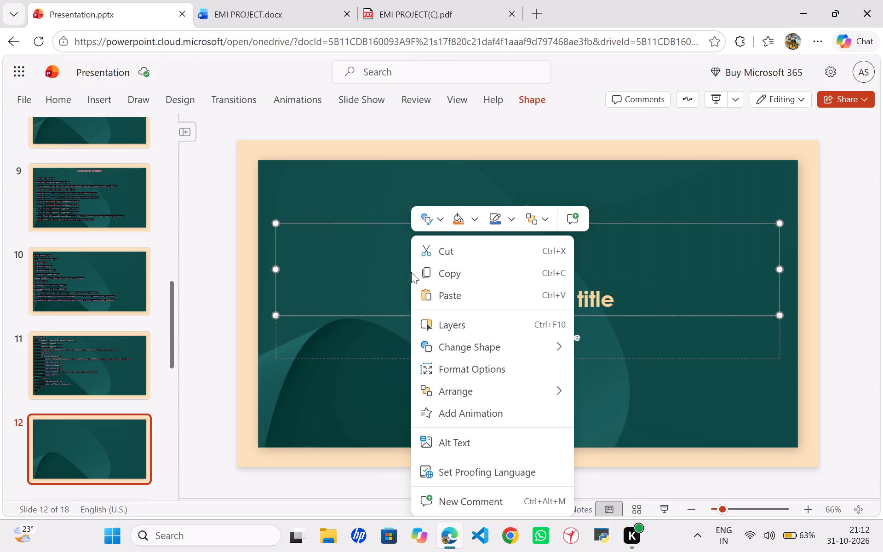
left_click(445, 256)
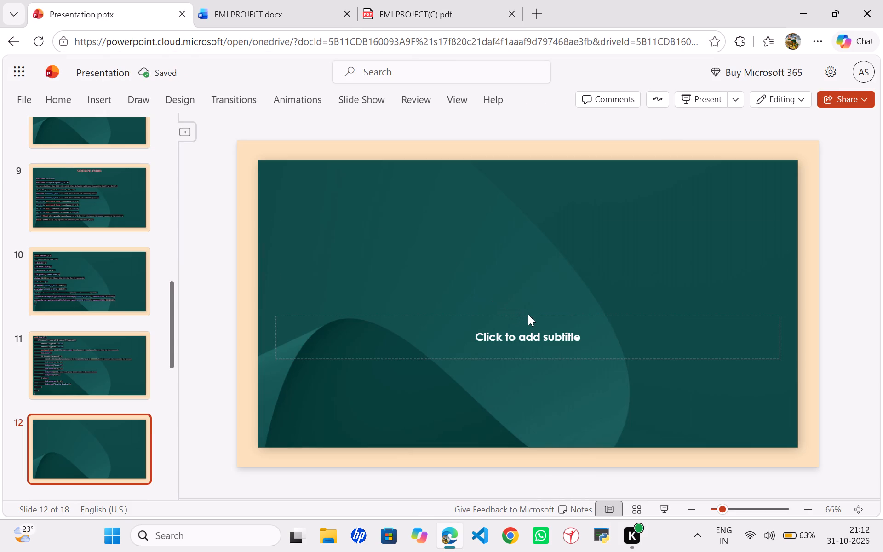
Move slide 12's subtitle box to the top-left corner of the green area and stretch it down to the area's bottom edge.
left_click(528, 314)
left_click(516, 327)
left_click_drag(508, 315, 494, 158)
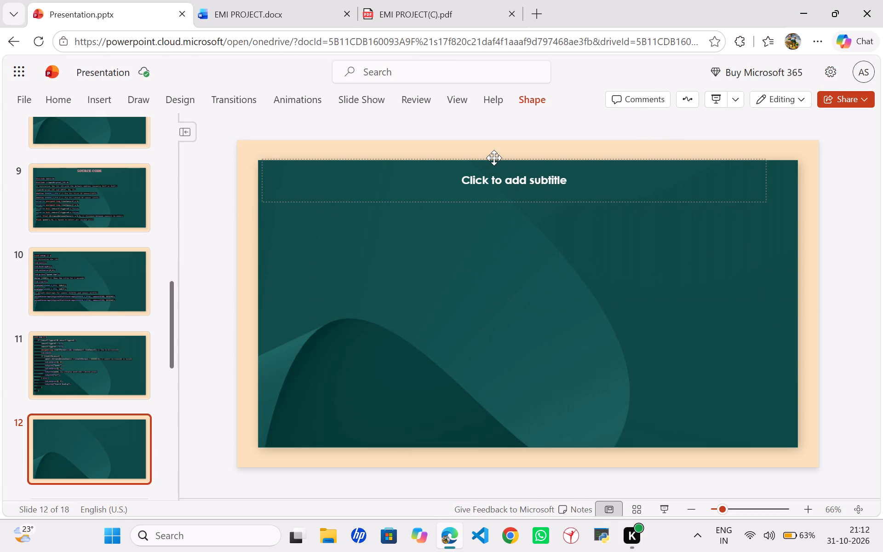
left_click_drag(494, 158, 490, 158)
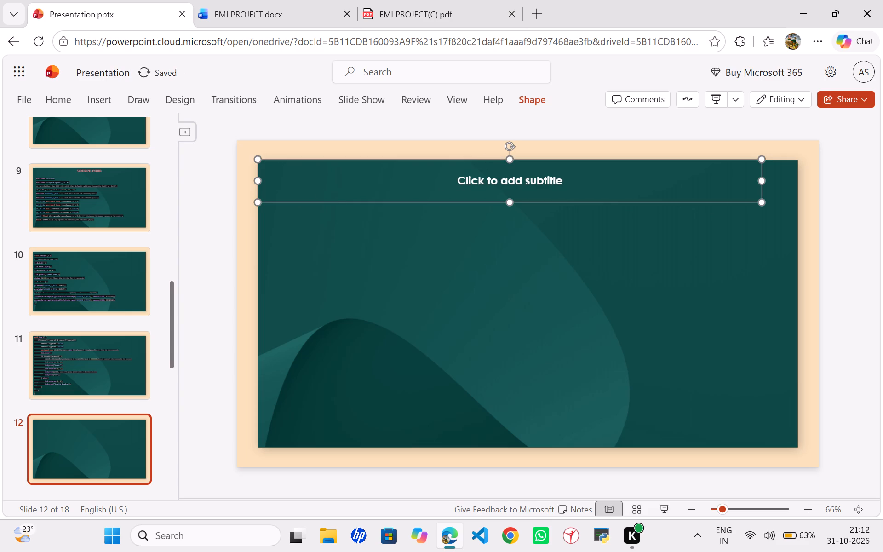
left_click_drag(510, 202, 528, 440)
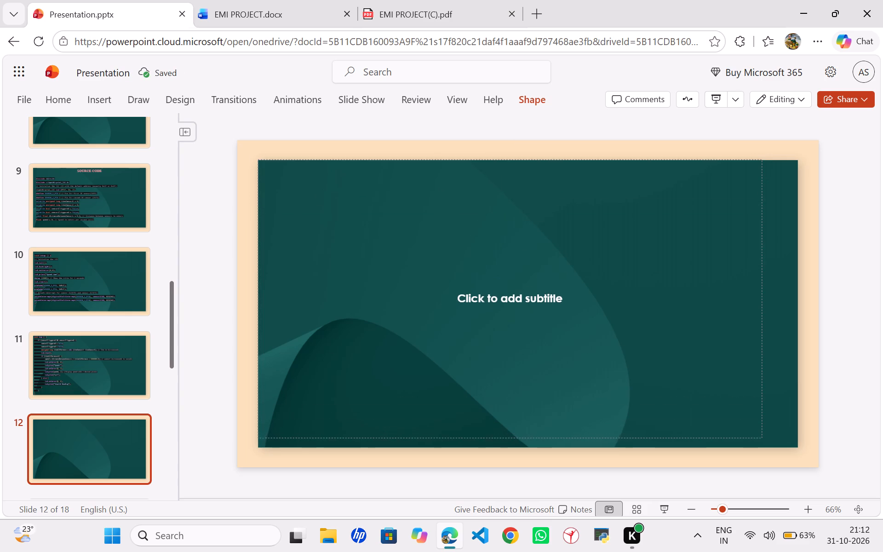
left_click_drag(528, 440, 529, 446)
Left-align the text in slide 12's subtitle box.
left_click(449, 313)
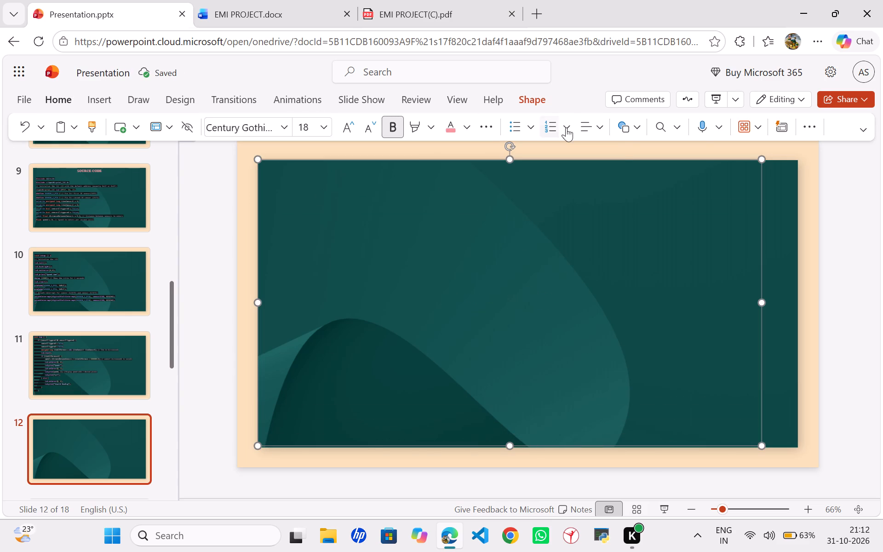
left_click(585, 122)
left_click(596, 172)
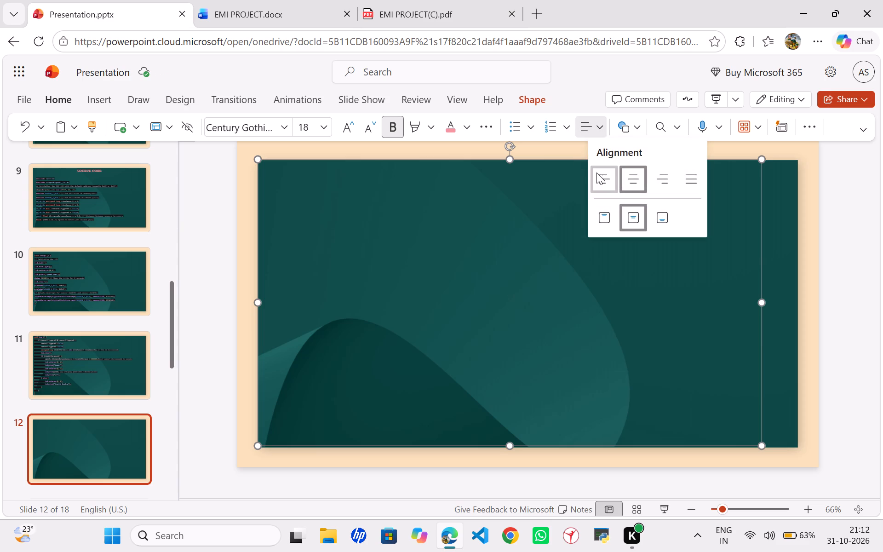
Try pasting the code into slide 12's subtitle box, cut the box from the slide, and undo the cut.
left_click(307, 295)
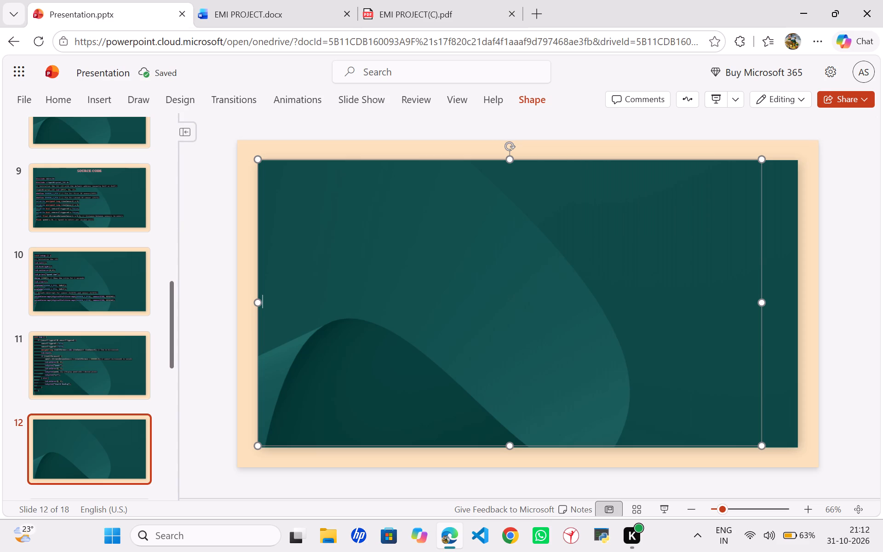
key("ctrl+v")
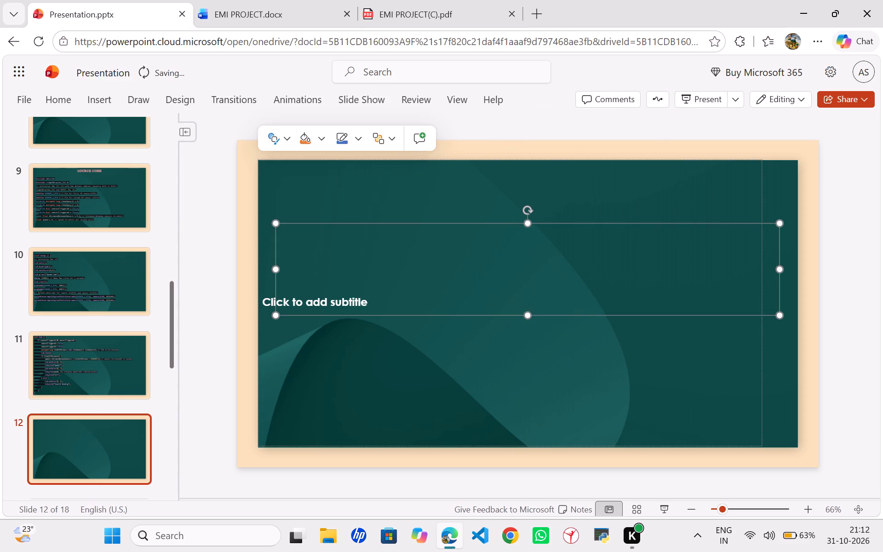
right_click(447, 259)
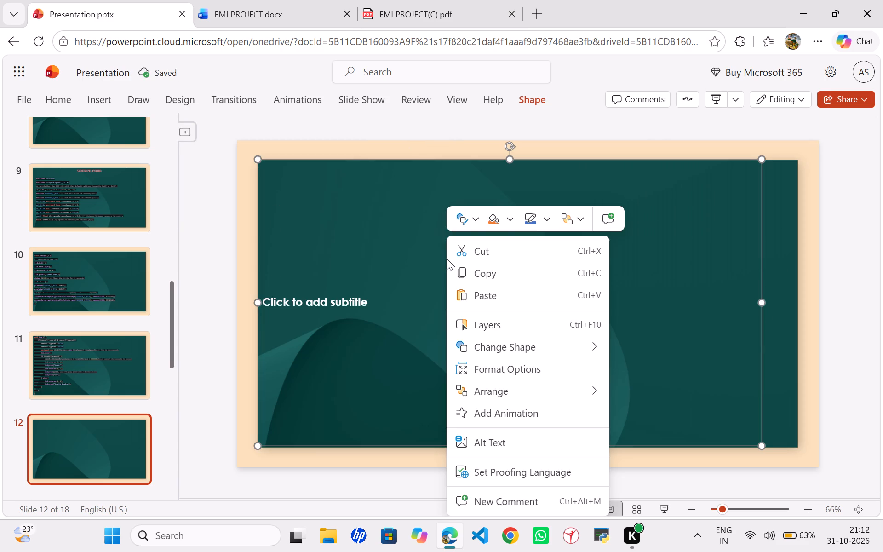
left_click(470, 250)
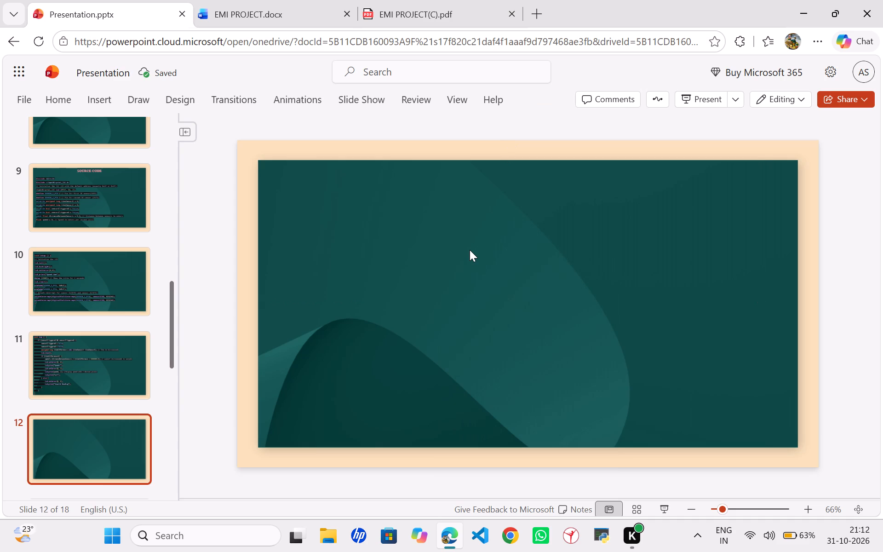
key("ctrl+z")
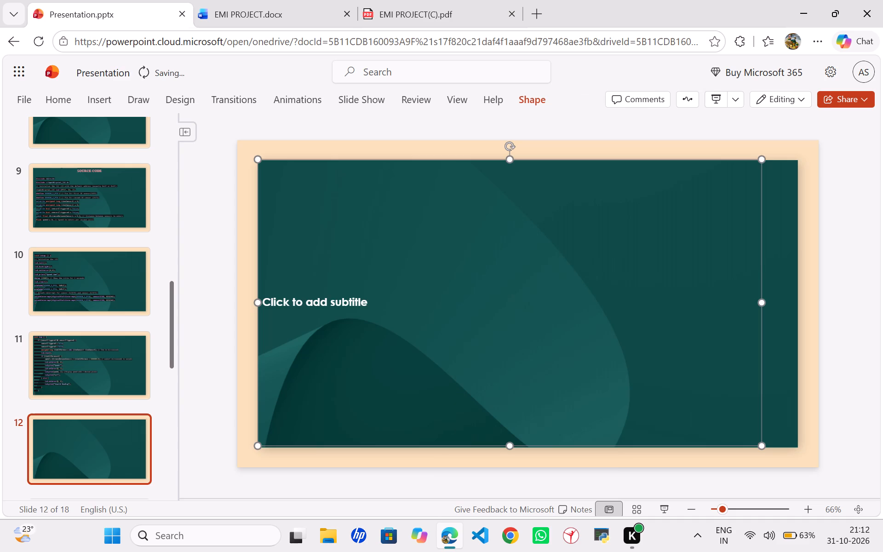
Copy the sensor1ISR and sensor2ISR functions from the Word document again and paste them into slide 12's subtitle box.
left_click(381, 287)
key("ctrl+Tab")
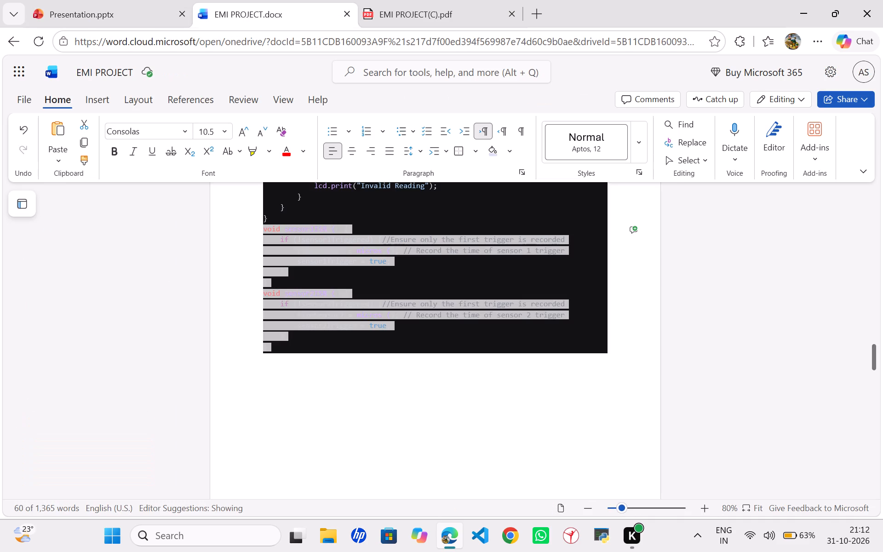
scroll(332, 266, "down", 1)
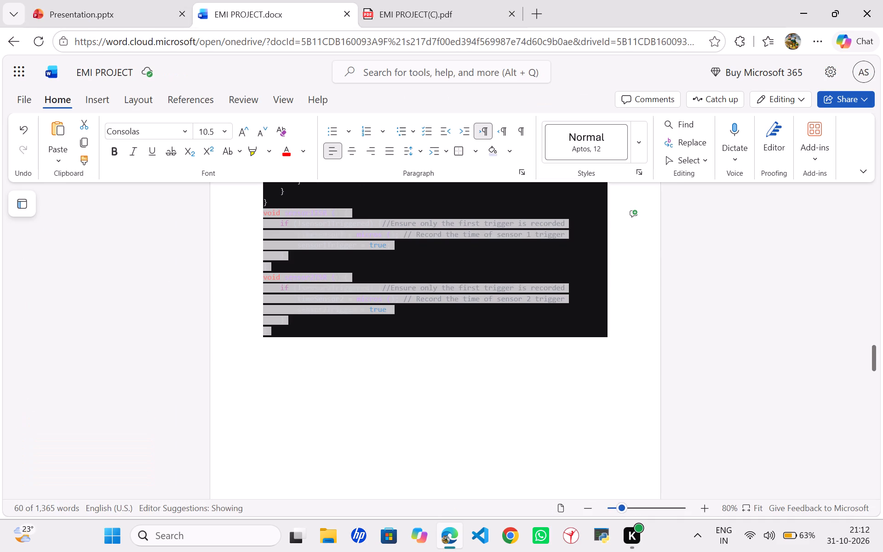
right_click(304, 230)
left_click(355, 255)
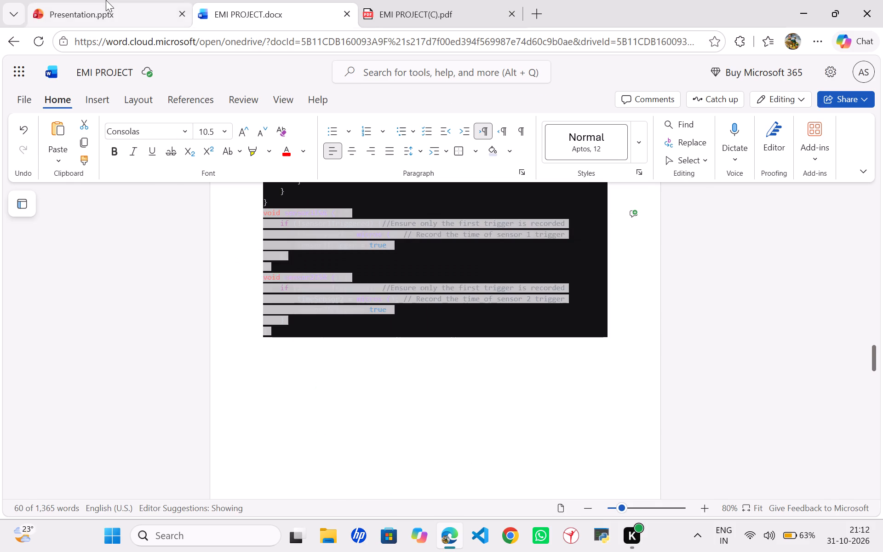
left_click(106, 0)
key("ctrl+v")
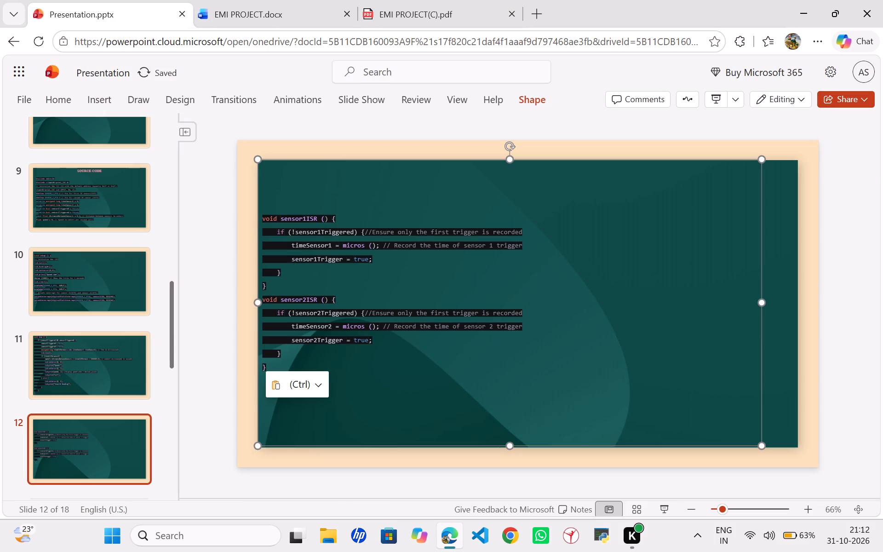
Try font sizes 16 and 18 on all the code on slide 12, and settle on 20.
left_click(262, 217)
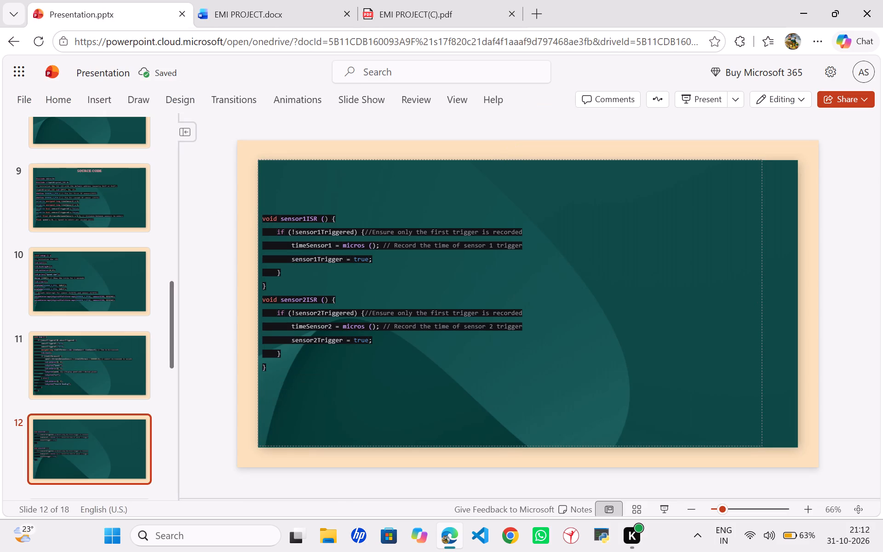
left_click(264, 218)
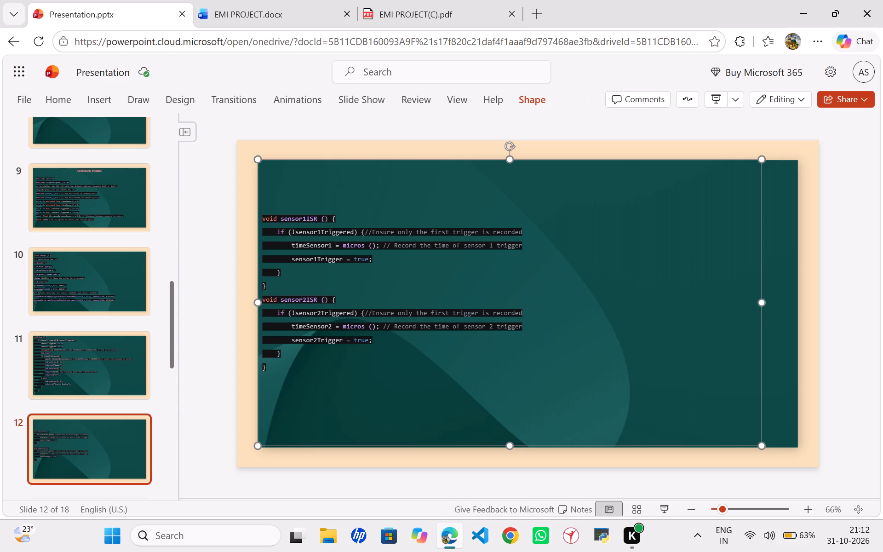
key("ctrl+shift+Down")
key("ctrl+shift+Down")
key("ctrl+shift+Down")
key("ctrl+shift+Down")
key("ctrl+shift+Down")
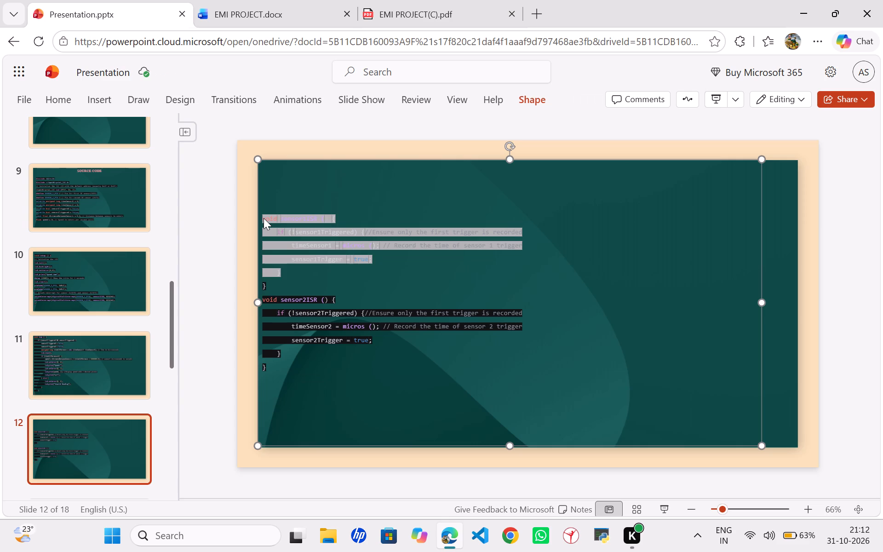
key("ctrl+shift+Down")
key("ctrl+shift+Down")
key("ctrl+shift+Down")
key("ctrl+shift+Down")
key("ctrl+shift+Down")
key("ctrl+shift+Down")
key("ctrl+shift+Down")
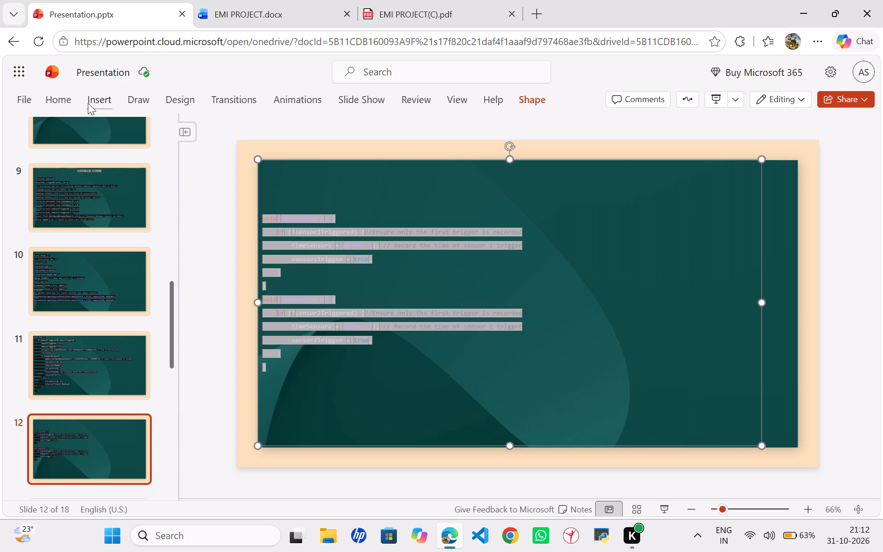
left_click(317, 121)
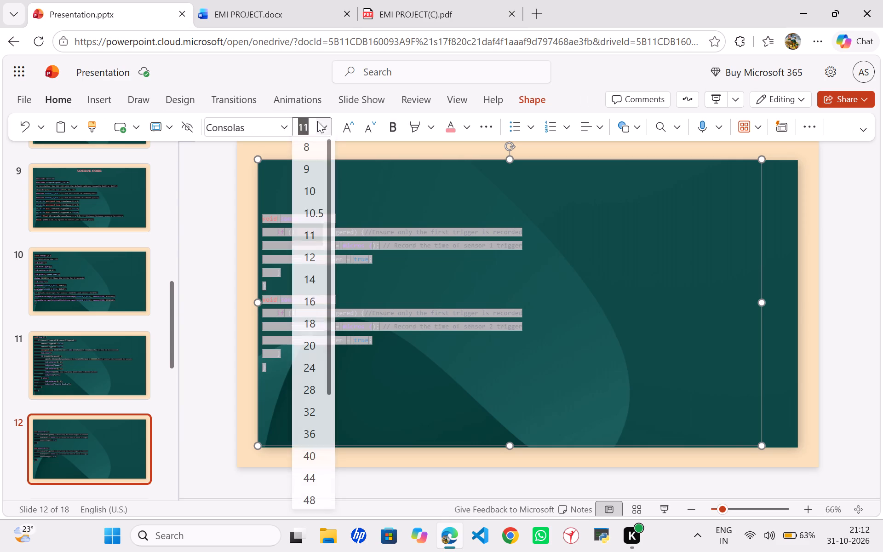
left_click(312, 309)
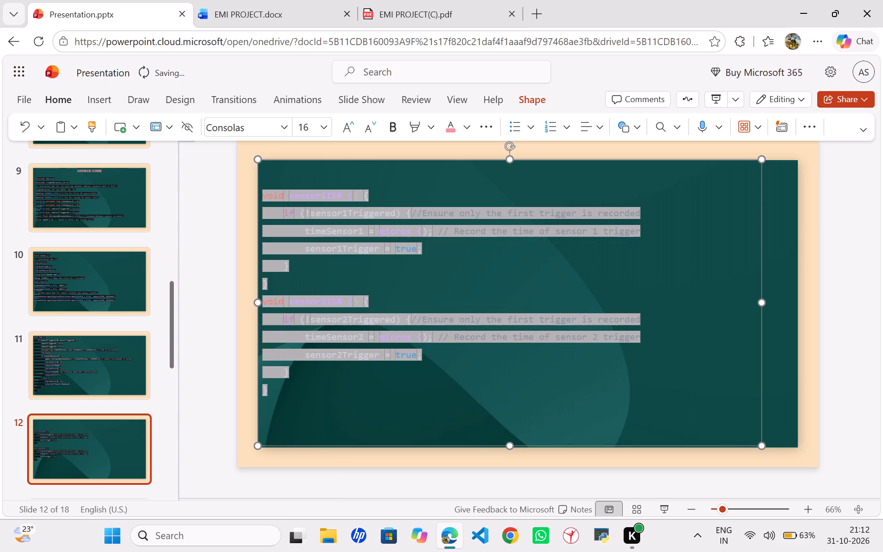
left_click(321, 126)
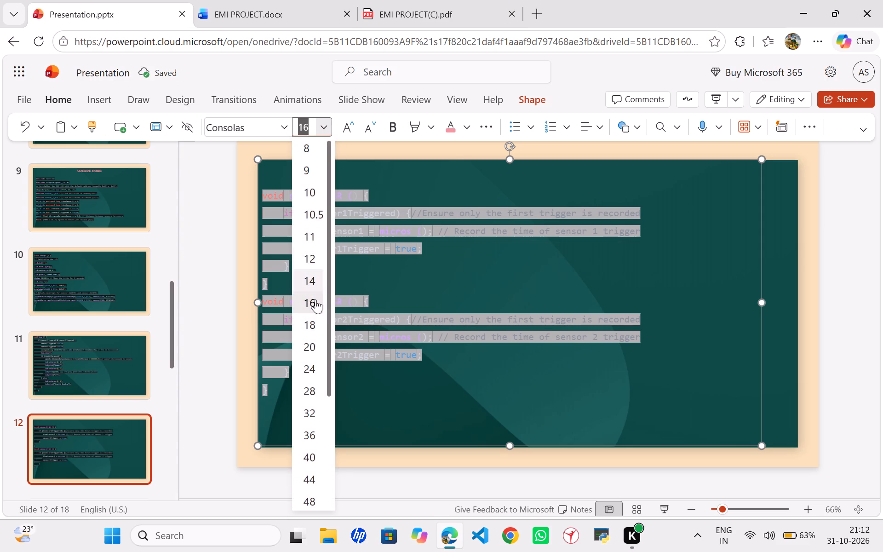
left_click(315, 325)
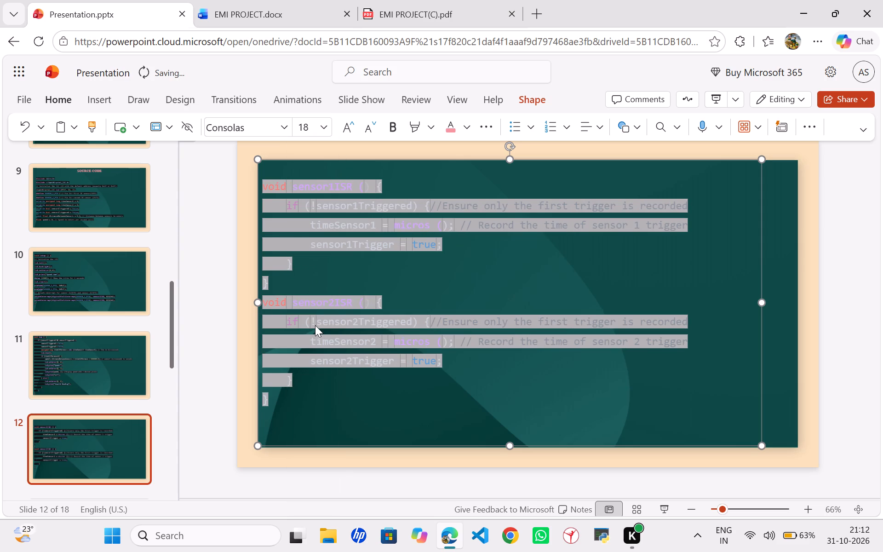
left_click(318, 122)
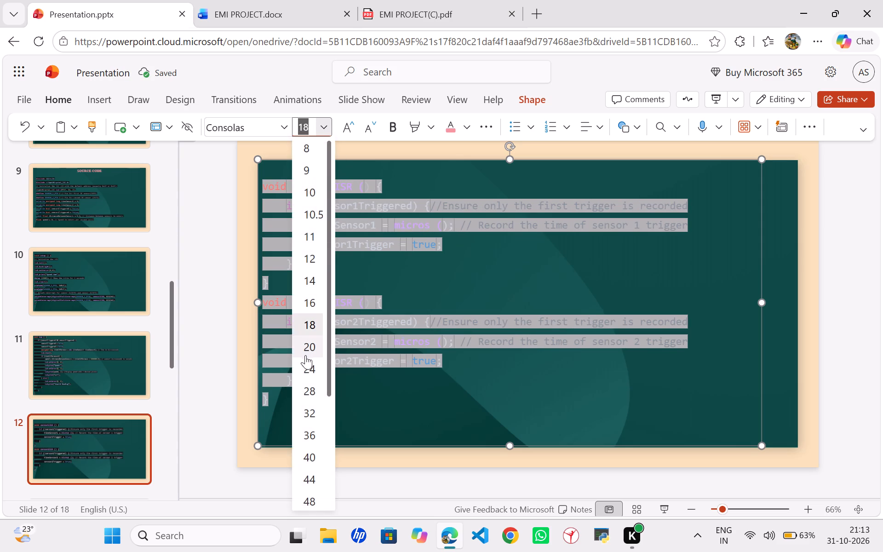
left_click(304, 355)
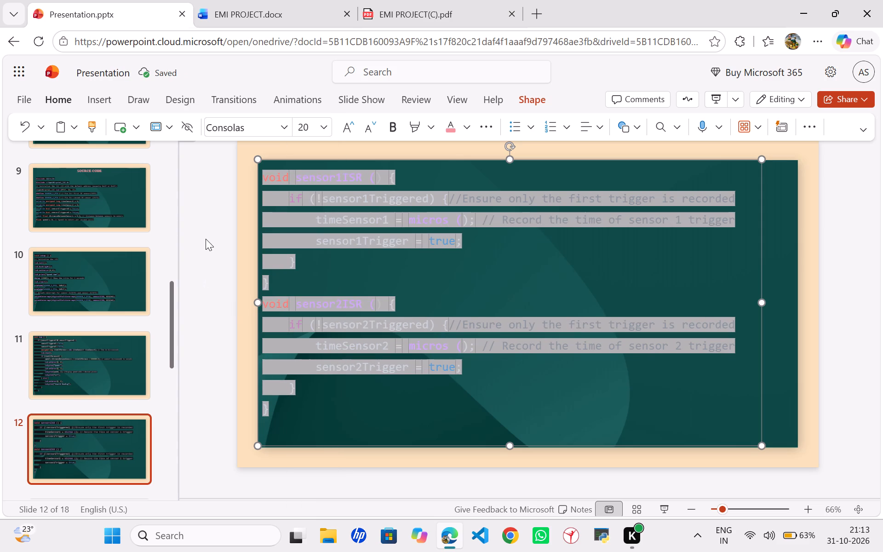
left_click(206, 239)
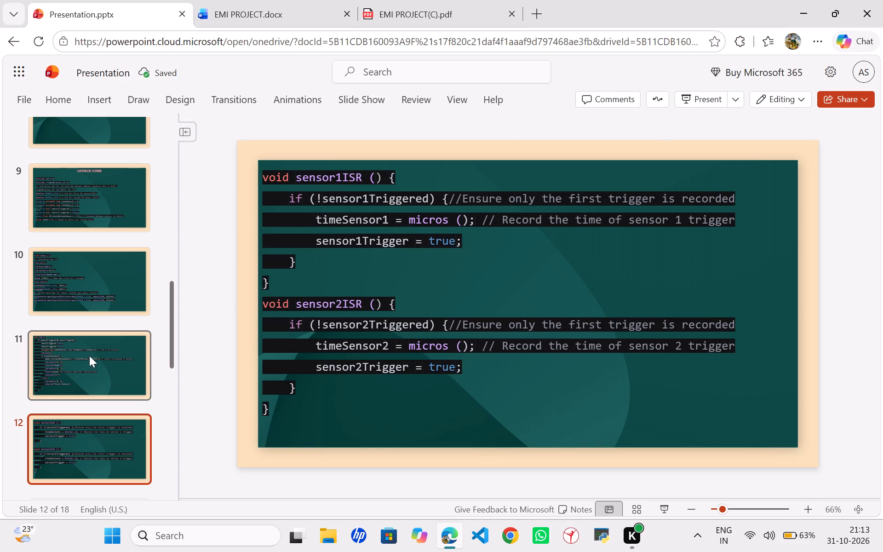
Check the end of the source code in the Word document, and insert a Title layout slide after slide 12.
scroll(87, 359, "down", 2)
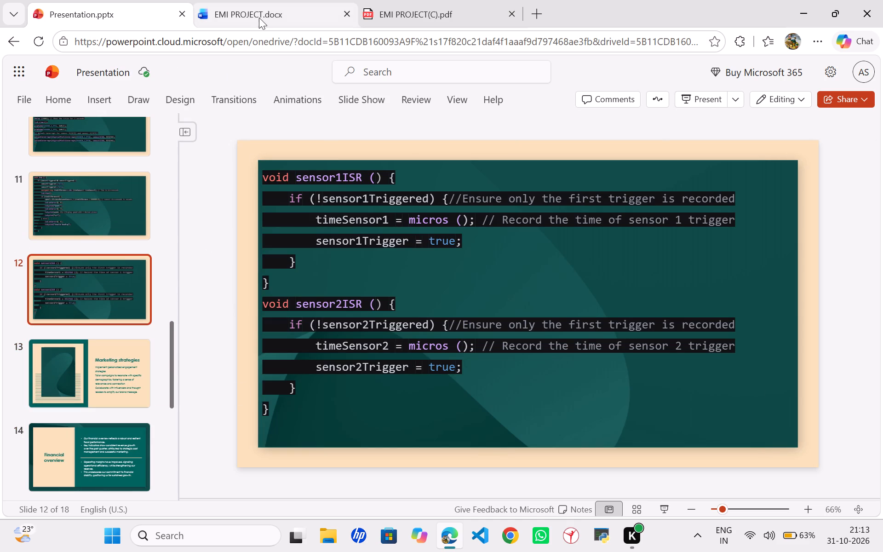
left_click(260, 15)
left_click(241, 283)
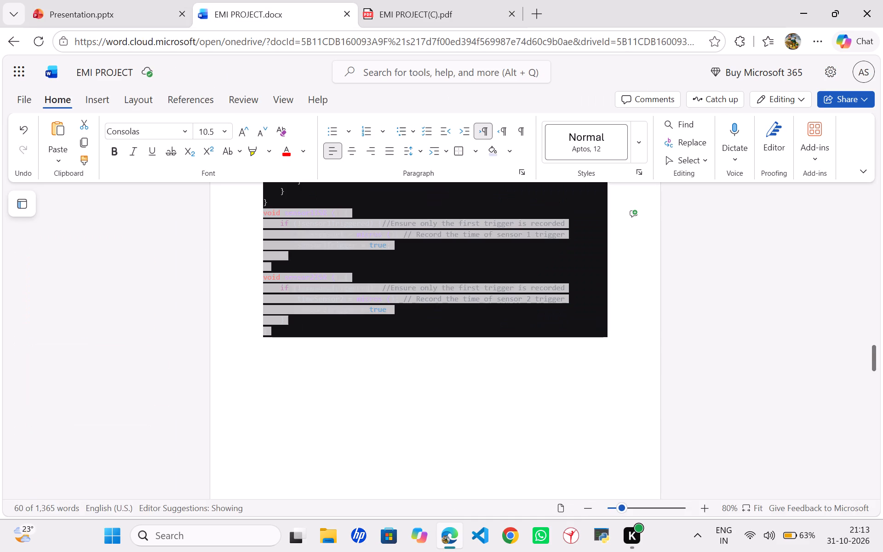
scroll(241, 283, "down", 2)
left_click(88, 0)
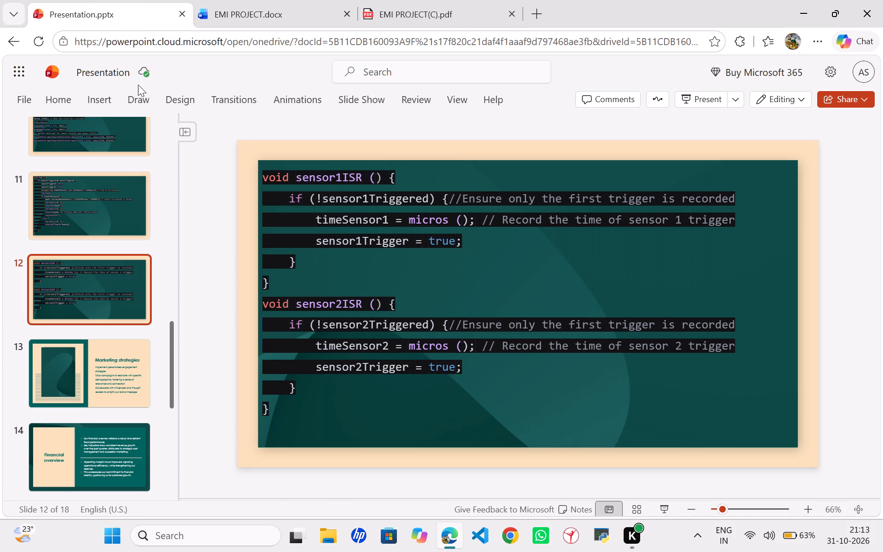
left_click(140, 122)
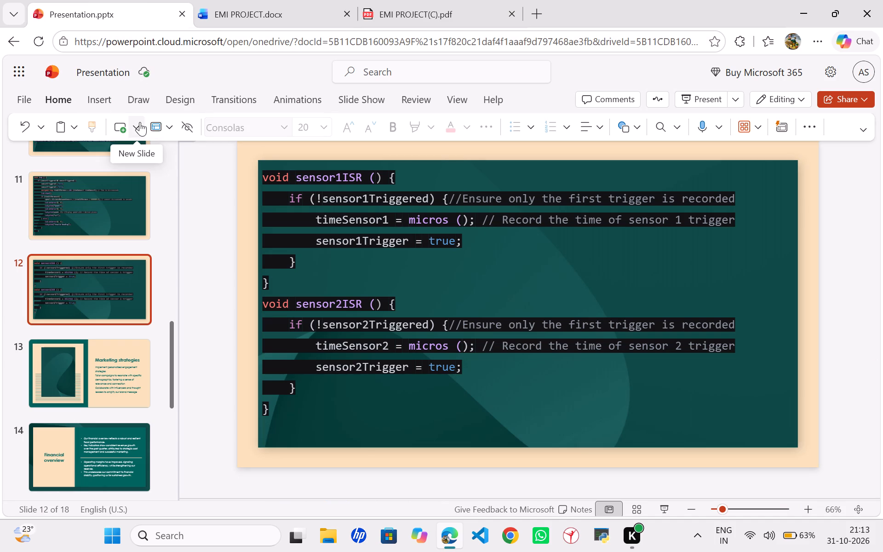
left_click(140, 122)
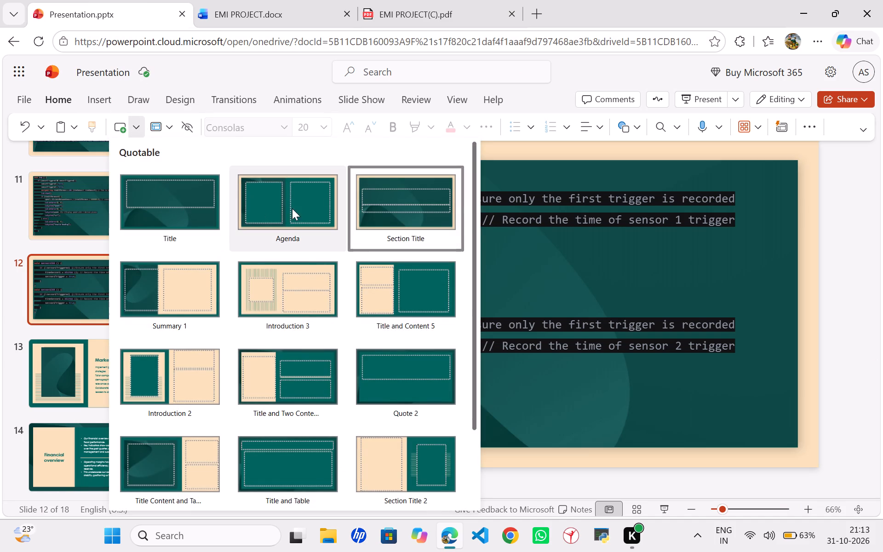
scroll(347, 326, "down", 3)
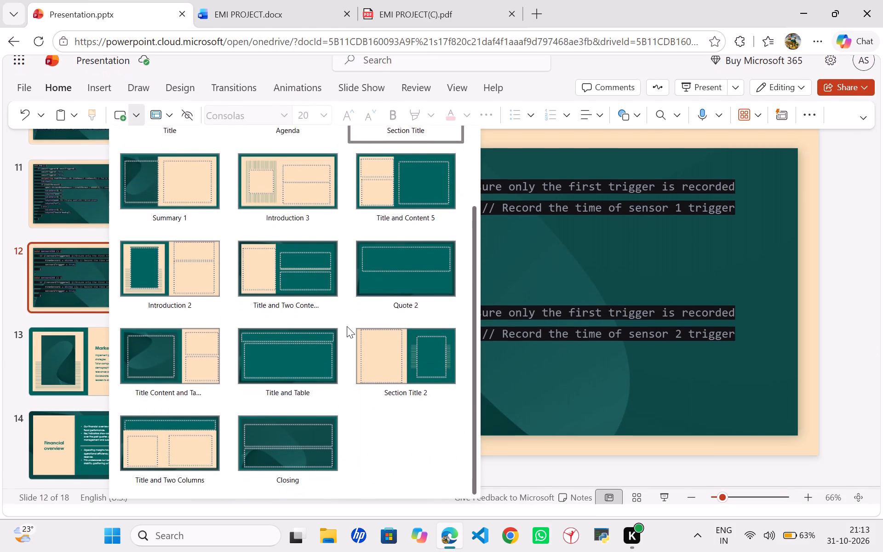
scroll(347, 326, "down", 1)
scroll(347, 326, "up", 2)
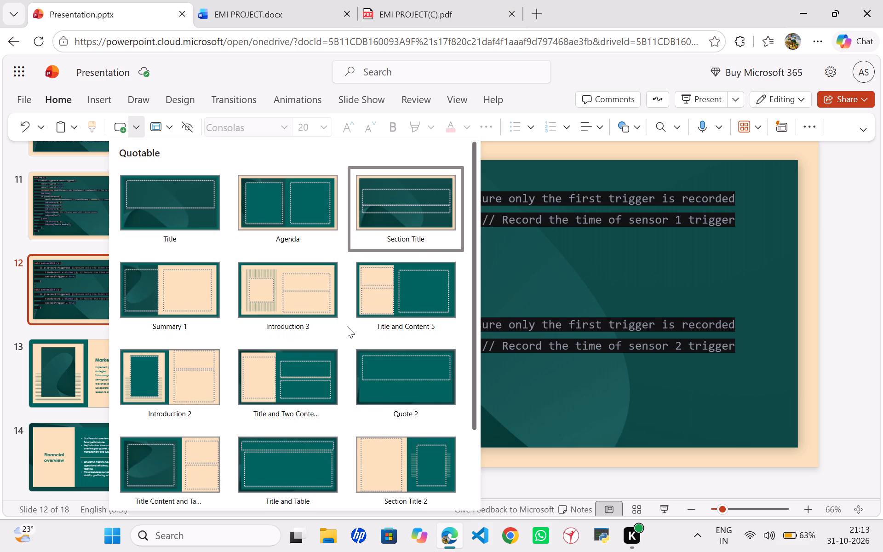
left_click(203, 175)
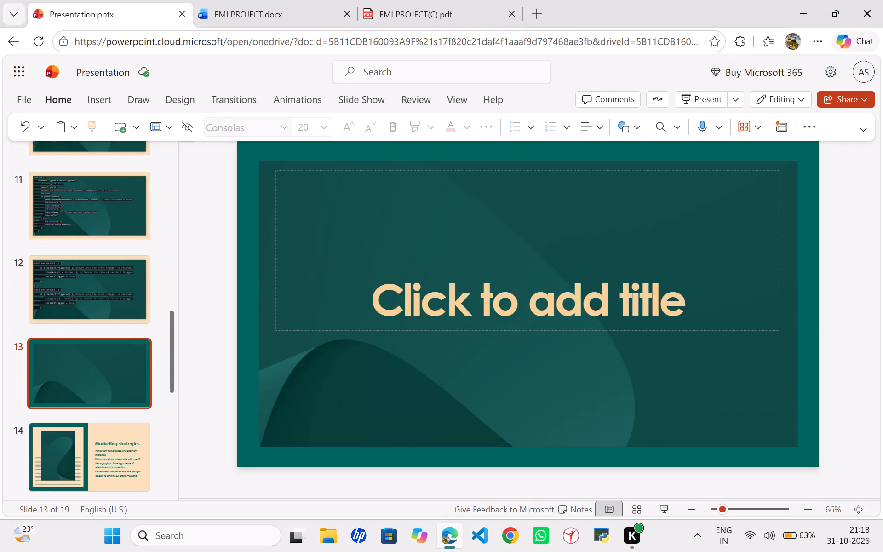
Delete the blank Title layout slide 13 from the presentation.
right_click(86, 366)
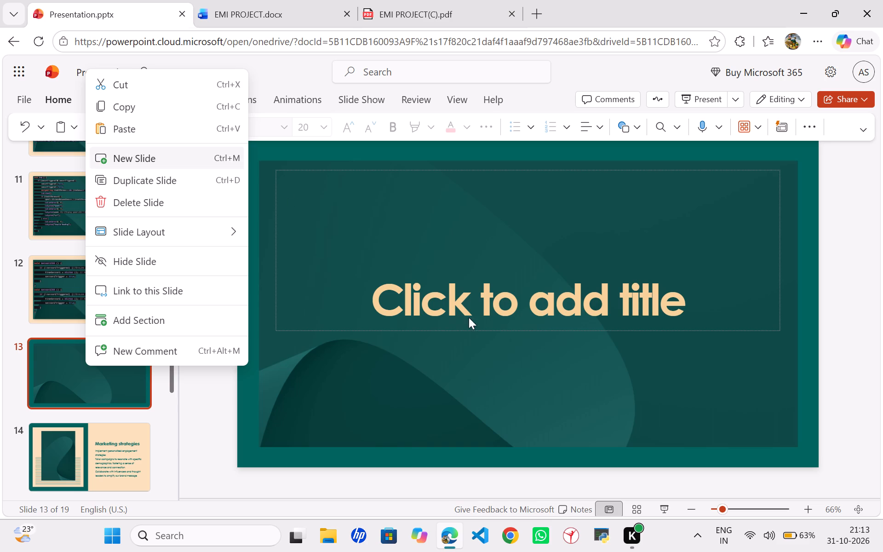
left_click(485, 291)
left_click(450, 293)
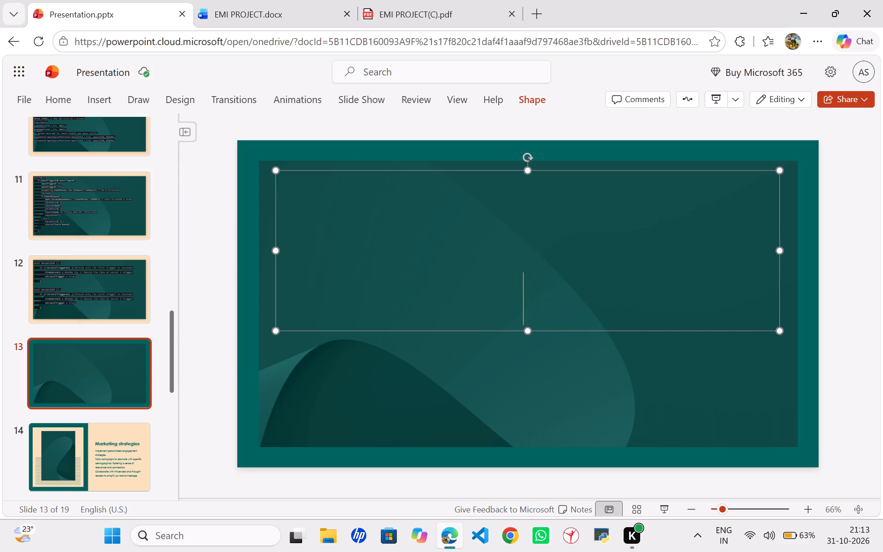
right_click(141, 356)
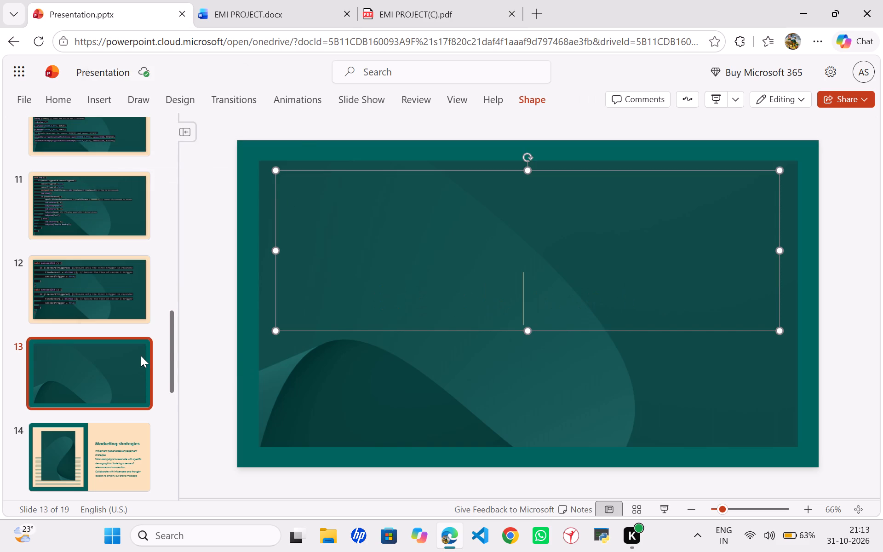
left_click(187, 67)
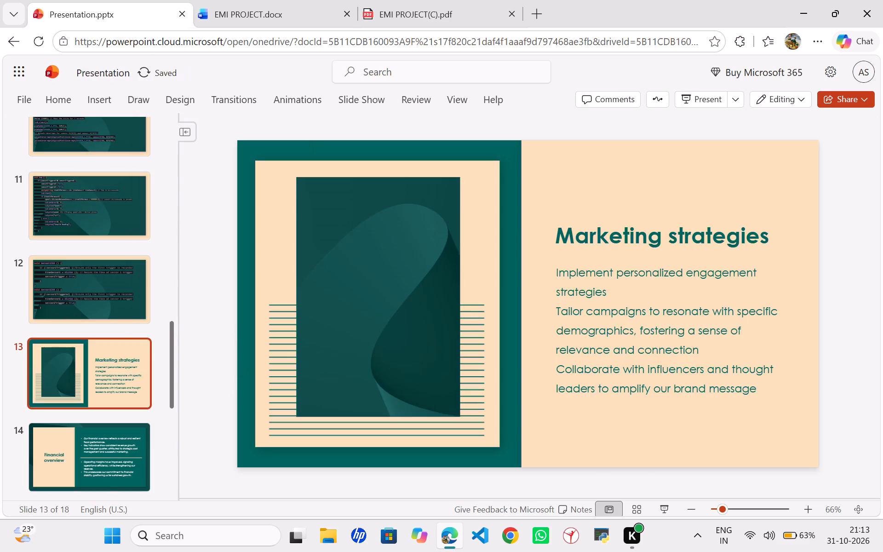
Insert a new slide with the Section Title layout after the Marketing strategies slide.
left_click(140, 124)
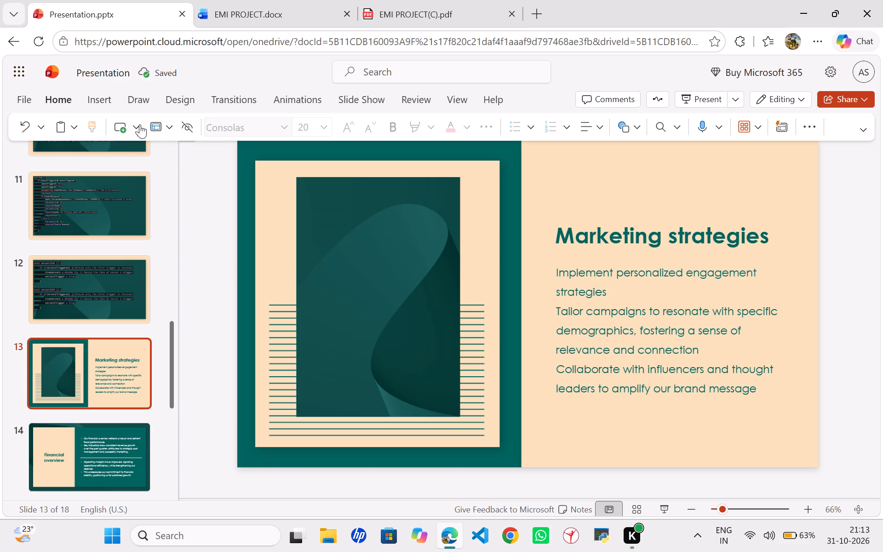
left_click(140, 124)
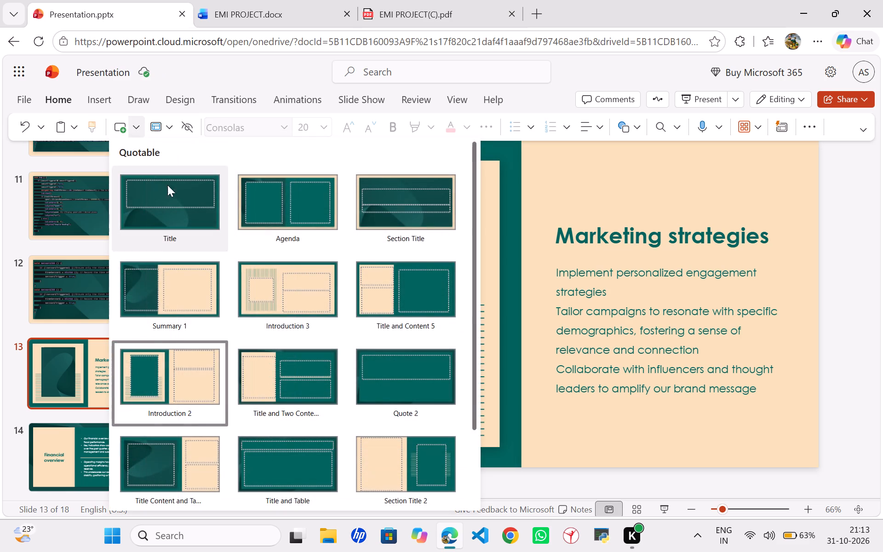
left_click(413, 205)
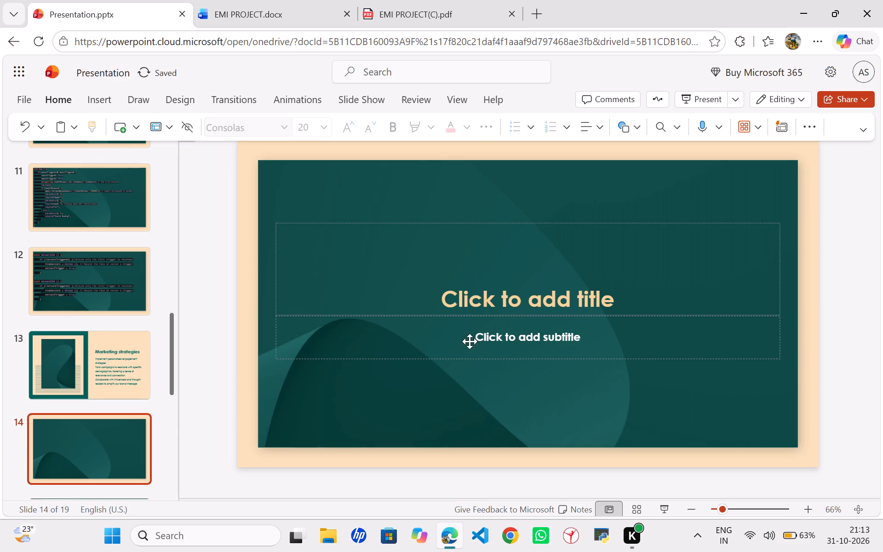
Move slide 14's title box to the top edge of the dark green area and reduce its height to one line.
left_click(462, 279)
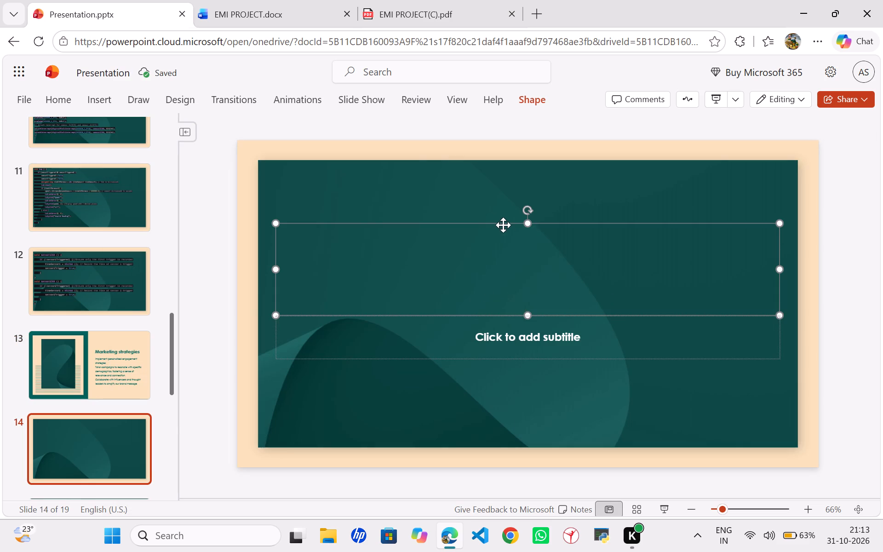
left_click_drag(501, 223, 500, 158)
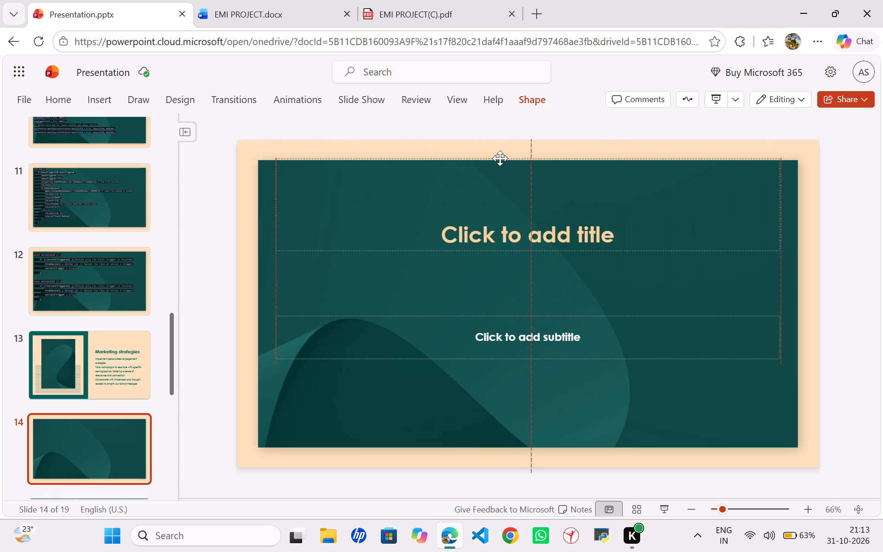
left_click_drag(500, 158, 500, 159)
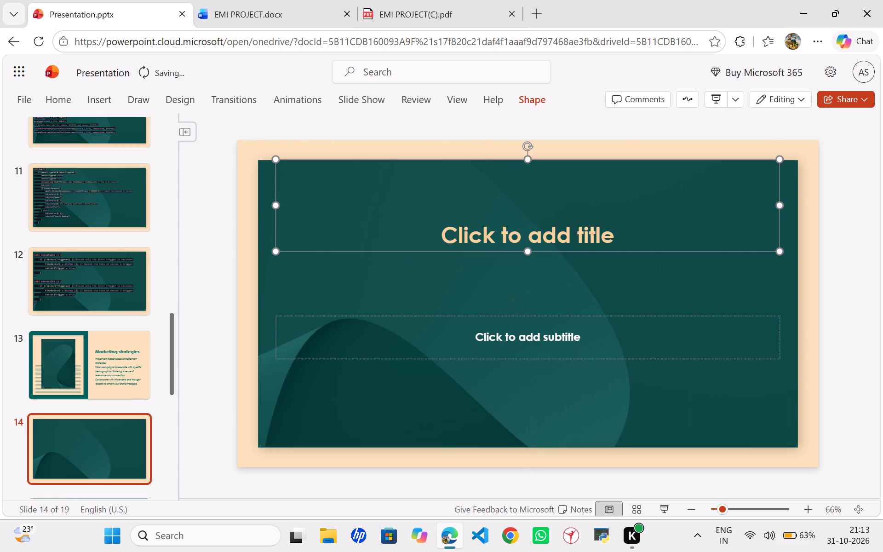
left_click_drag(526, 250, 539, 187)
Look at the project PDF for the heading and enter CIRCUIT DIAGRAM as slide 14's title.
left_click(505, 179)
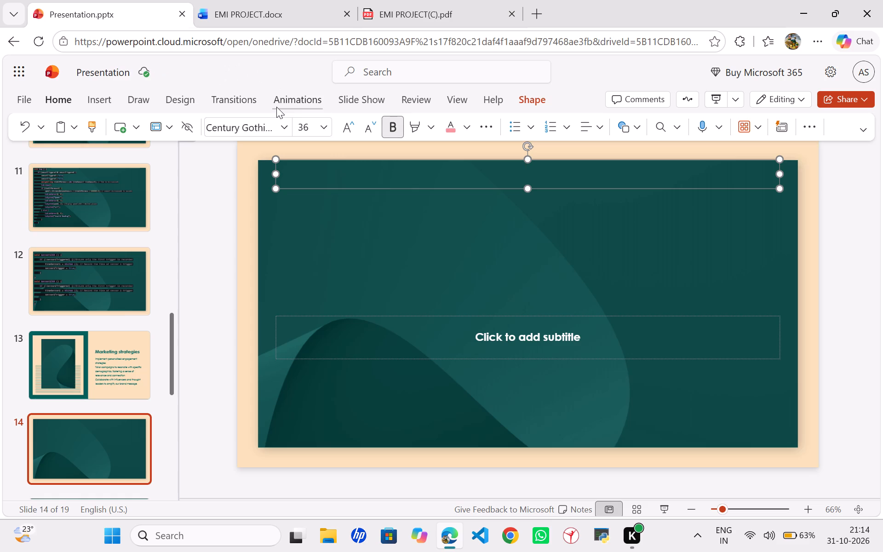
key("ctrl+Tab")
key("ctrl+Tab")
key("ctrl+Tab")
key("ctrl+Tab")
key("ctrl+Tab")
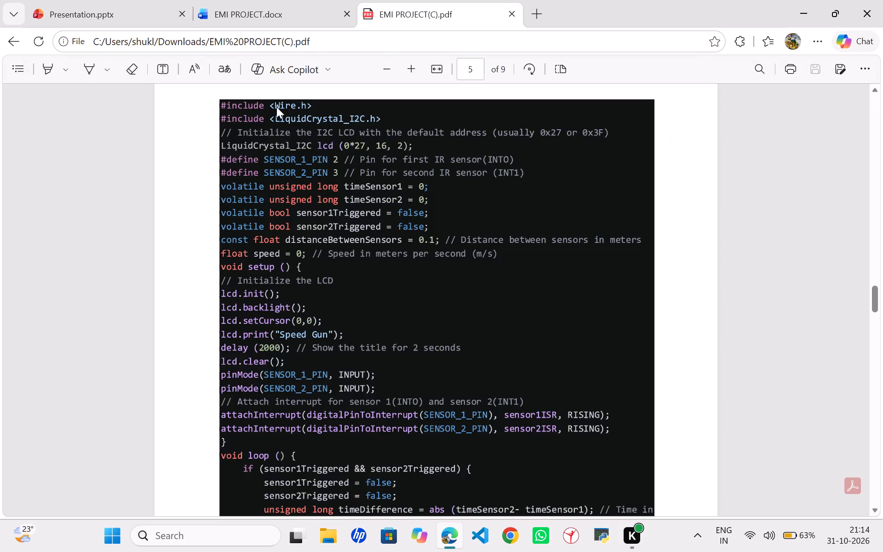
key("ctrl+Tab")
type("CIRCUIT DIAGRAM")
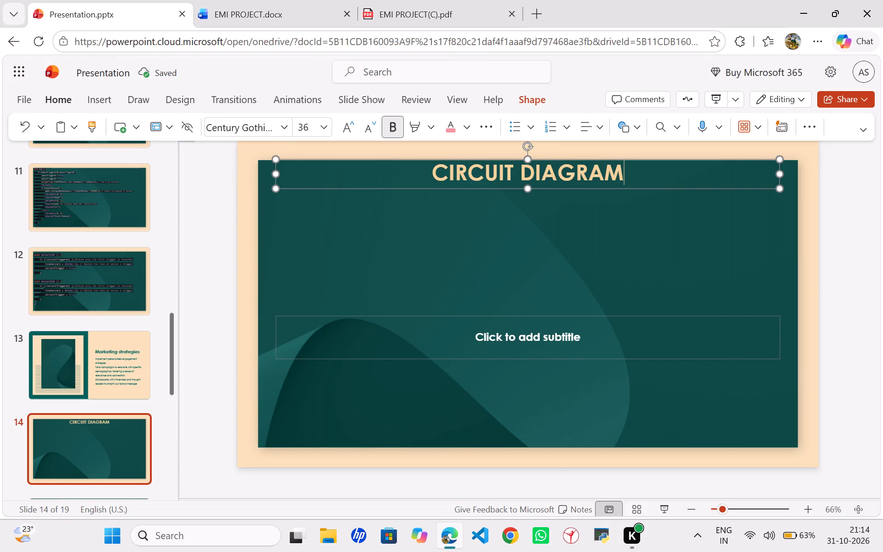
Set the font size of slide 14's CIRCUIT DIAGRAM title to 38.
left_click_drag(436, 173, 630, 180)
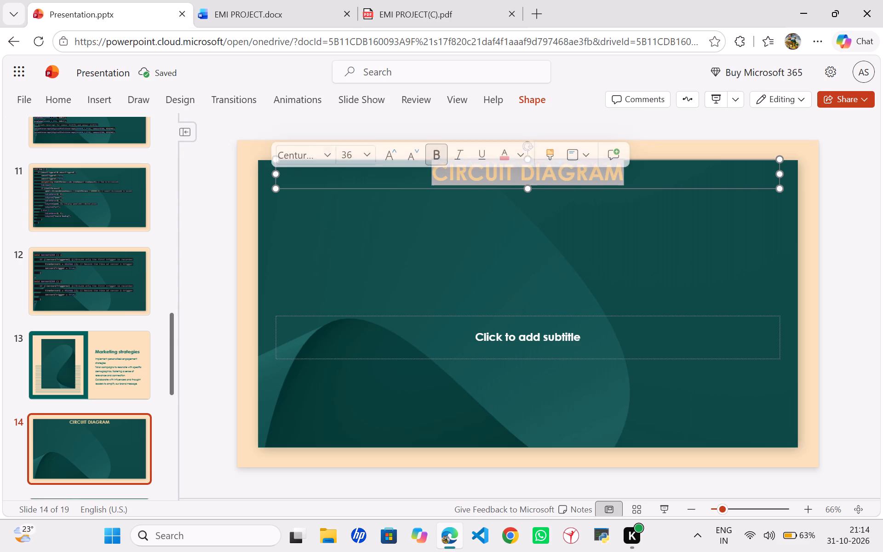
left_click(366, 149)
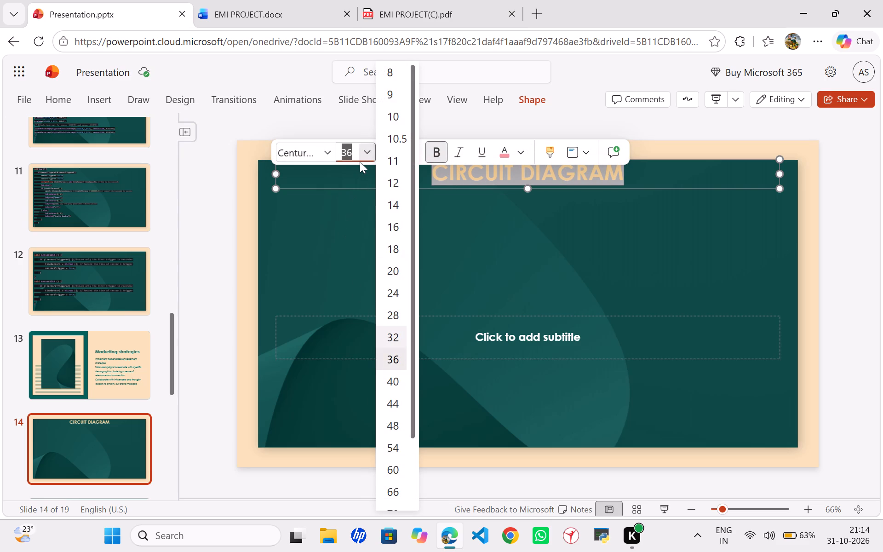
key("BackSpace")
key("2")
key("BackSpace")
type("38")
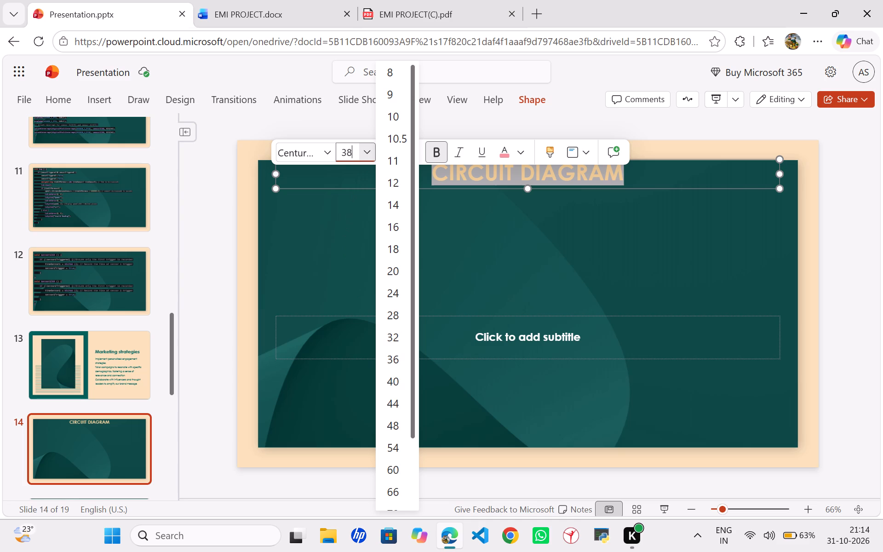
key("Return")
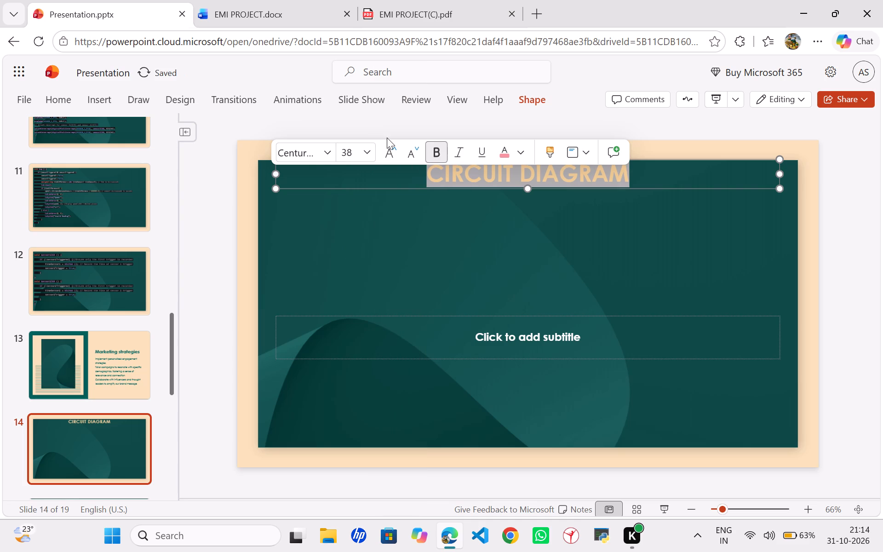
Change the CIRCUIT DIAGRAM title's font to Angsana New and set its size to 40.
left_click(323, 150)
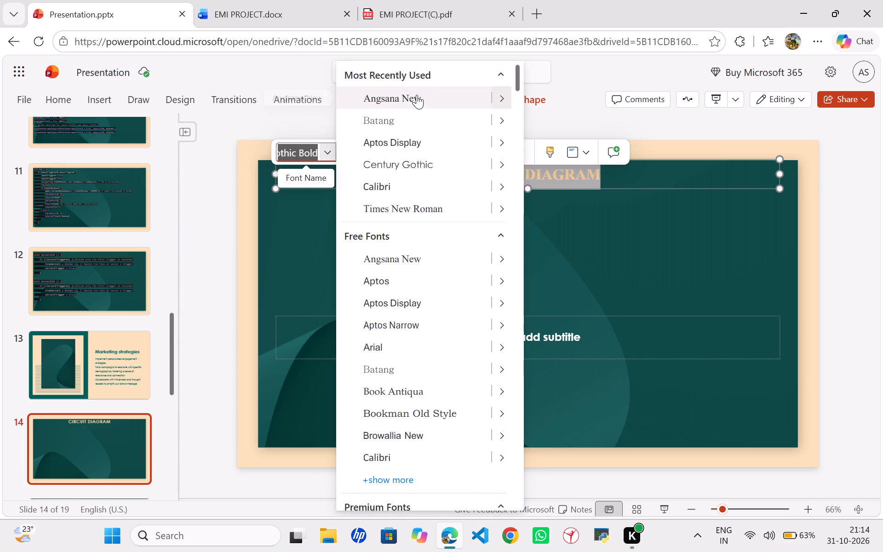
left_click(417, 95)
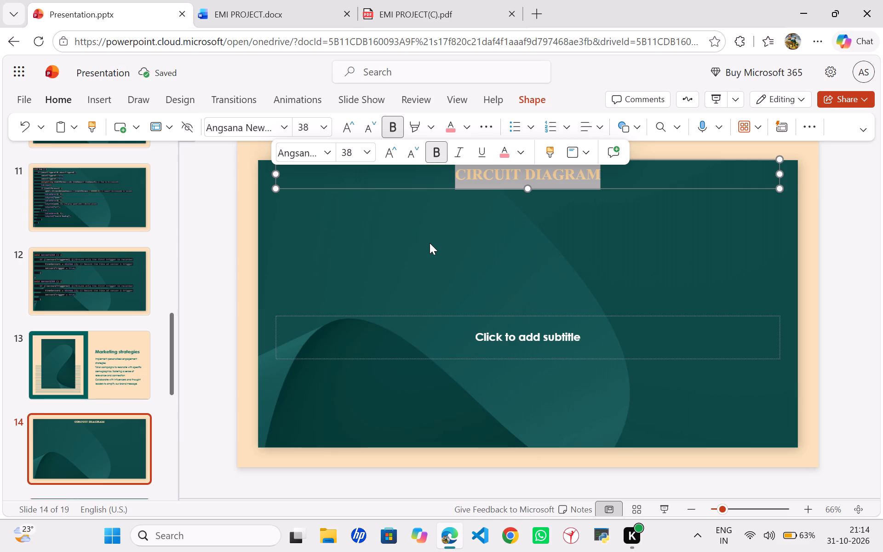
left_click(430, 243)
left_click_drag(452, 178, 453, 171)
left_click_drag(453, 171, 603, 176)
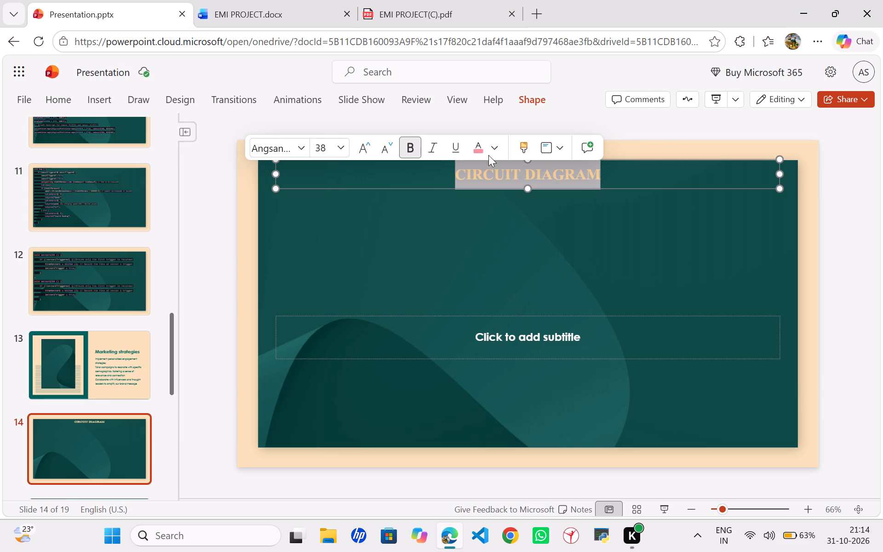
left_click(328, 147)
key("BackSpace")
type("40")
key("Return")
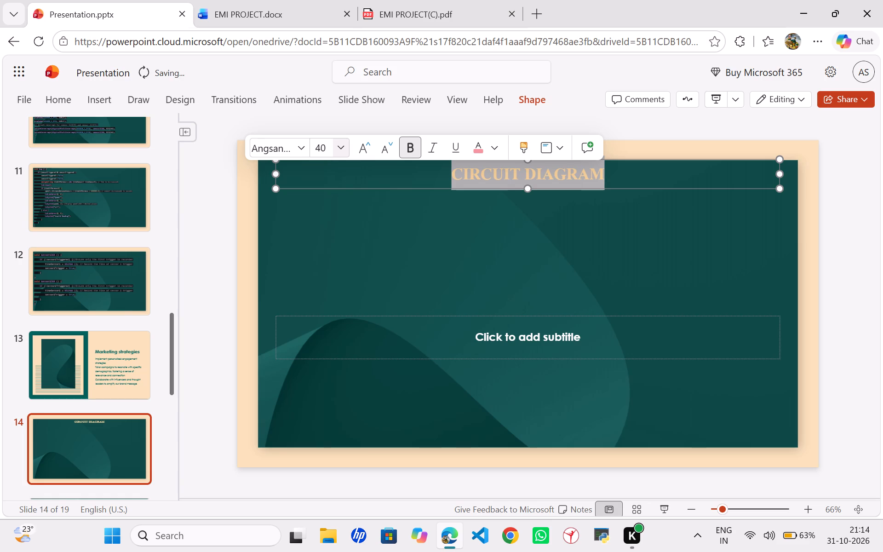
Colour the CIRCUIT DIAGRAM title Light Green, Accent 2, Lighter 40%.
left_click(495, 155)
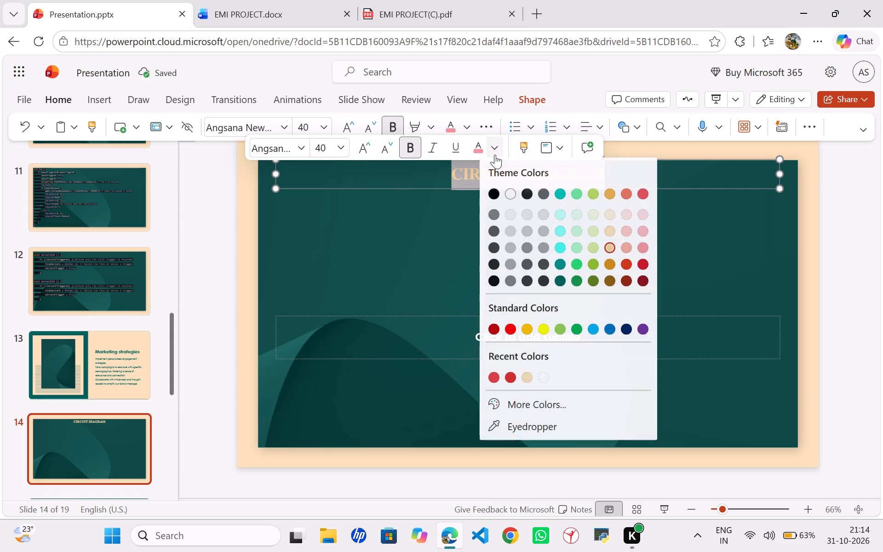
left_click(580, 250)
left_click(542, 246)
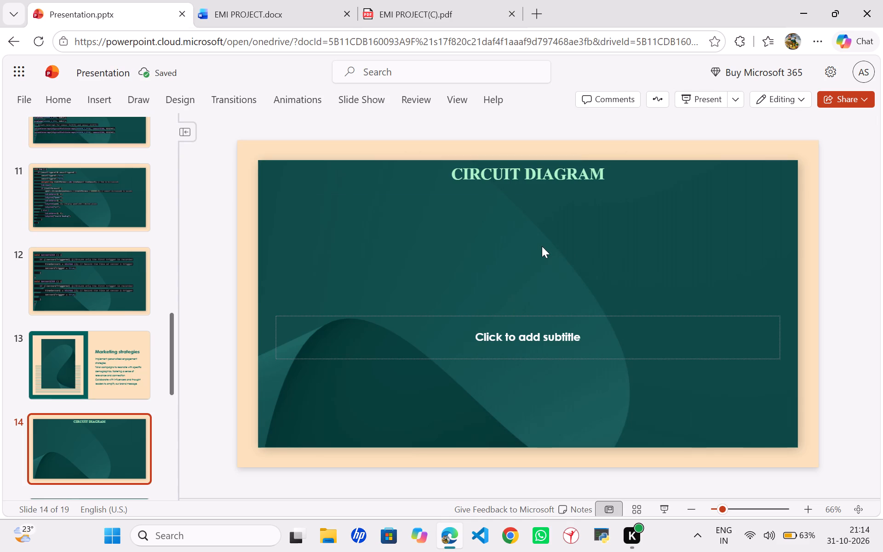
Move slide 14's subtitle placeholder up beneath the title and enlarge it to fill the rest of the slide.
left_click(482, 345)
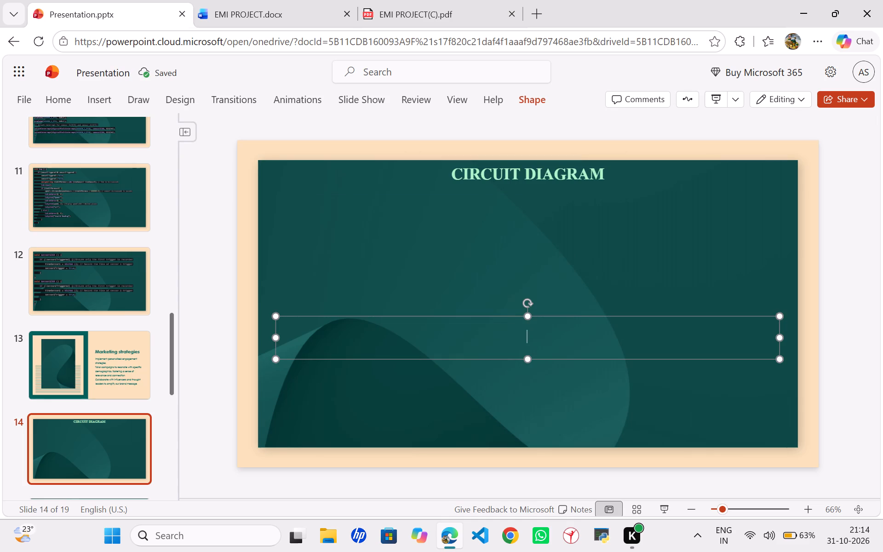
left_click_drag(497, 315, 485, 231)
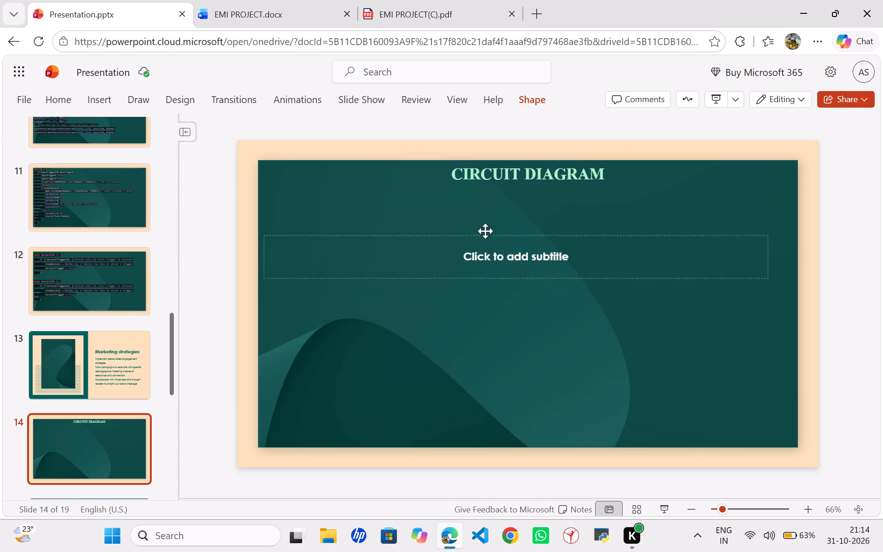
left_click_drag(485, 231, 495, 201)
left_click_drag(530, 241, 530, 441)
left_click(459, 264)
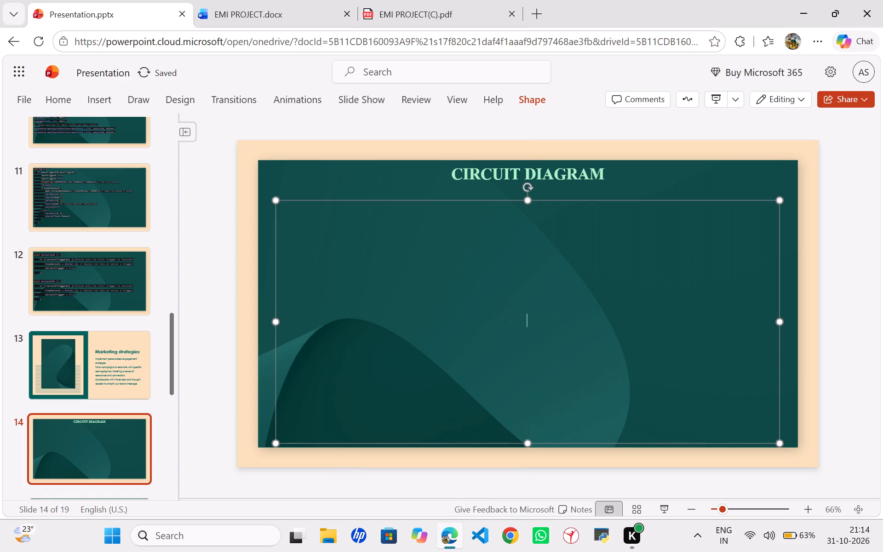
Copy the circuit diagram picture from EMI PROJECT.docx and paste it onto slide 14 of the presentation.
left_click(289, 0)
scroll(337, 264, "down", 2)
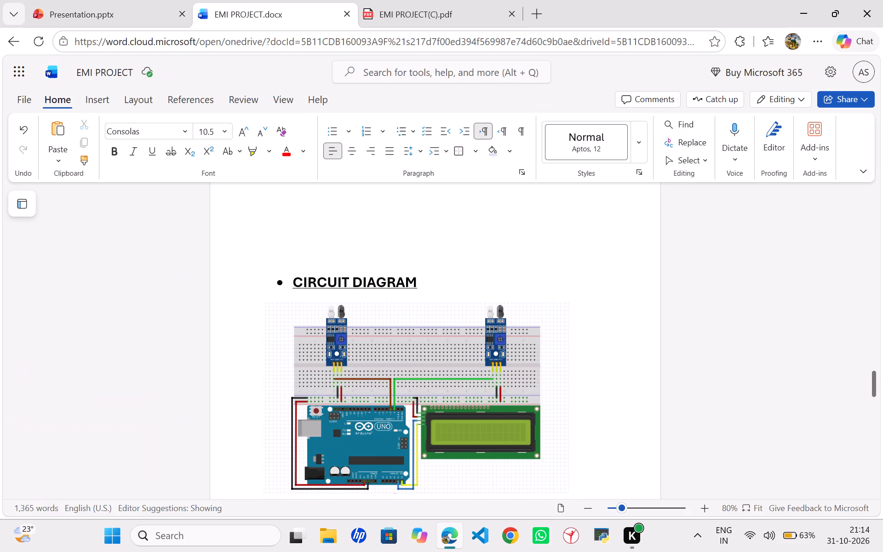
right_click(373, 388)
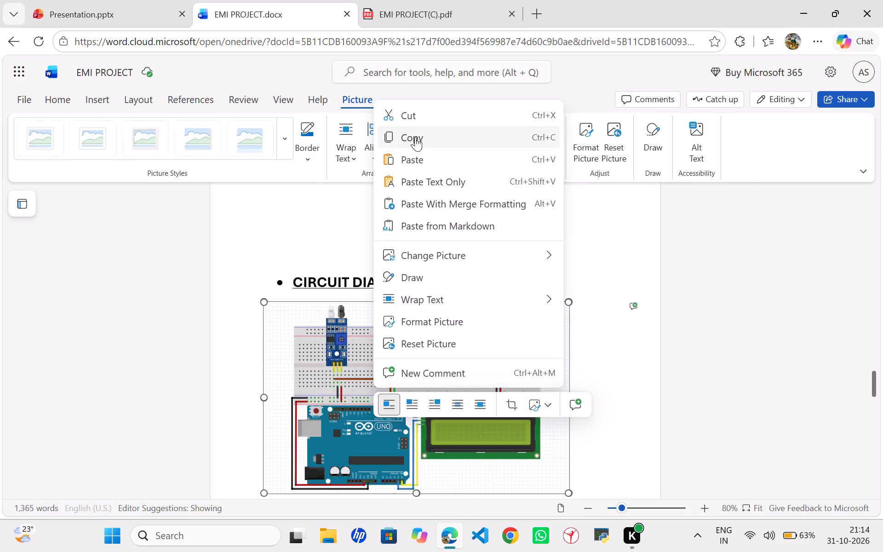
left_click(417, 136)
left_click(84, 0)
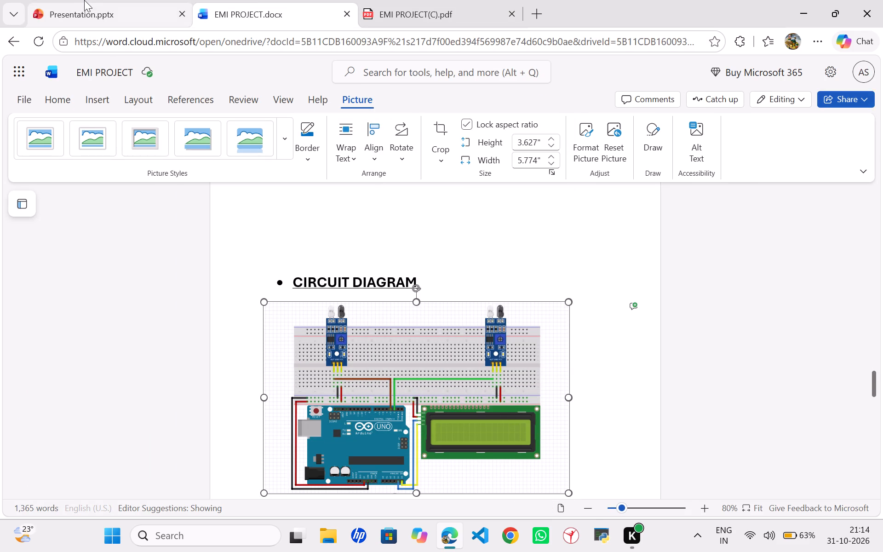
key("ctrl+v")
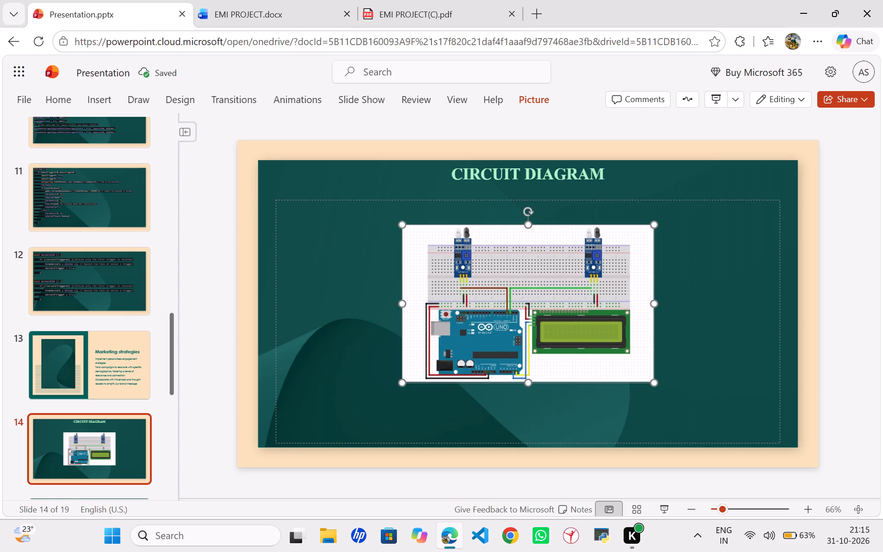
Enlarge the circuit diagram picture to fill the area beneath slide 14's title and shift it toward the slide's centre.
left_click_drag(654, 380, 691, 415)
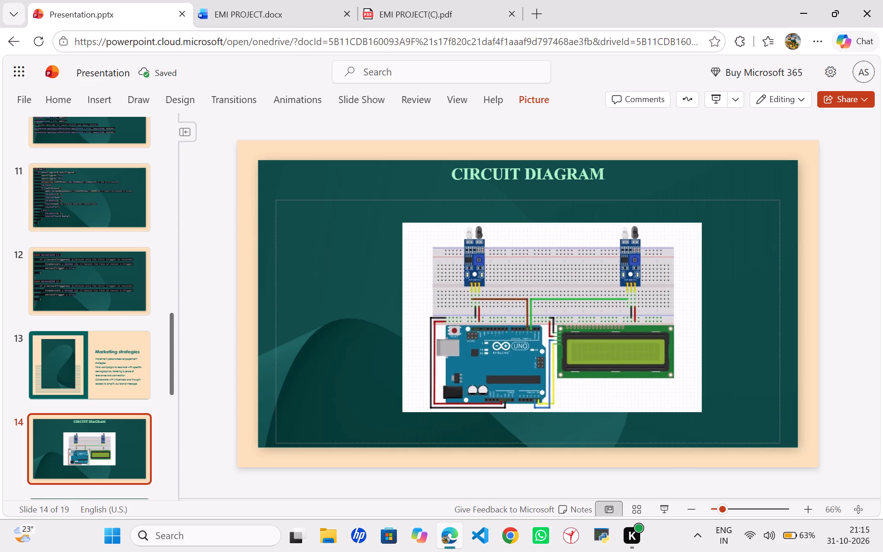
left_click_drag(691, 415, 728, 445)
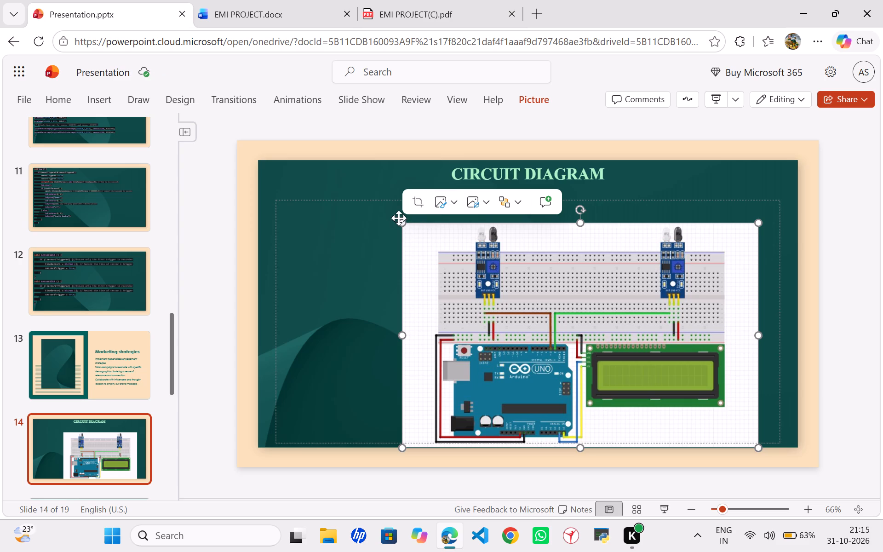
left_click_drag(403, 225, 331, 229)
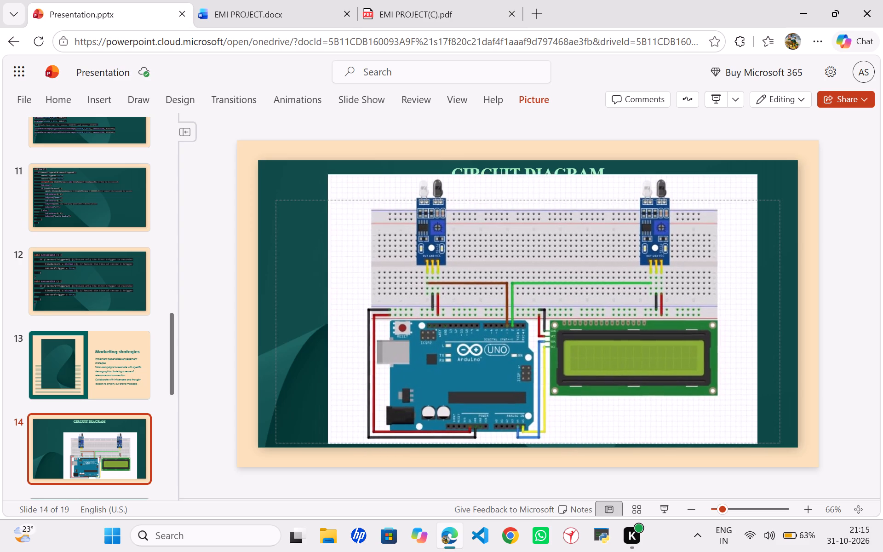
left_click_drag(331, 229, 347, 252)
left_click_drag(485, 272, 476, 274)
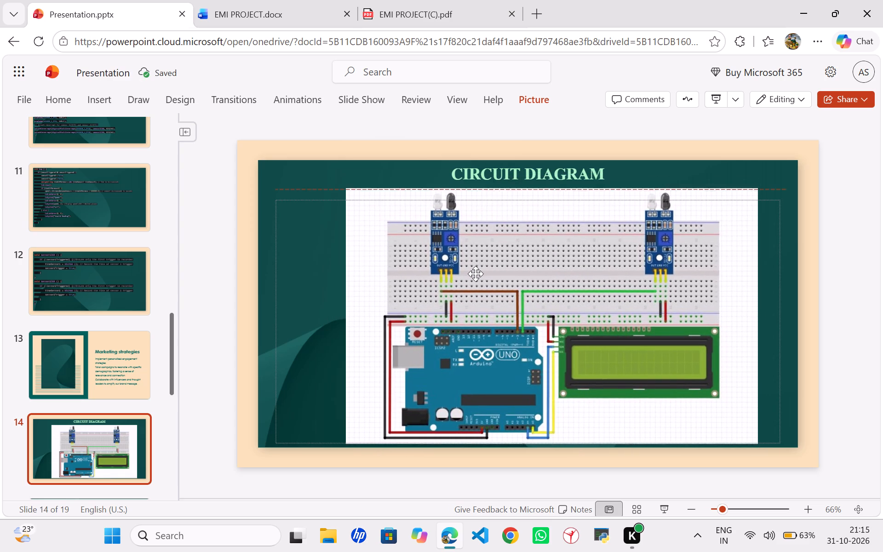
left_click_drag(476, 274, 467, 271)
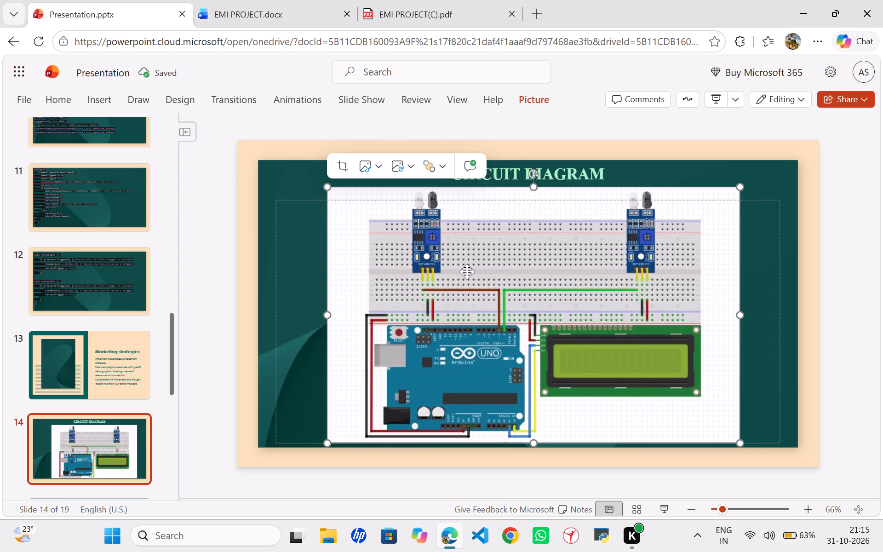
left_click(294, 180)
left_click(262, 210)
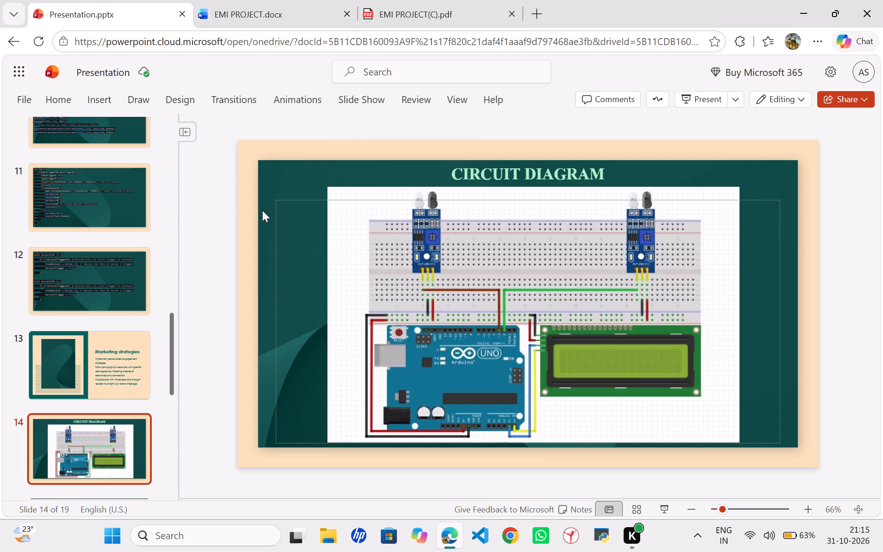
left_click(262, 210)
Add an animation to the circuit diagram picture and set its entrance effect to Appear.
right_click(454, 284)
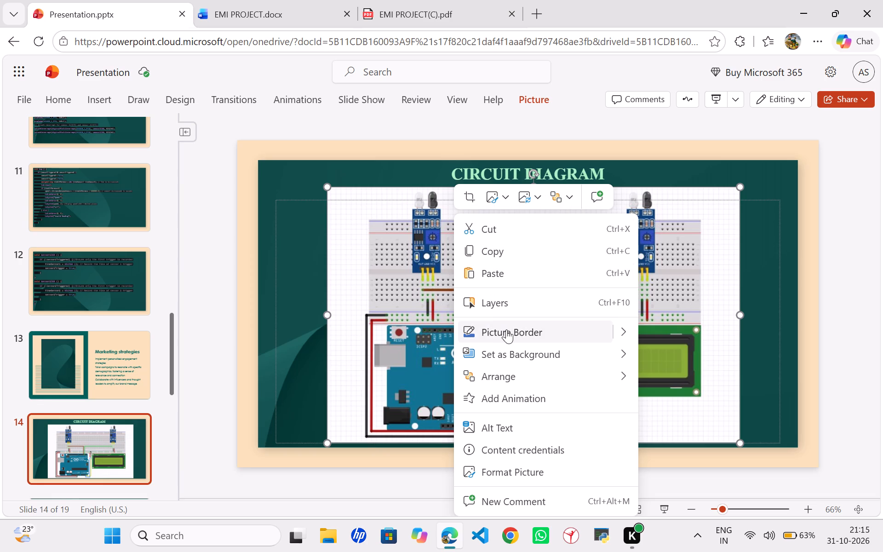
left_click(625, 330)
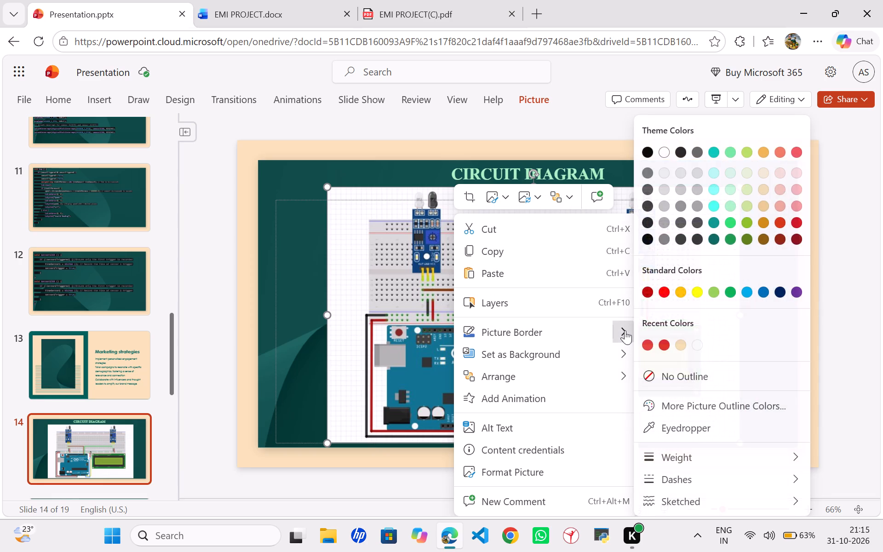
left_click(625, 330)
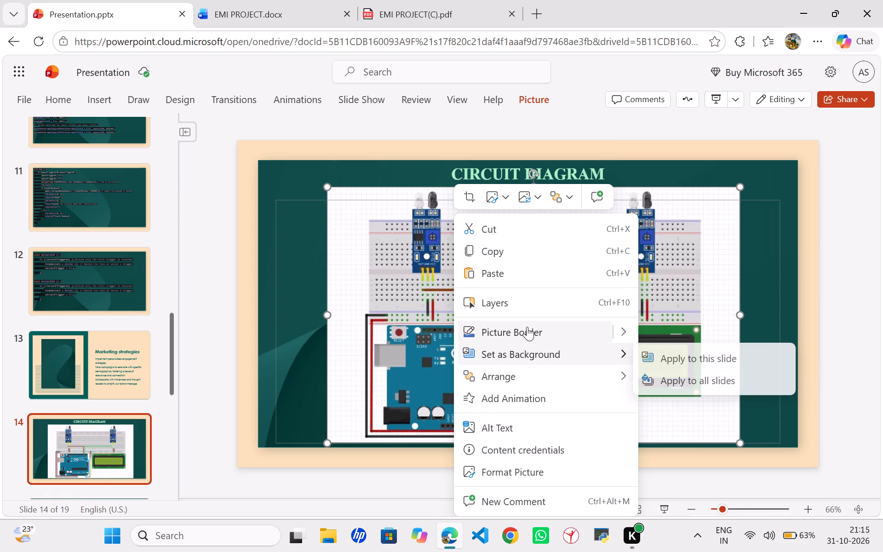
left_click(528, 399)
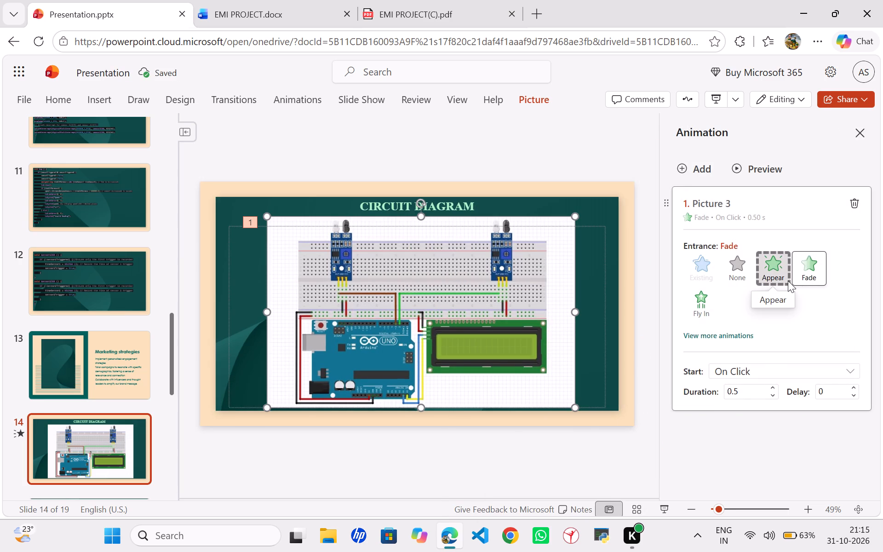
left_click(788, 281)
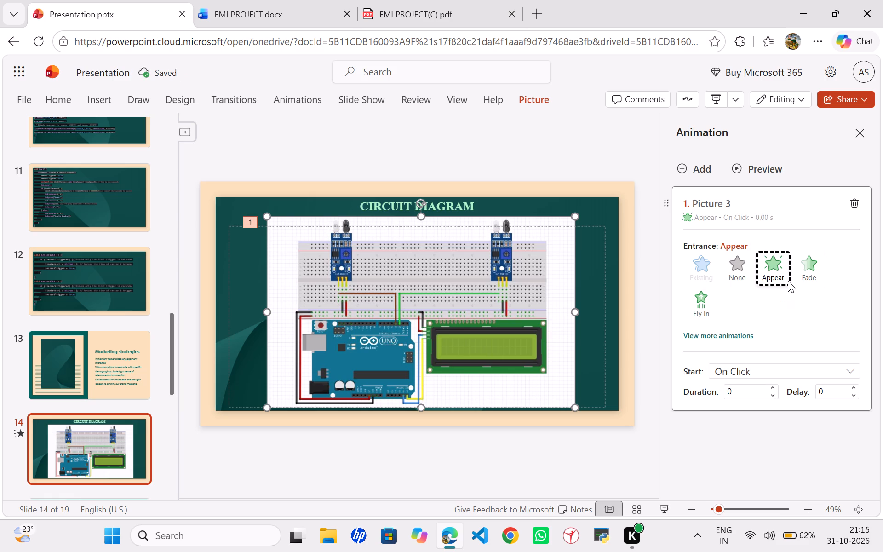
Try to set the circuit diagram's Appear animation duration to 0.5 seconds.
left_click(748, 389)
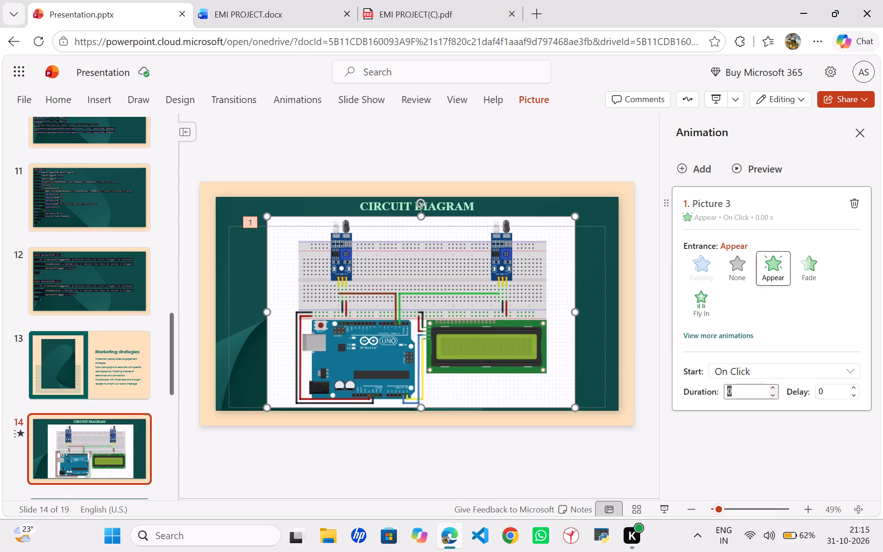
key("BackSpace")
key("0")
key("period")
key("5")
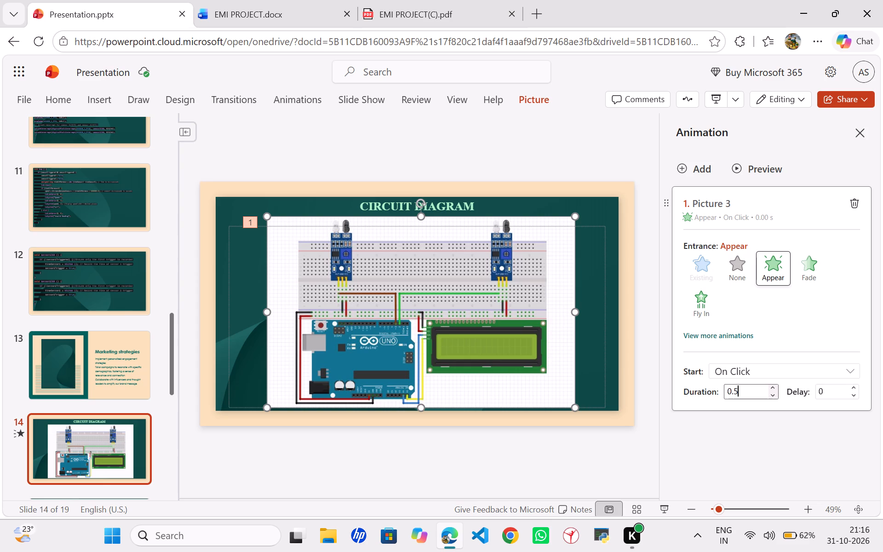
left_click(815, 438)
Preview the circuit diagram picture's entrance animation on slide 14 several times.
left_click(762, 165)
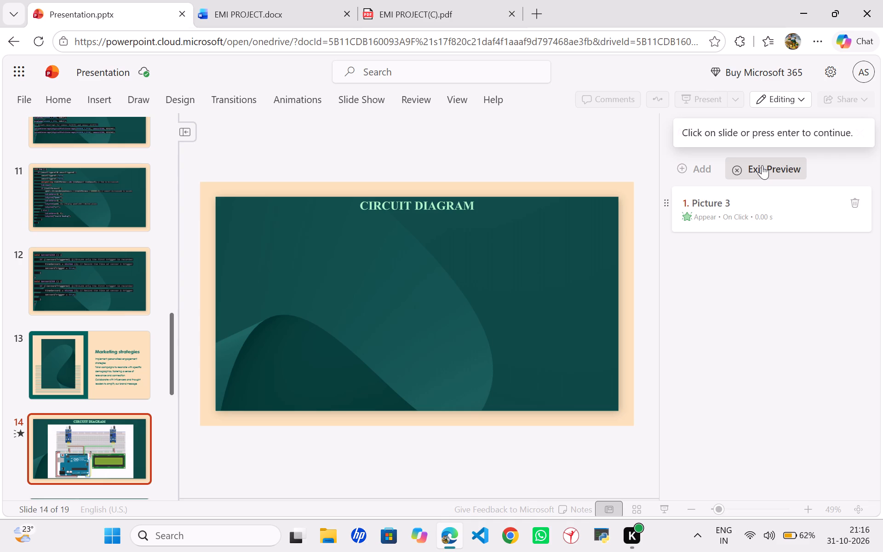
left_click(493, 310)
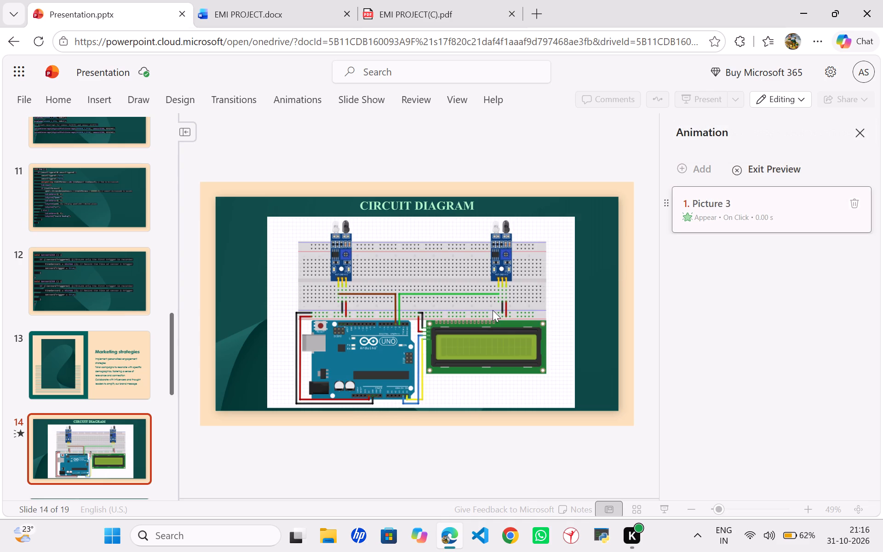
left_click(735, 213)
left_click(739, 166)
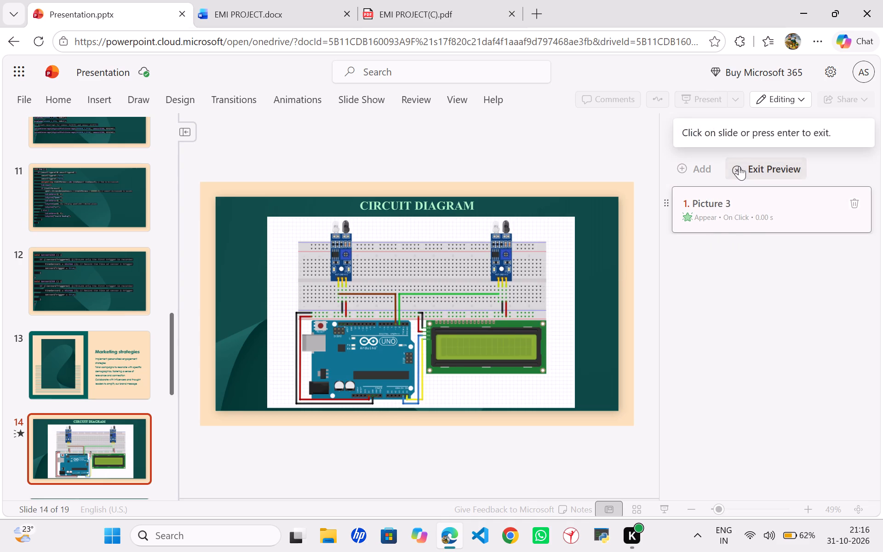
left_click(759, 169)
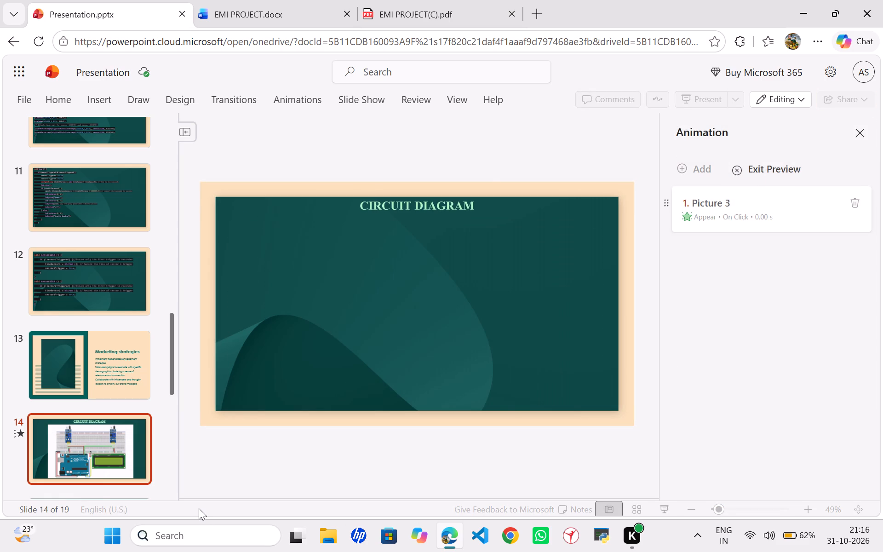
key("Right")
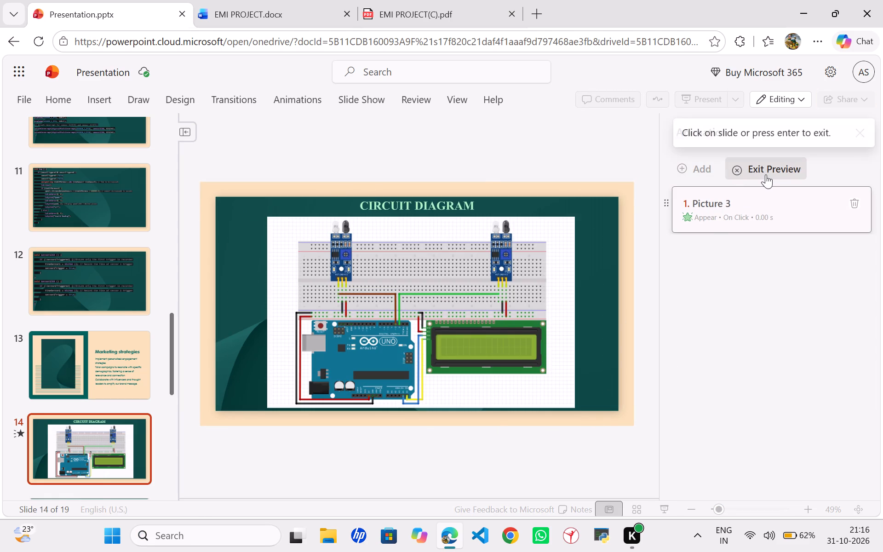
left_click(757, 204)
left_click(744, 164)
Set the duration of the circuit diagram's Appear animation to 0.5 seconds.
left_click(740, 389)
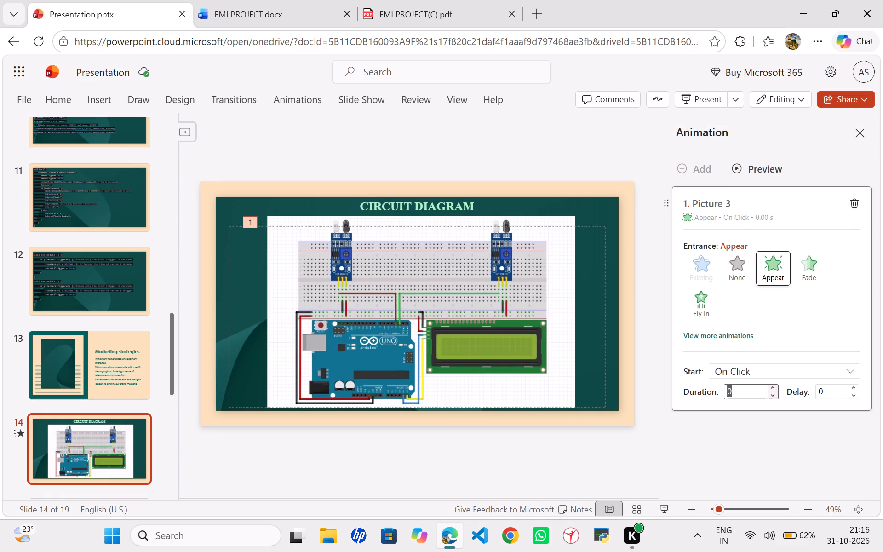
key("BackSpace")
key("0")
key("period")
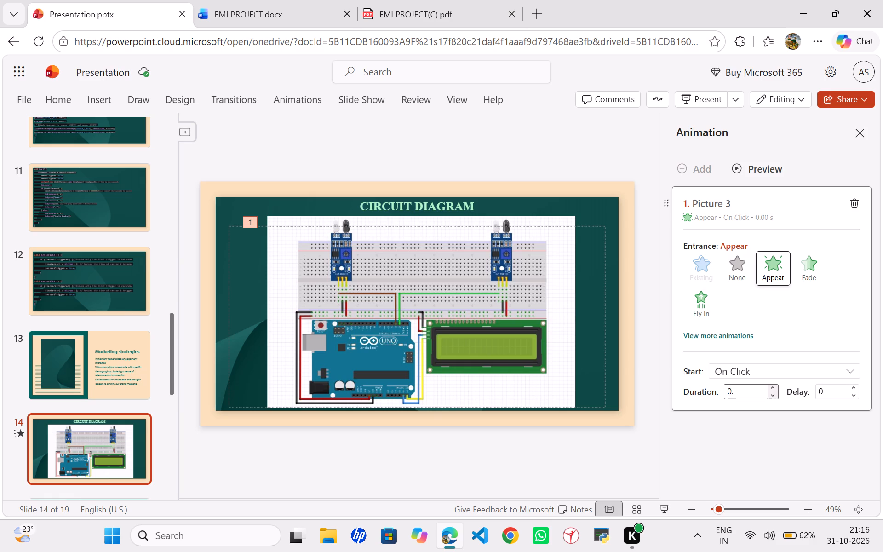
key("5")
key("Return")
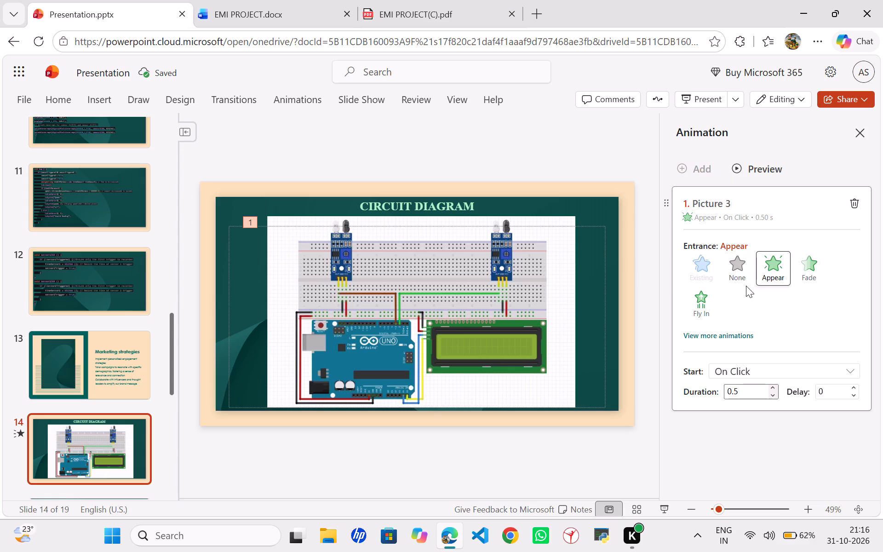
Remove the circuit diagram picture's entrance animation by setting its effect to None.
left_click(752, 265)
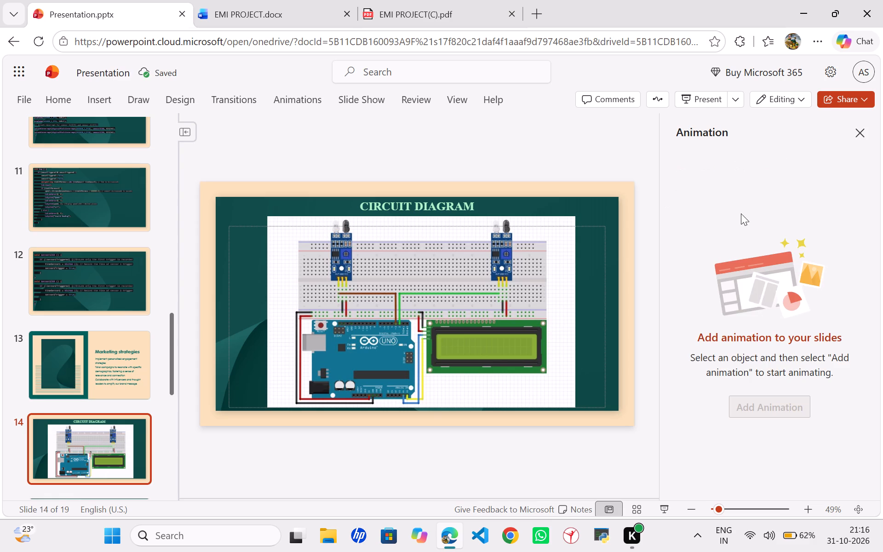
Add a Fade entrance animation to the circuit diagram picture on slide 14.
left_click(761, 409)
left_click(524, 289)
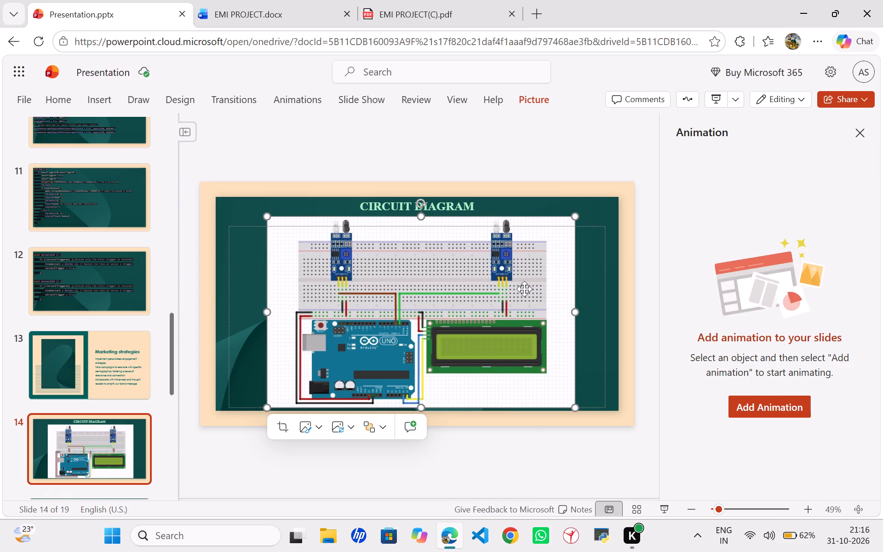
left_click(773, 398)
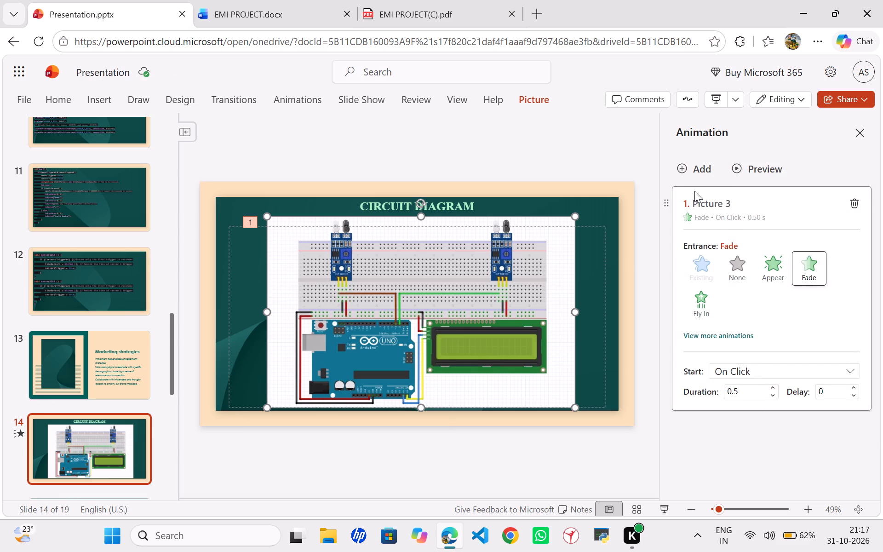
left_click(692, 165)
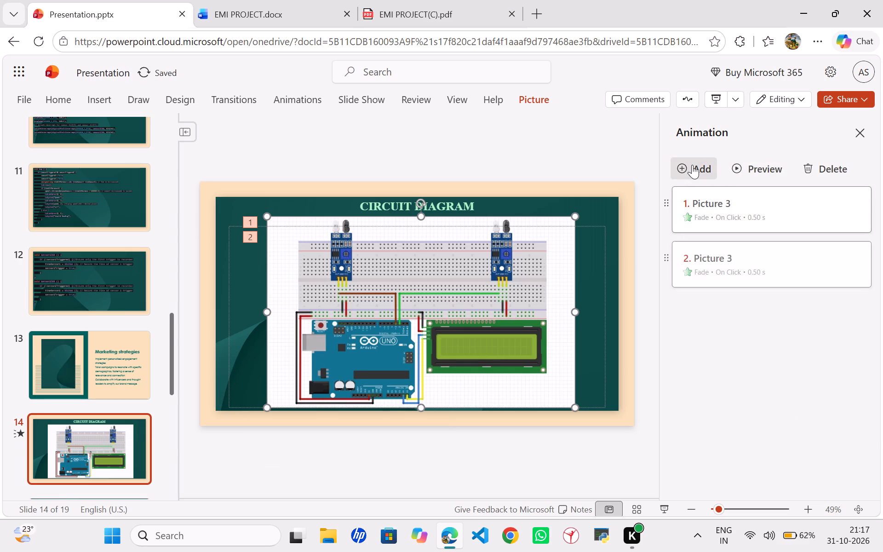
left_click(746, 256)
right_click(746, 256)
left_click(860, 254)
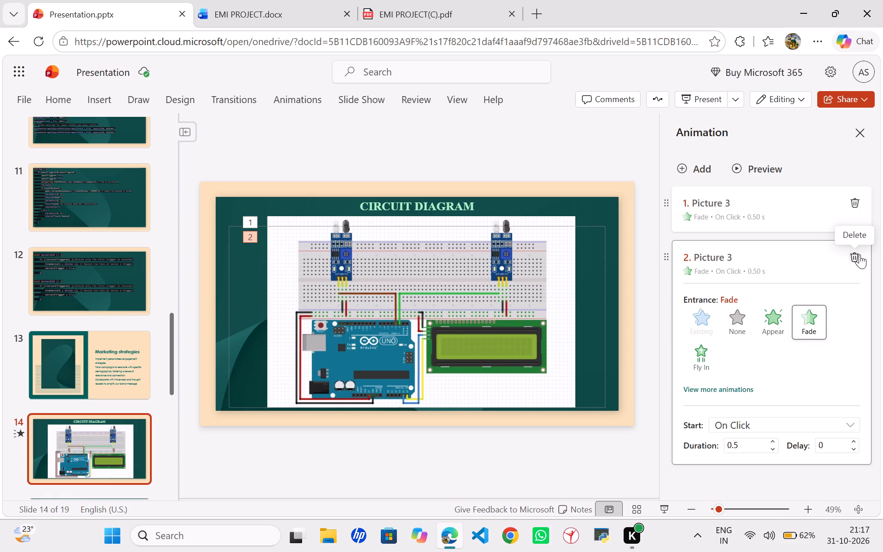
Preview the circuit diagram picture's Fade entrance animation on slide 14.
left_click(760, 208)
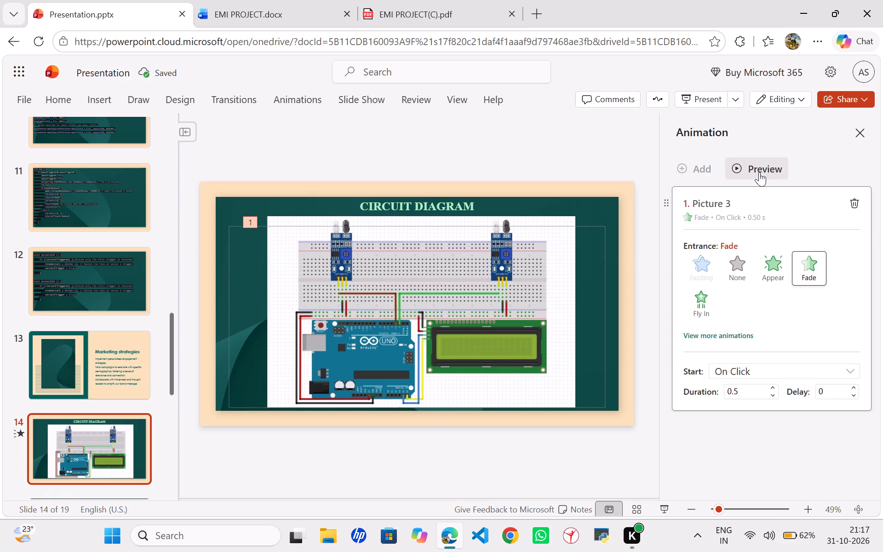
left_click(759, 172)
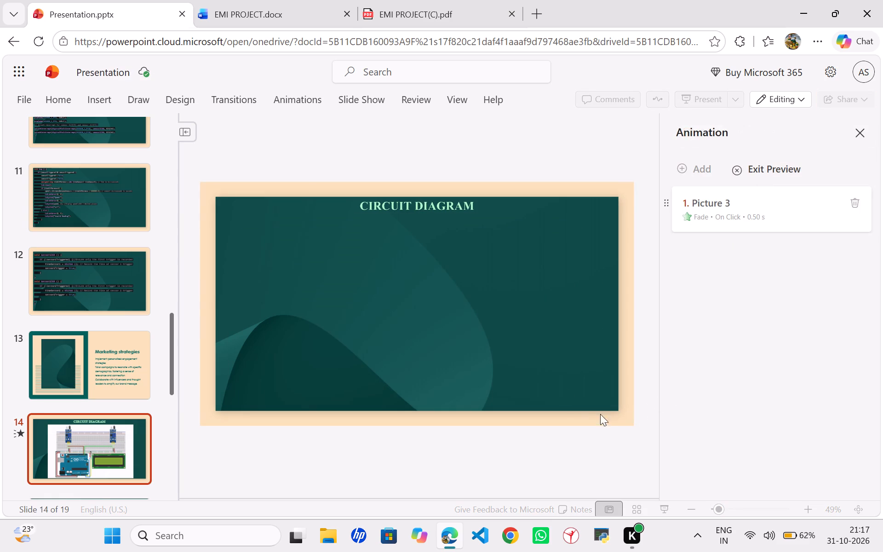
key("Right")
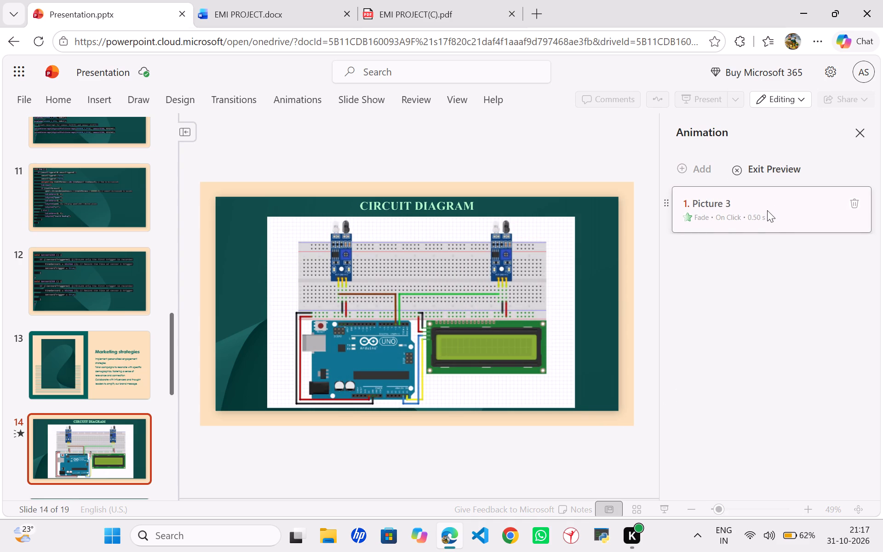
right_click(767, 210)
left_click(767, 210)
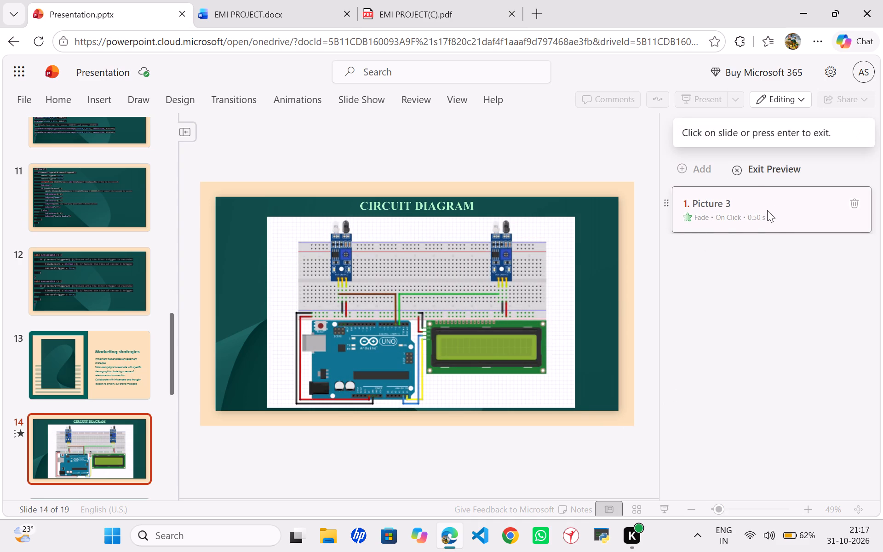
left_click(767, 210)
left_click(747, 170)
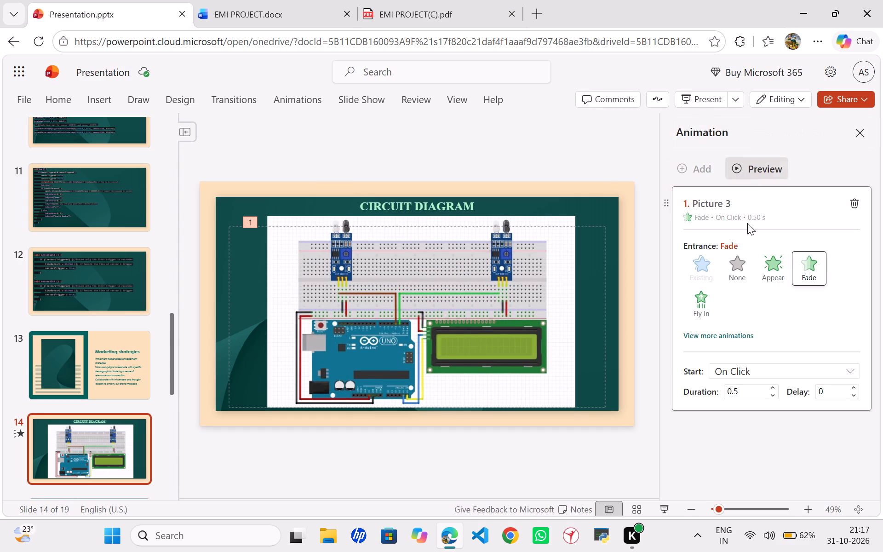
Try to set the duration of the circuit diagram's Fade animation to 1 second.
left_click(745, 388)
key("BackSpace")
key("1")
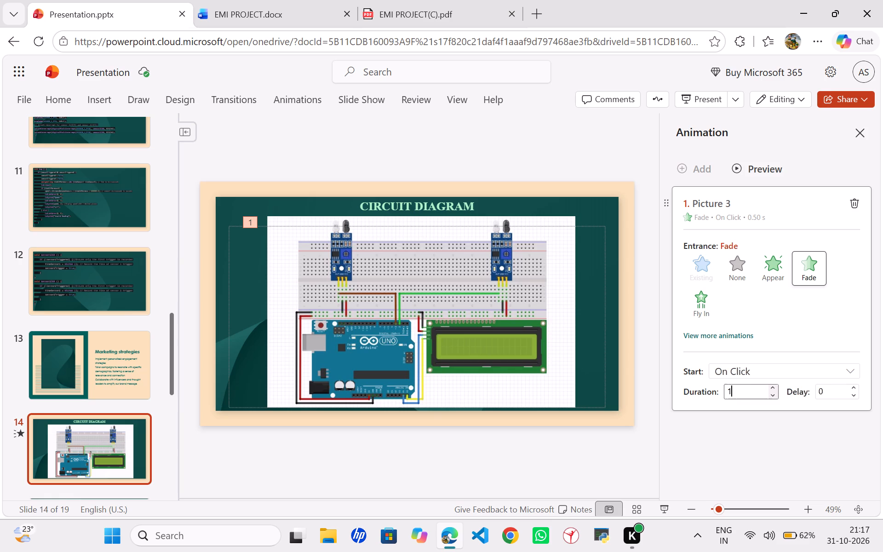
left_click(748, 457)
Preview the circuit diagram picture's Fade animation again and exit the preview.
left_click(761, 175)
left_click(752, 218)
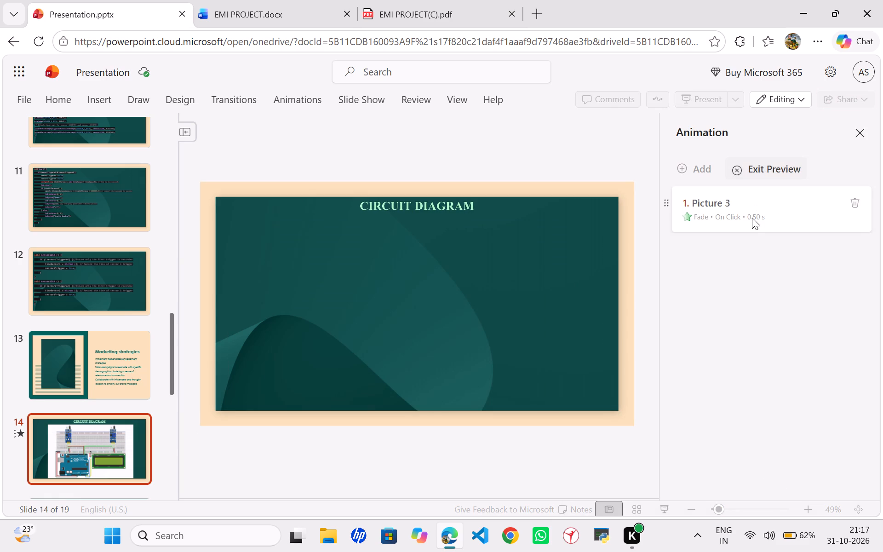
left_click(786, 203)
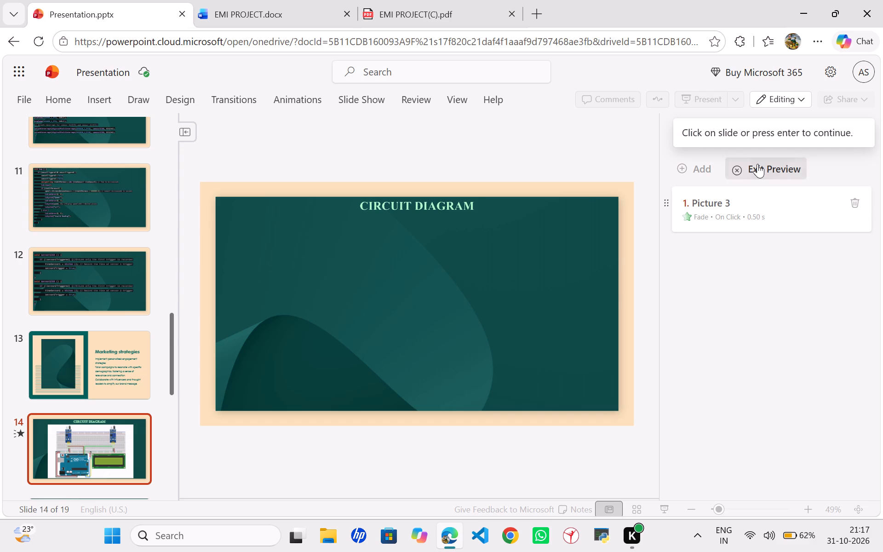
left_click(757, 164)
left_click(742, 226)
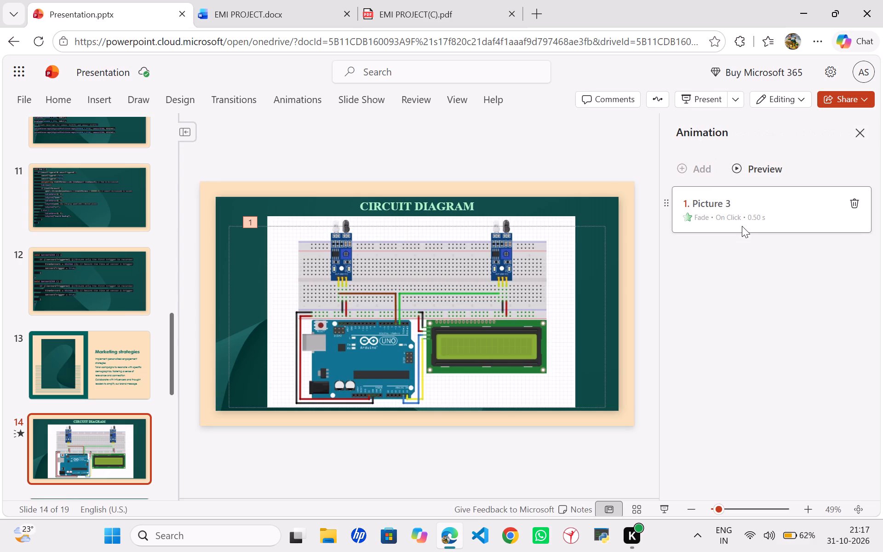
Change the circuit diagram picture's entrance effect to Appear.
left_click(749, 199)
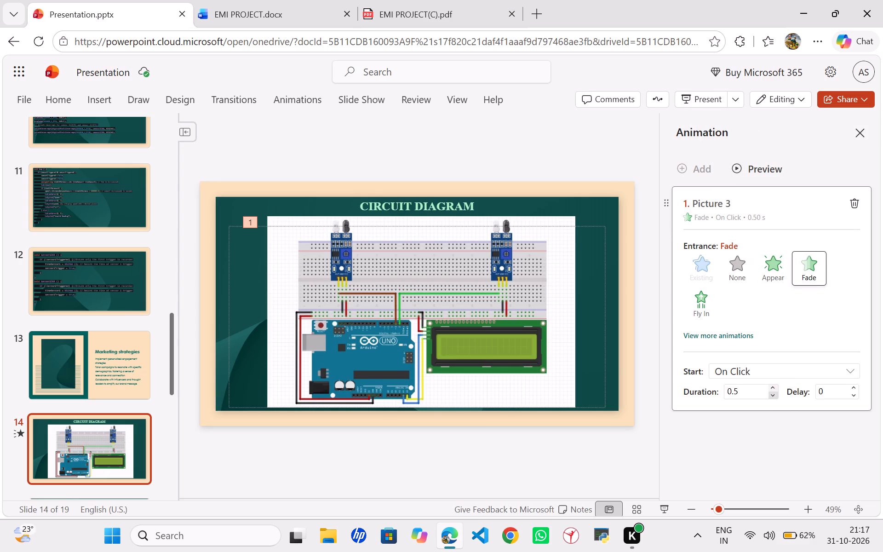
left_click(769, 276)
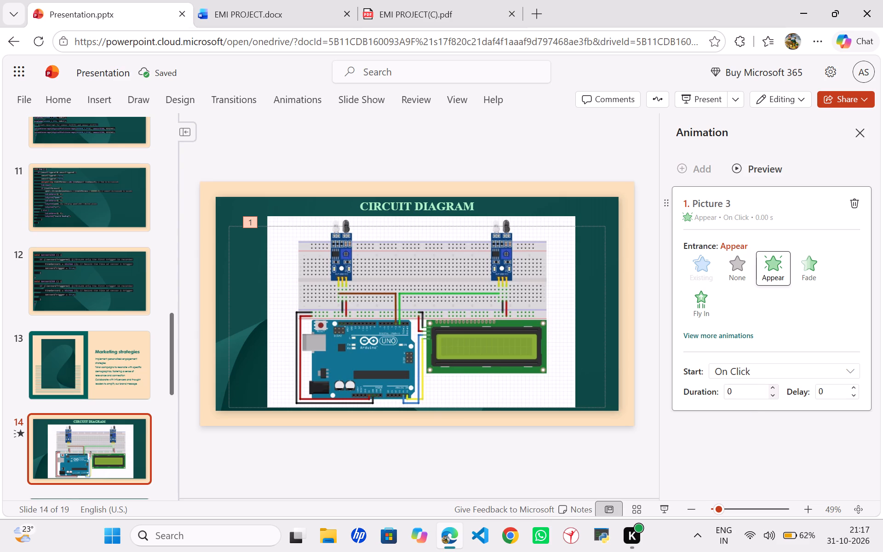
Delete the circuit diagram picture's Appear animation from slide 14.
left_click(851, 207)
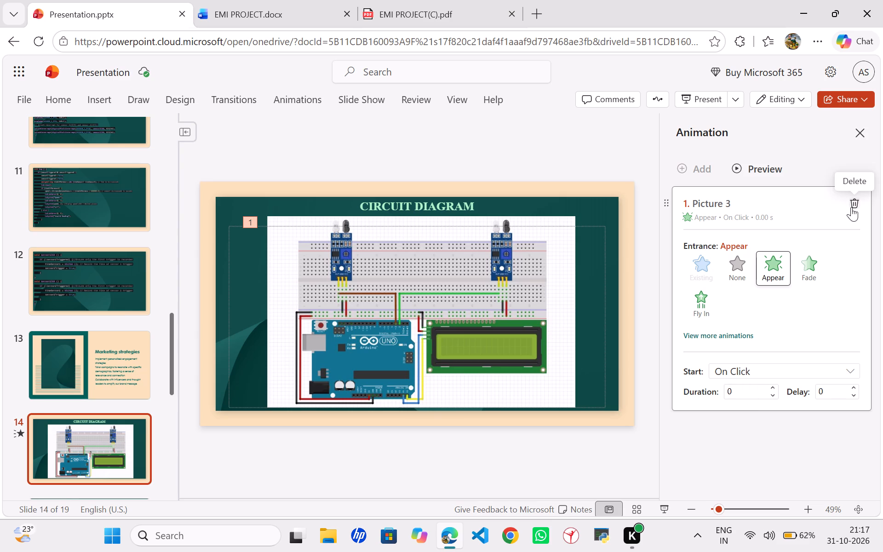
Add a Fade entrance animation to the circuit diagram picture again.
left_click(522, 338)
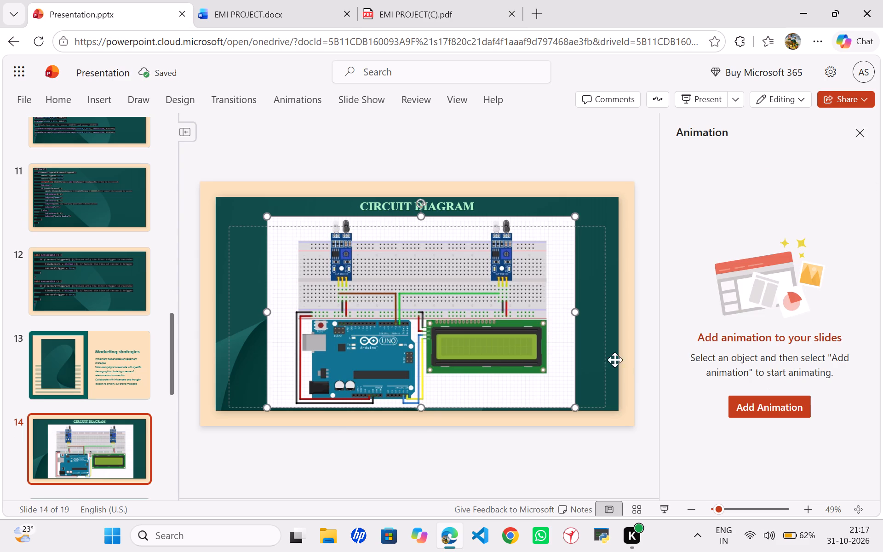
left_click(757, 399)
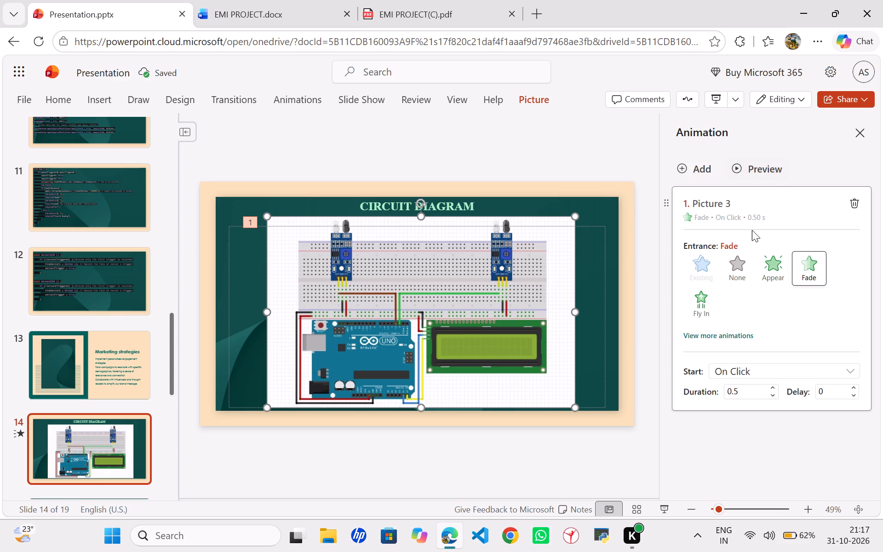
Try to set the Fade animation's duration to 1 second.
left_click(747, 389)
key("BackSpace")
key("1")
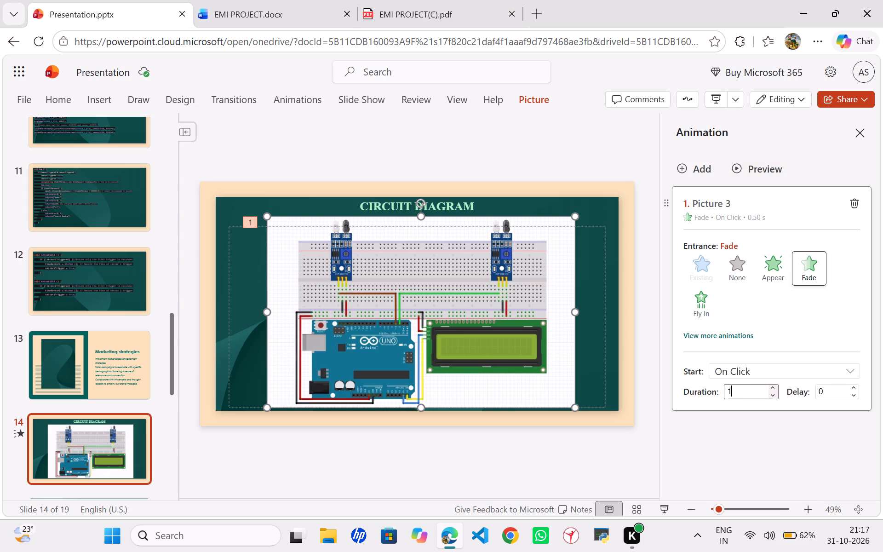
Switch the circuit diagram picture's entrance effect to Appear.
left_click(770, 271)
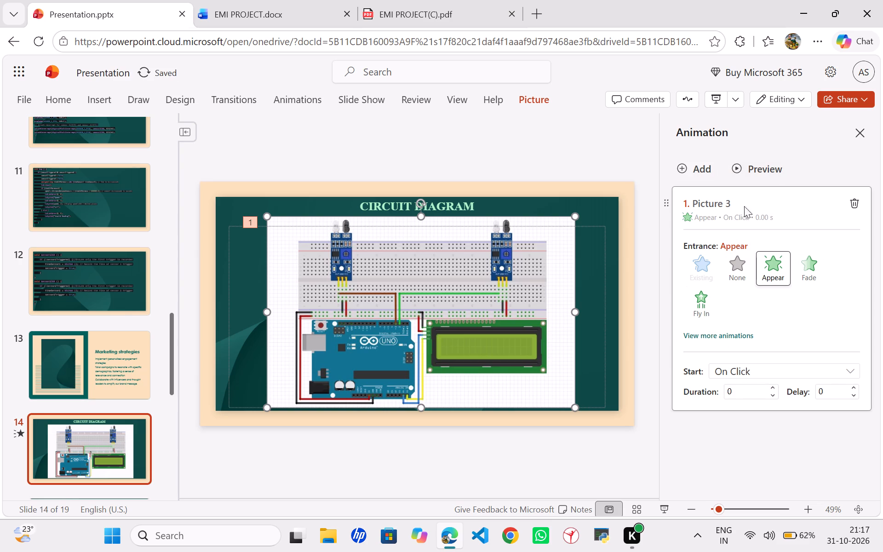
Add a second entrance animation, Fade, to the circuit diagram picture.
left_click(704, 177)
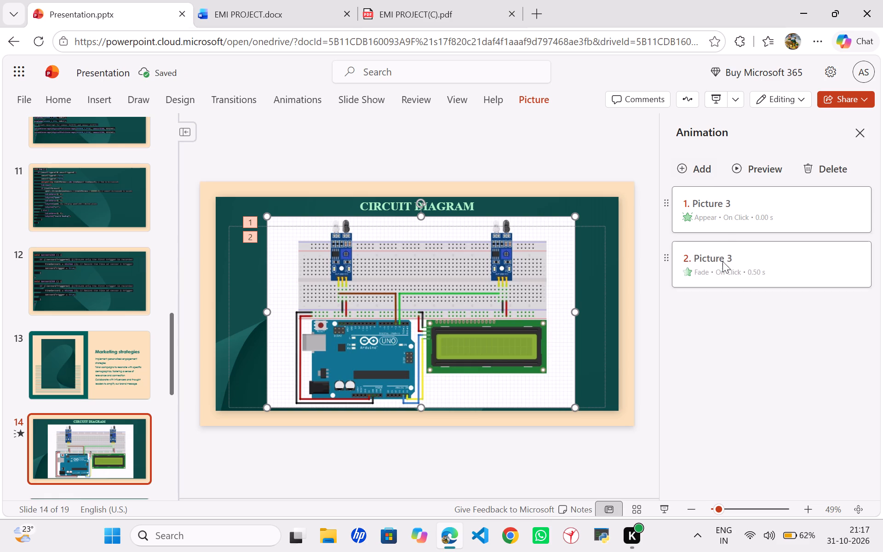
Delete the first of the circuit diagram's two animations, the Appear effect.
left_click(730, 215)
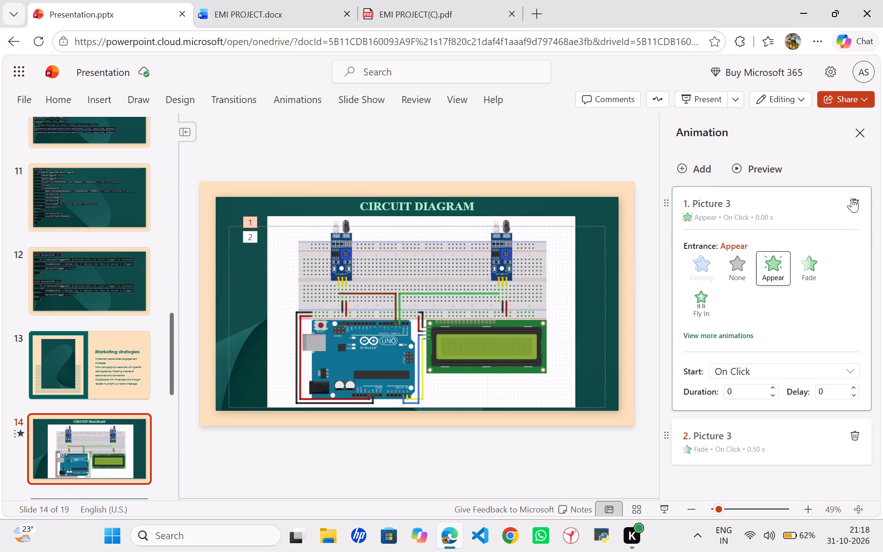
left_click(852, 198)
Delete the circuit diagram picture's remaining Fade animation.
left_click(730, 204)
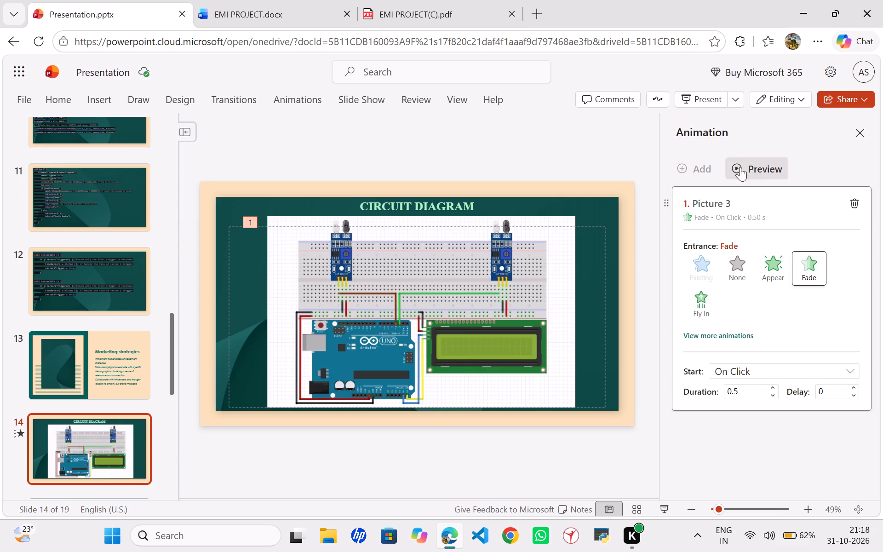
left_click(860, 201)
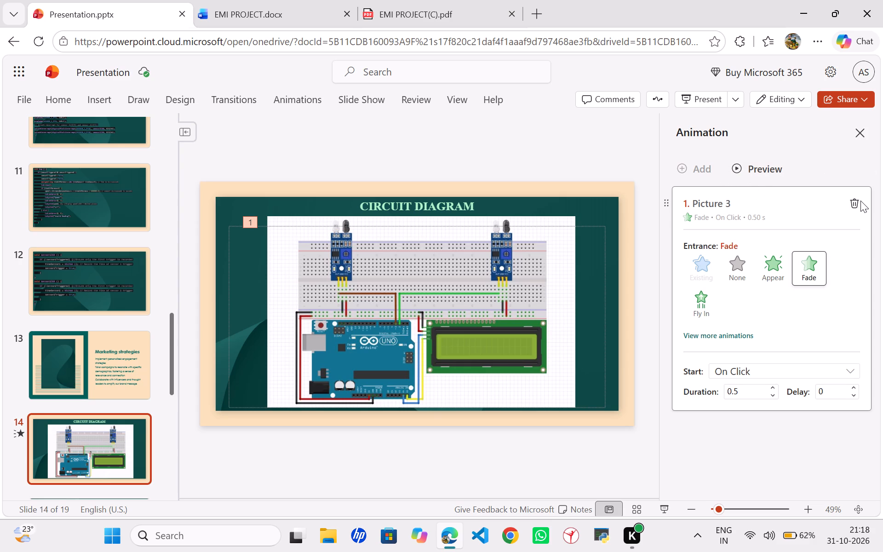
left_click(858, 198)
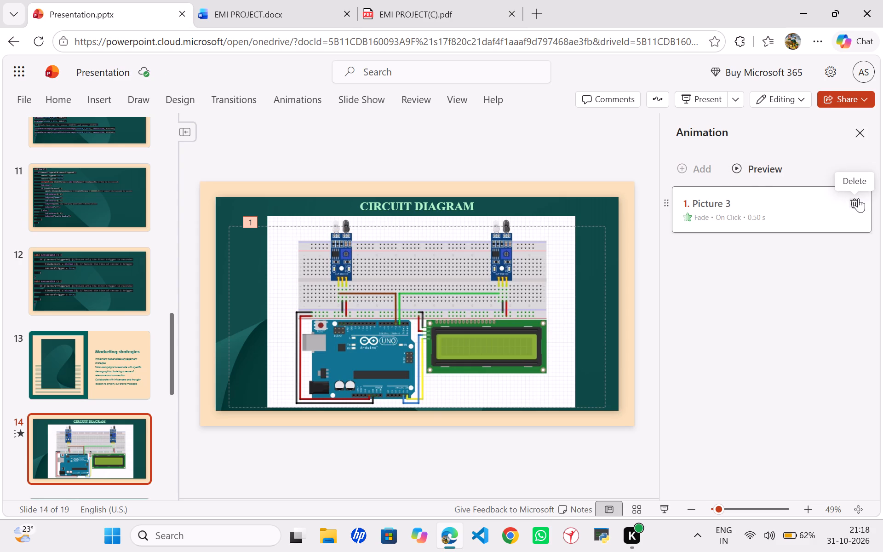
Add an entrance animation to the circuit diagram picture on slide 14 with the Appear effect.
left_click(604, 236)
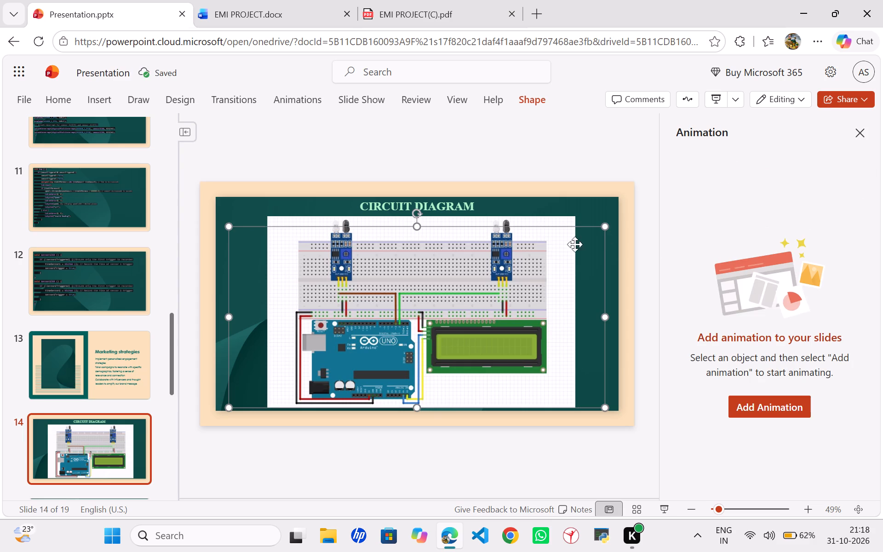
left_click(522, 260)
left_click(772, 412)
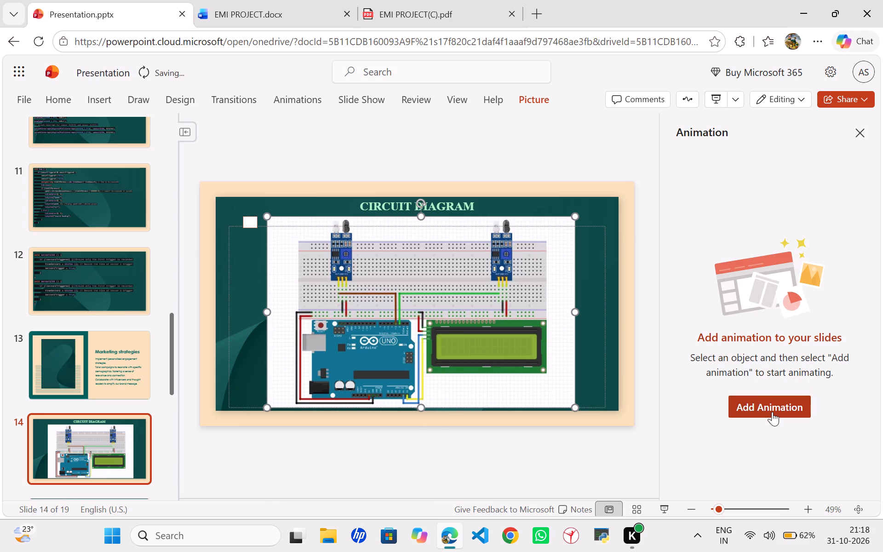
left_click(771, 279)
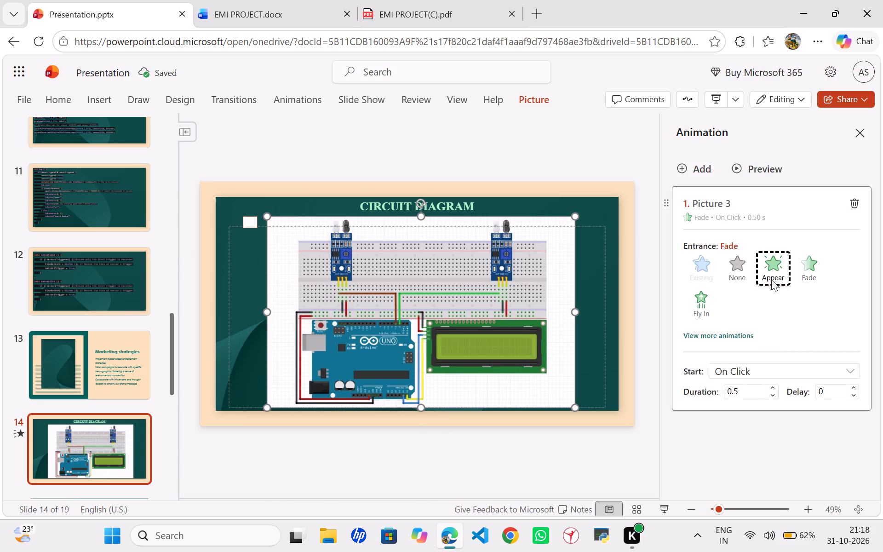
Set the duration of the circuit diagram's Appear animation to 1 second.
left_click(738, 389)
key("BackSpace")
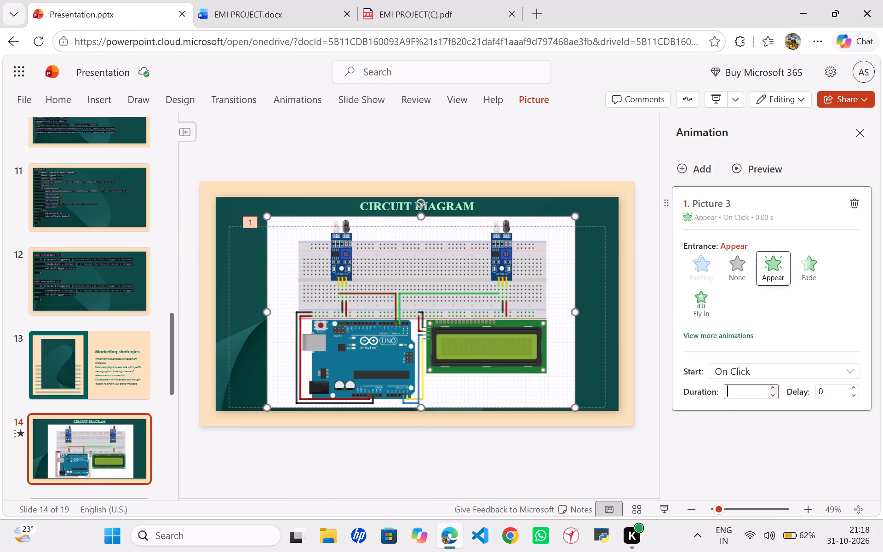
key("1")
key("Return")
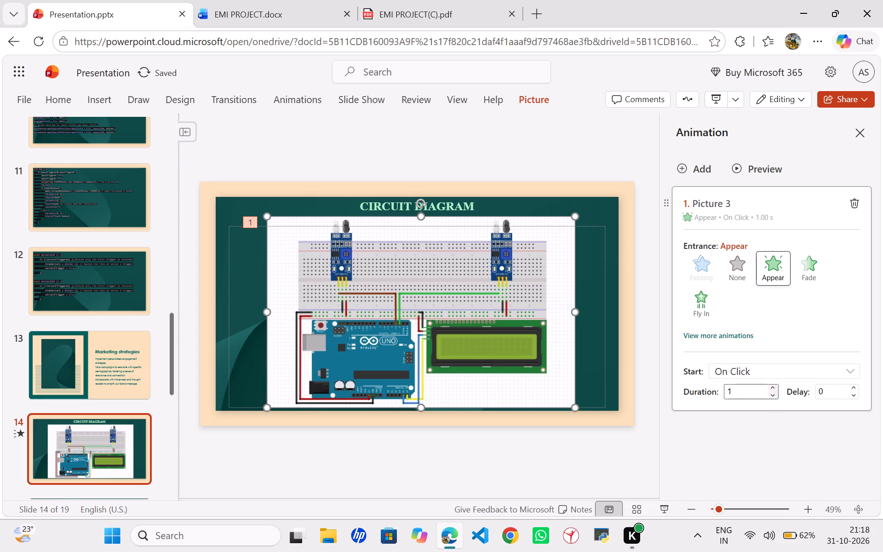
key("Return")
key("Return")
key("Return")
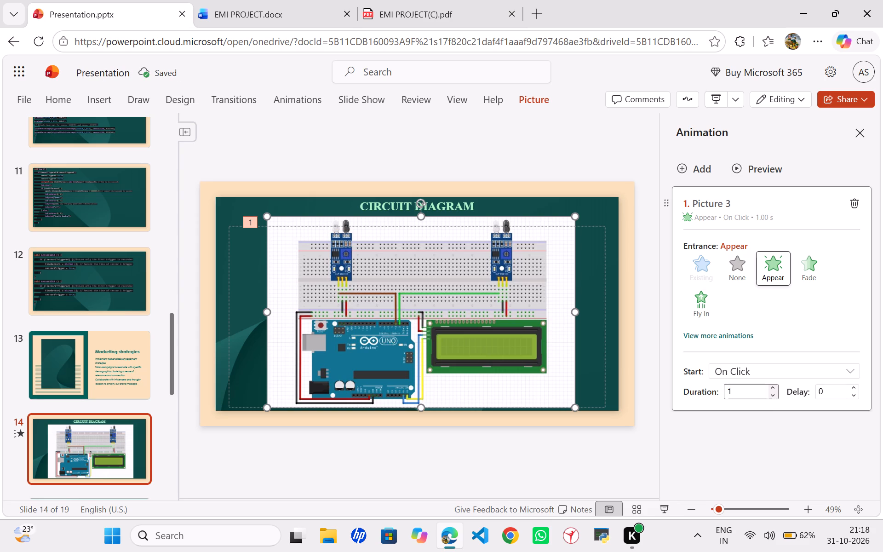
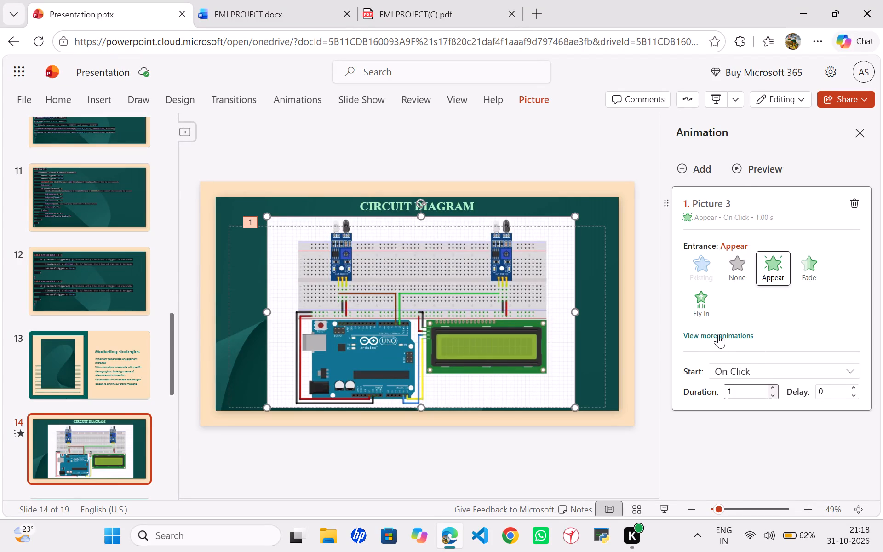
Preview the circuit diagram's Appear animation on slide 14, stepping through its entrance, and exit the preview.
left_click(745, 169)
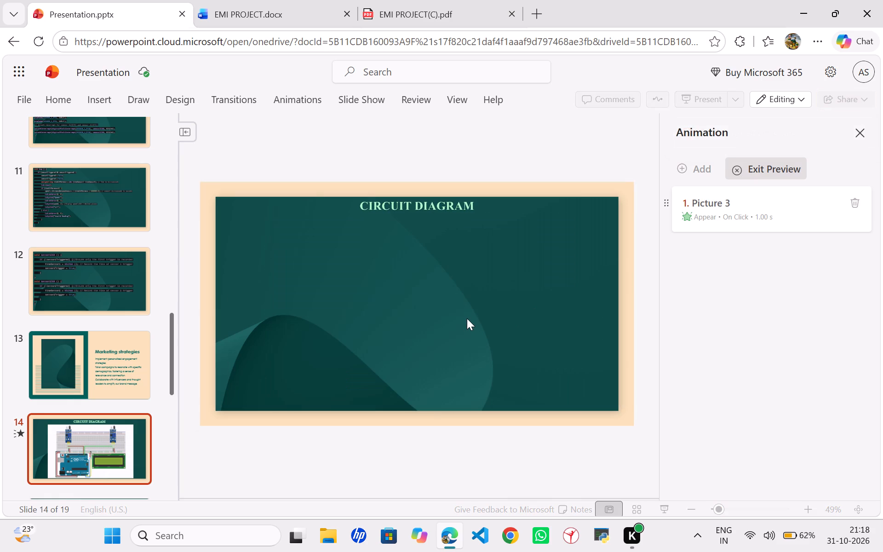
key("Right")
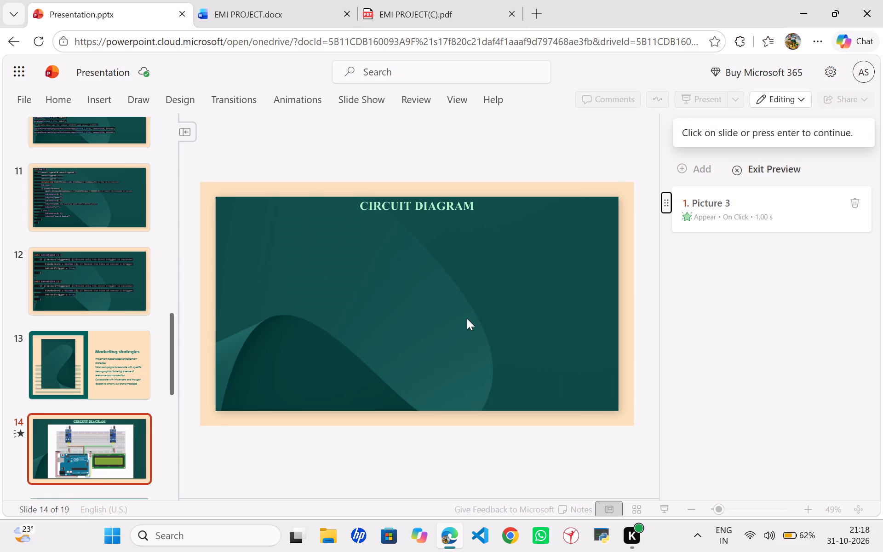
left_click(467, 318)
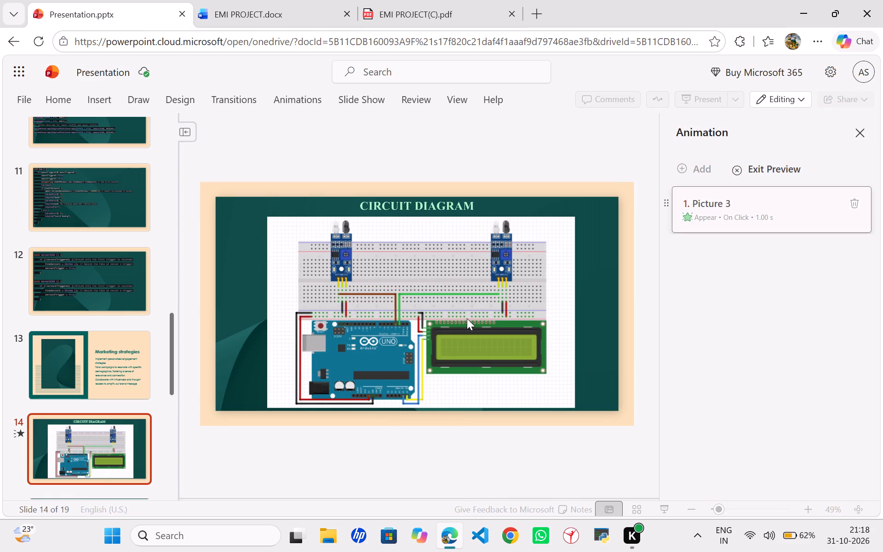
key("Left")
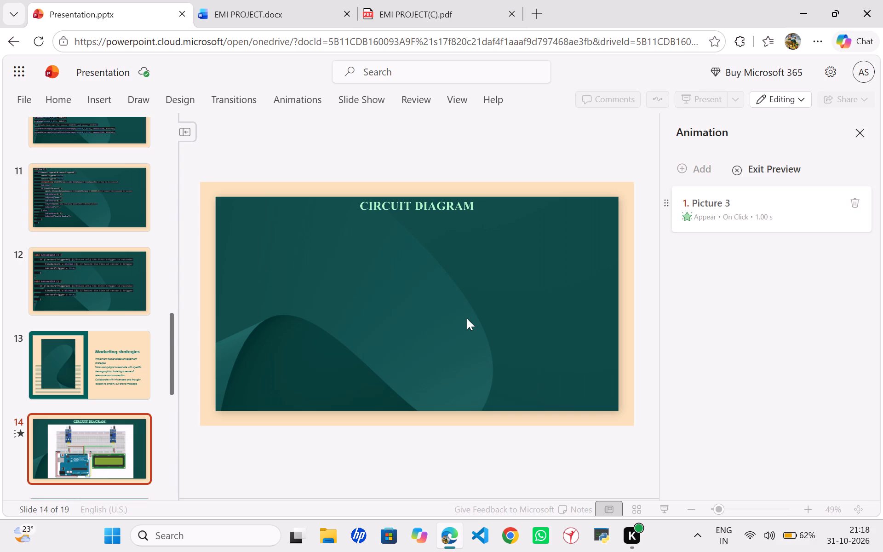
key("Right")
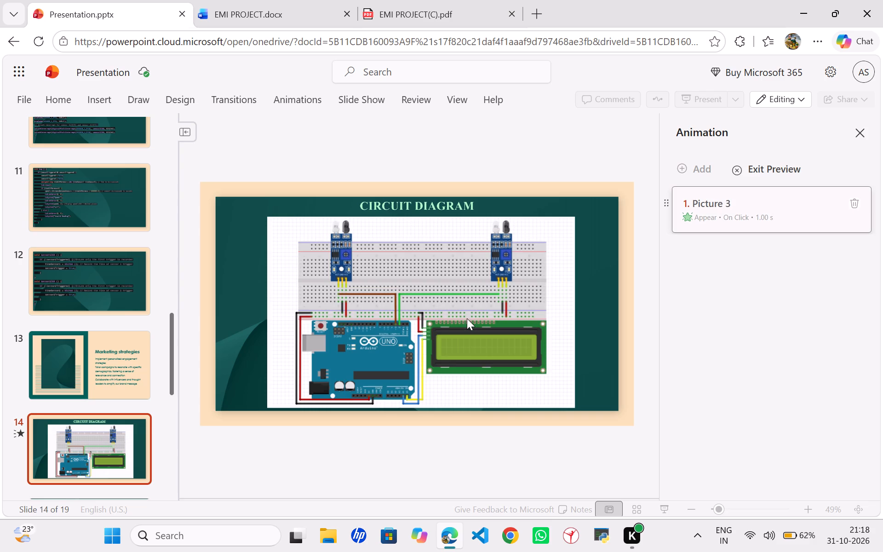
left_click(762, 214)
left_click(754, 165)
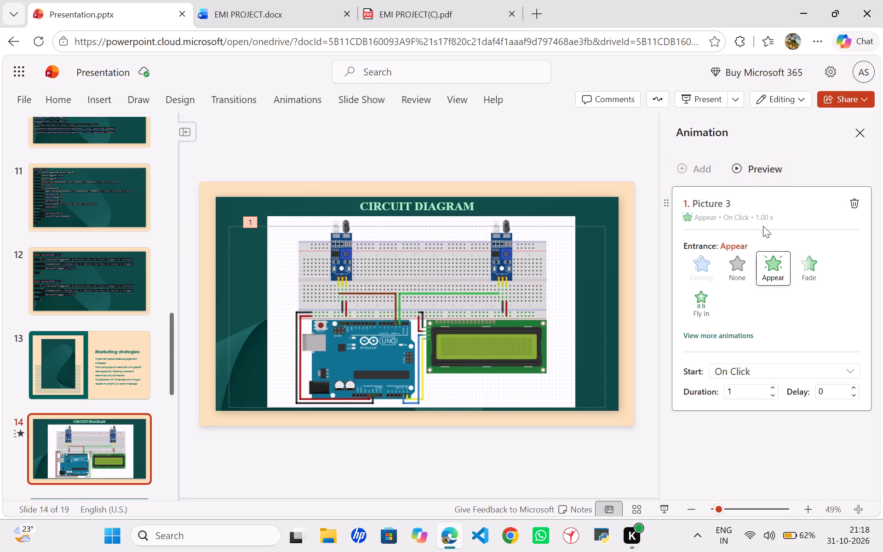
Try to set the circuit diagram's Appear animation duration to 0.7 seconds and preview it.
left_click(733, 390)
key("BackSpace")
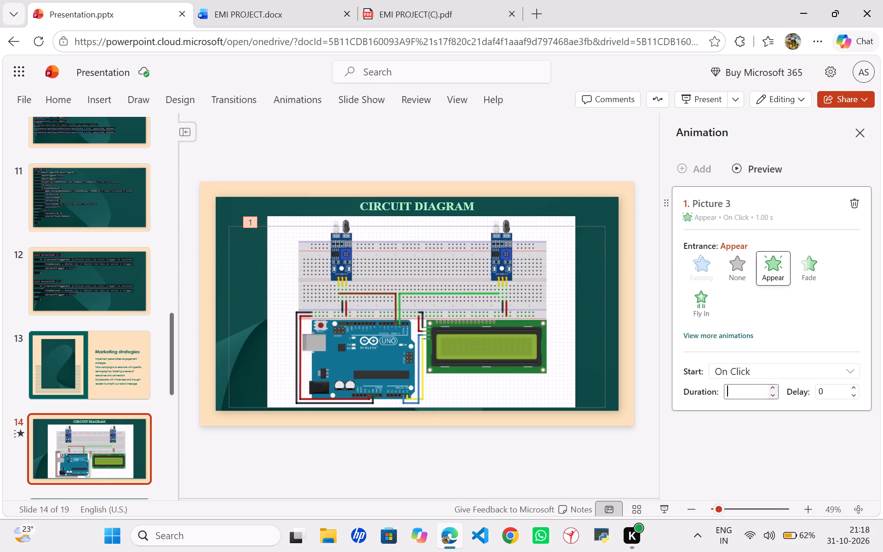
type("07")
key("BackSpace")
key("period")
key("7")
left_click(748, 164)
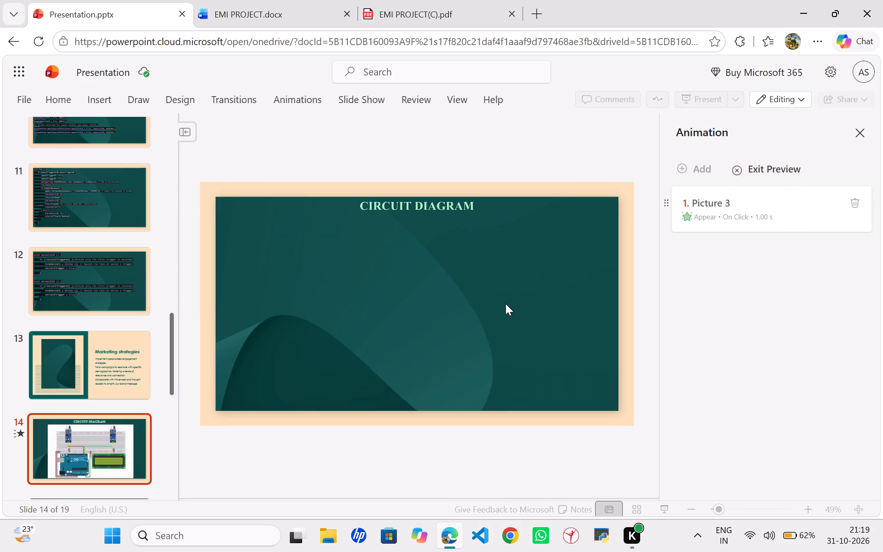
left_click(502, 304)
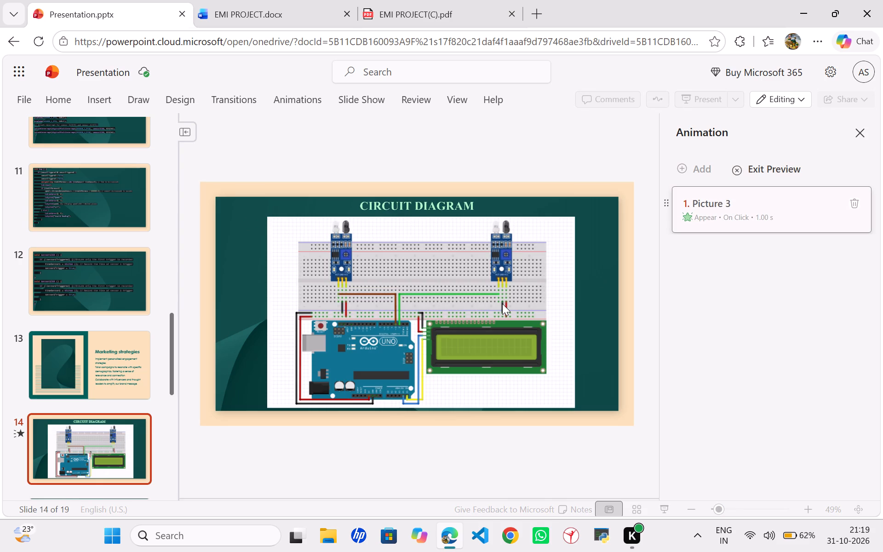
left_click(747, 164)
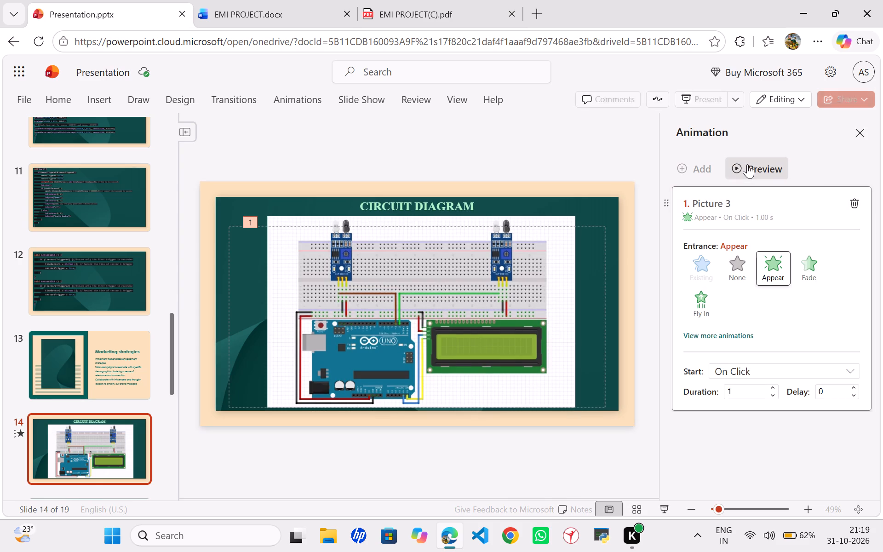
Delete the Appear animation from the circuit diagram picture.
left_click(856, 201)
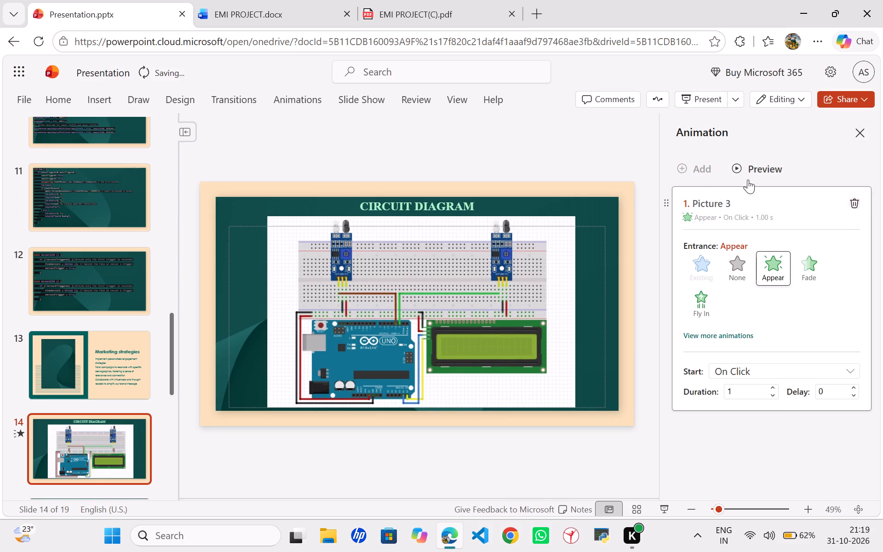
Add a new entrance animation to the circuit diagram picture with the Appear effect.
left_click(495, 305)
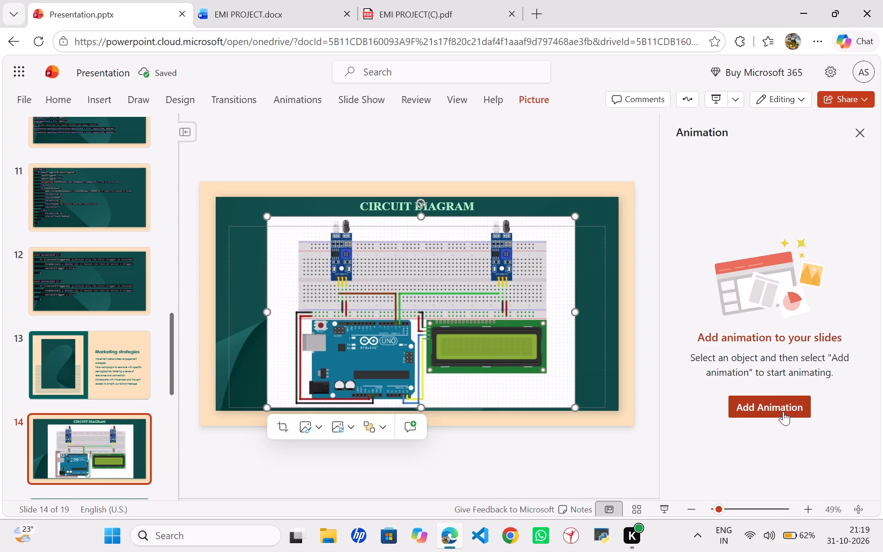
left_click(791, 400)
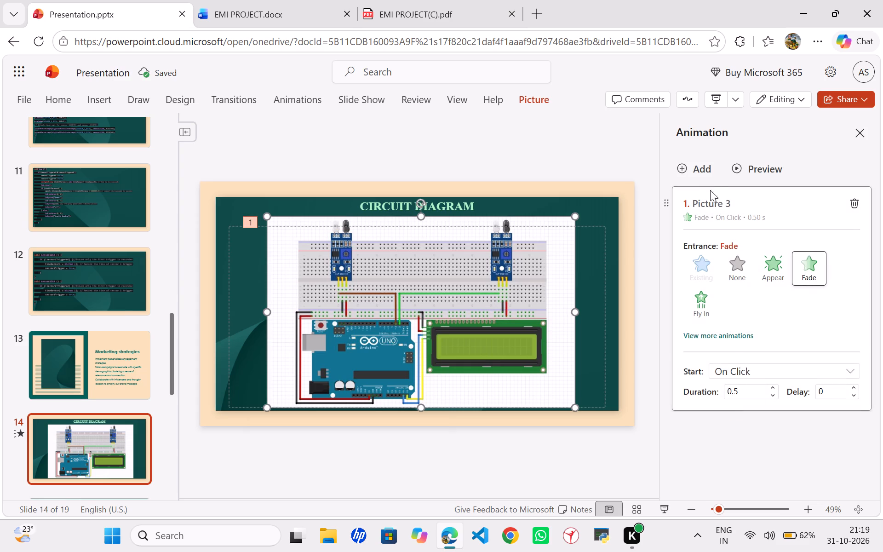
left_click(764, 270)
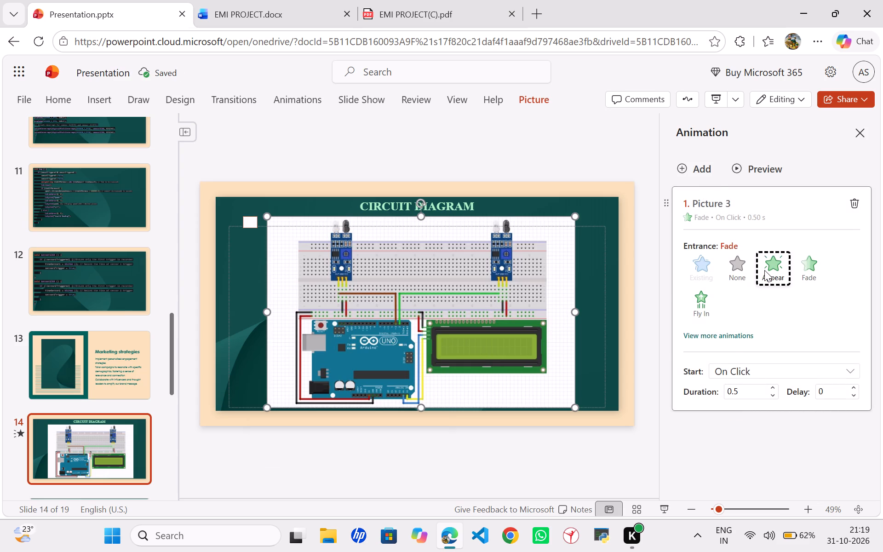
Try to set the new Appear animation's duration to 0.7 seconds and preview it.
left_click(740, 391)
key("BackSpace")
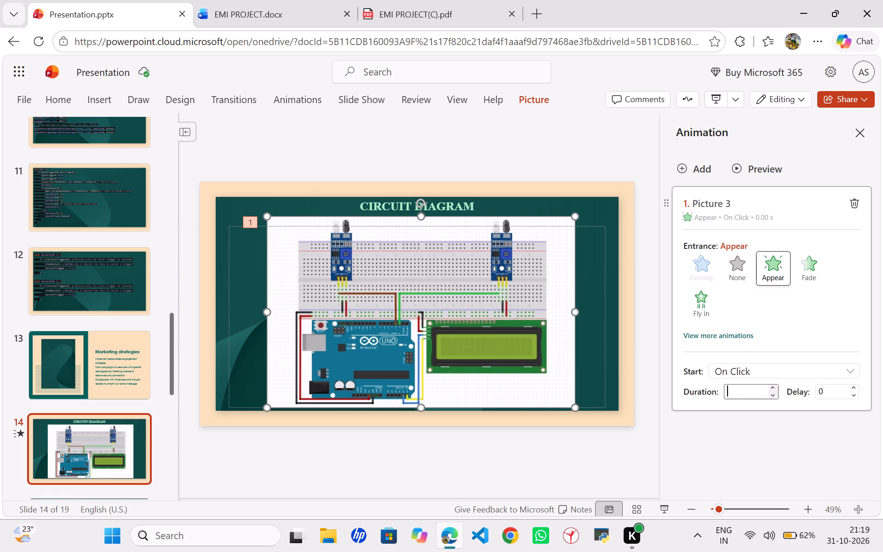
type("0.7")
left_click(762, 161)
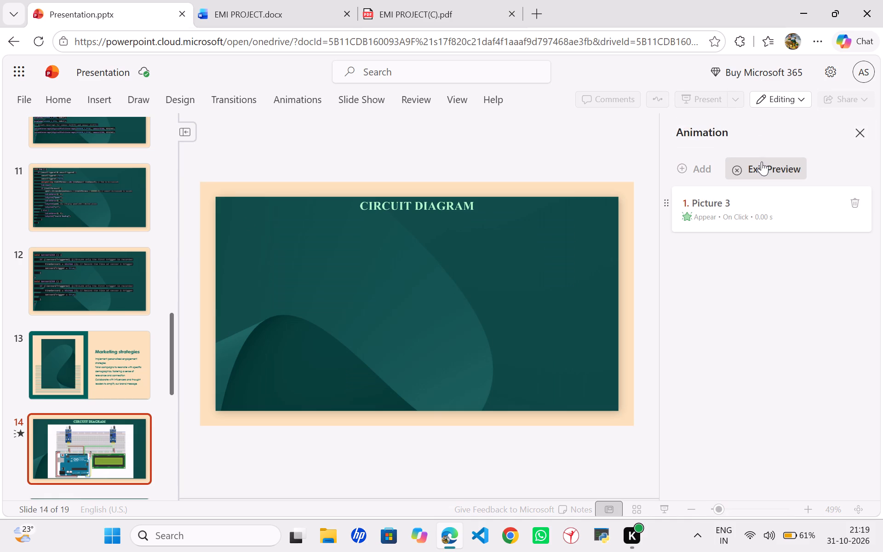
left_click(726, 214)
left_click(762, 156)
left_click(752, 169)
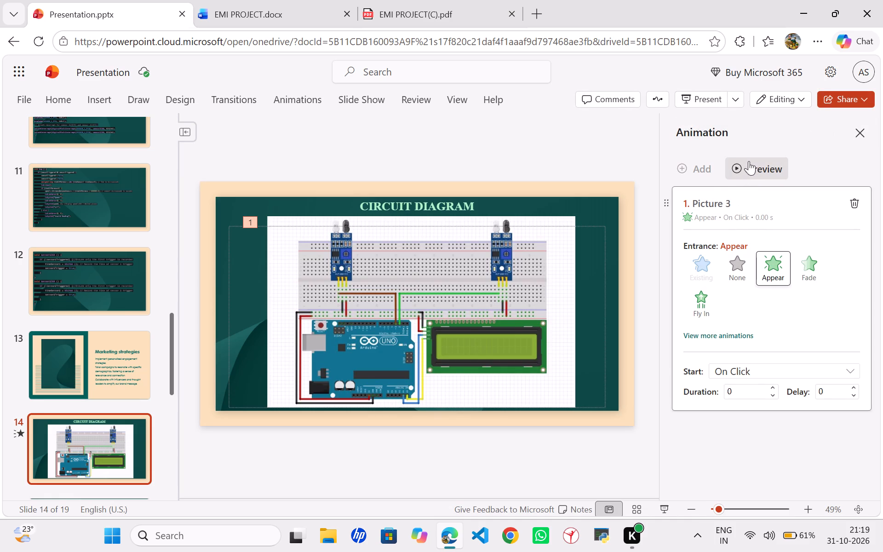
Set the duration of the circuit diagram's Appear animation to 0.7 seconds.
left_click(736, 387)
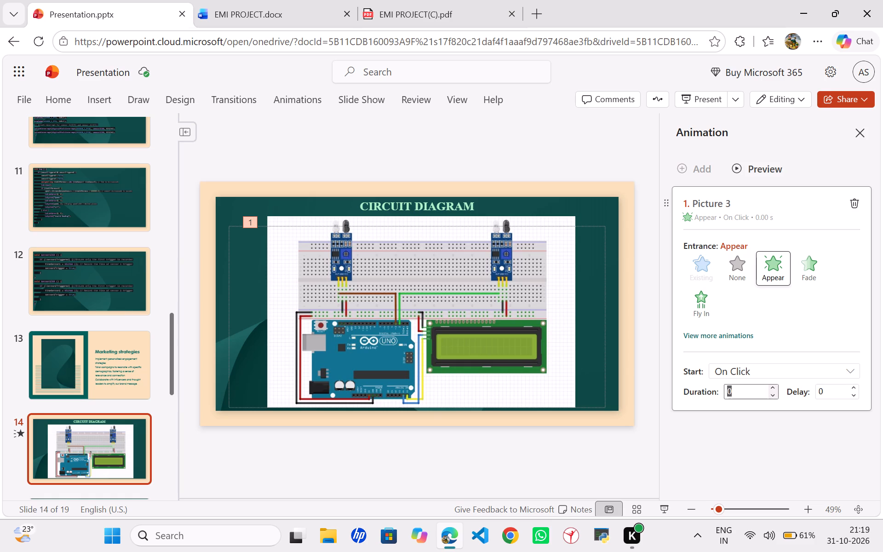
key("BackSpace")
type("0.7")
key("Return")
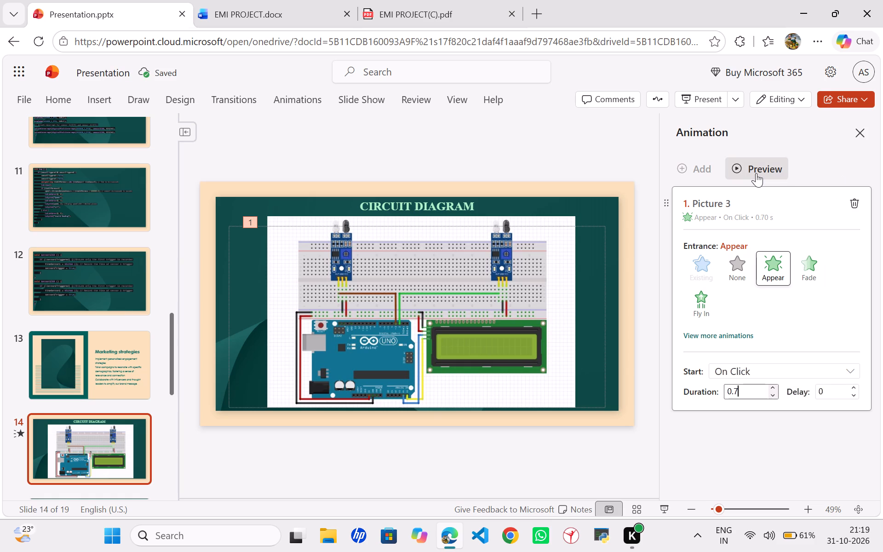
Preview the circuit diagram's Appear animation with its 0.7-second duration and exit the preview.
left_click(756, 173)
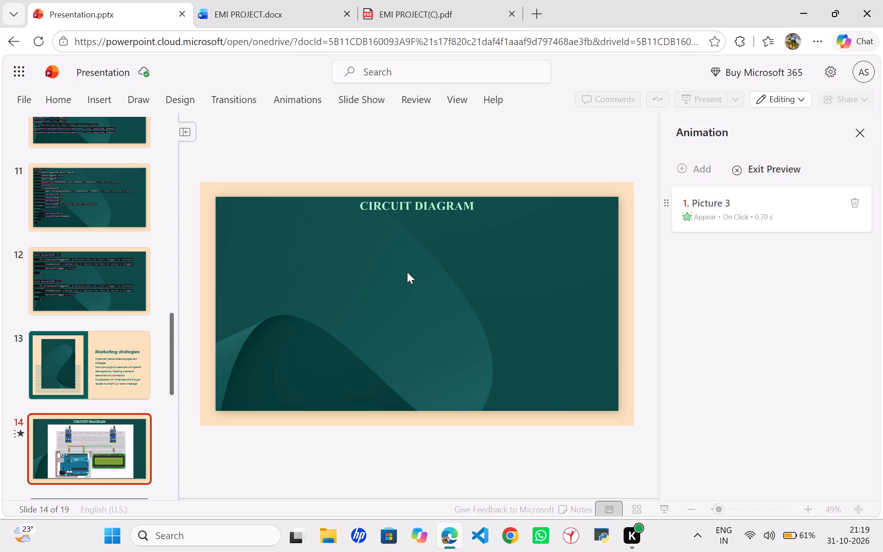
left_click(407, 272)
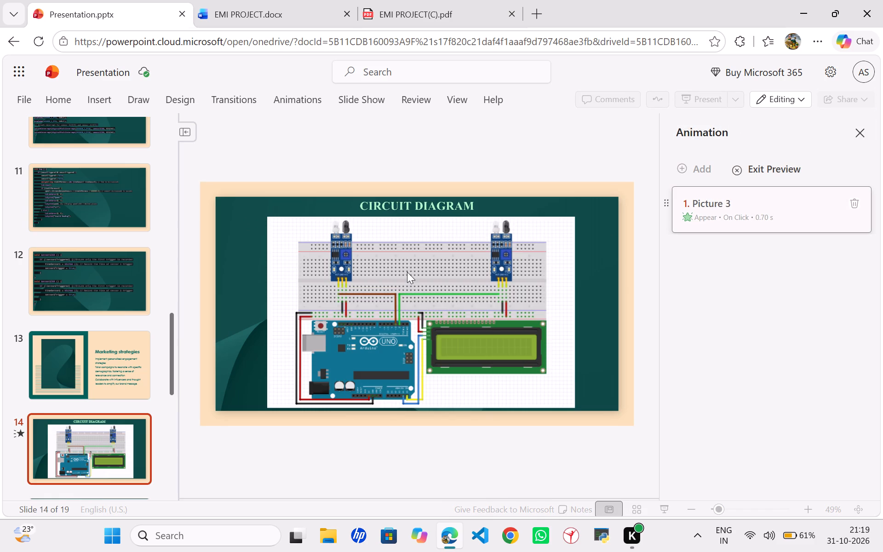
left_click(729, 193)
left_click(750, 166)
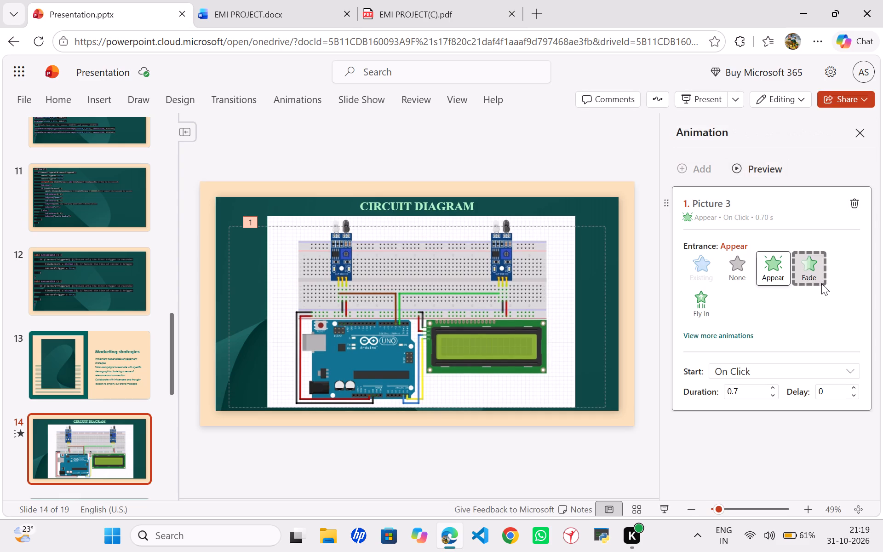
Change the circuit diagram picture's entrance effect to Fade.
left_click(821, 283)
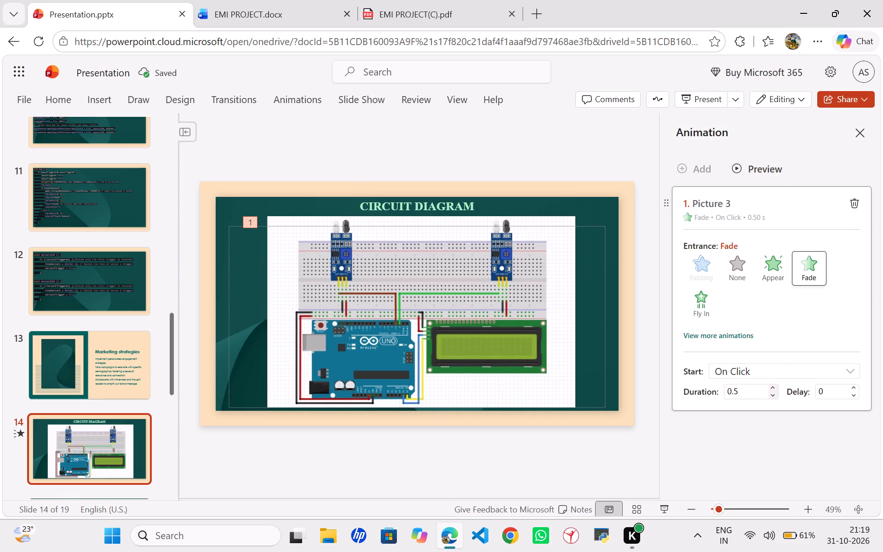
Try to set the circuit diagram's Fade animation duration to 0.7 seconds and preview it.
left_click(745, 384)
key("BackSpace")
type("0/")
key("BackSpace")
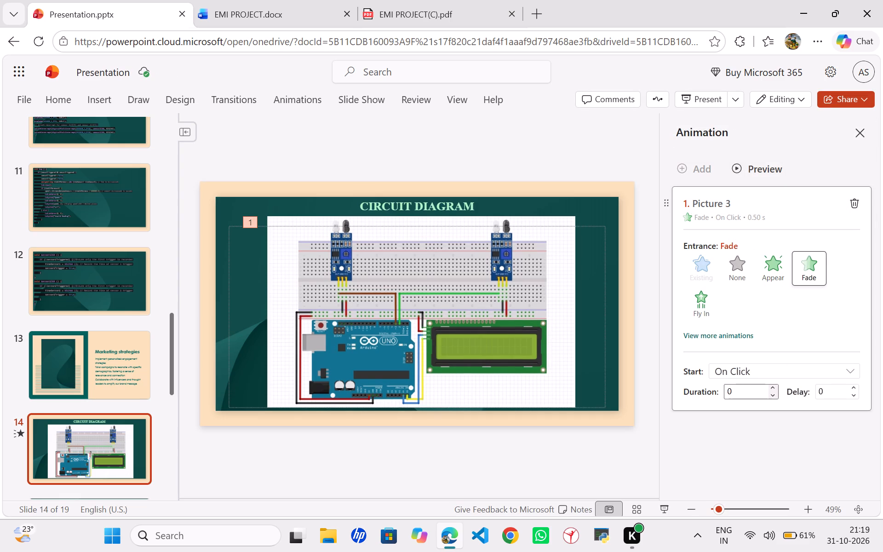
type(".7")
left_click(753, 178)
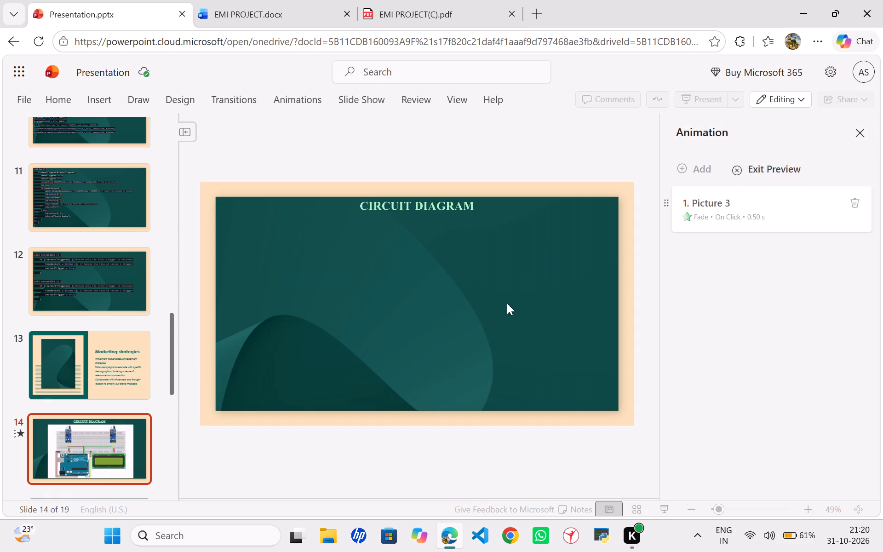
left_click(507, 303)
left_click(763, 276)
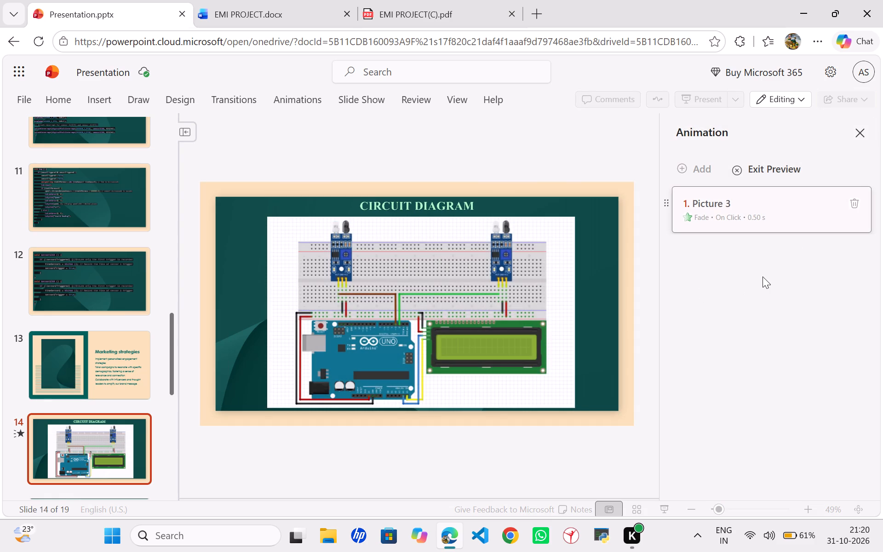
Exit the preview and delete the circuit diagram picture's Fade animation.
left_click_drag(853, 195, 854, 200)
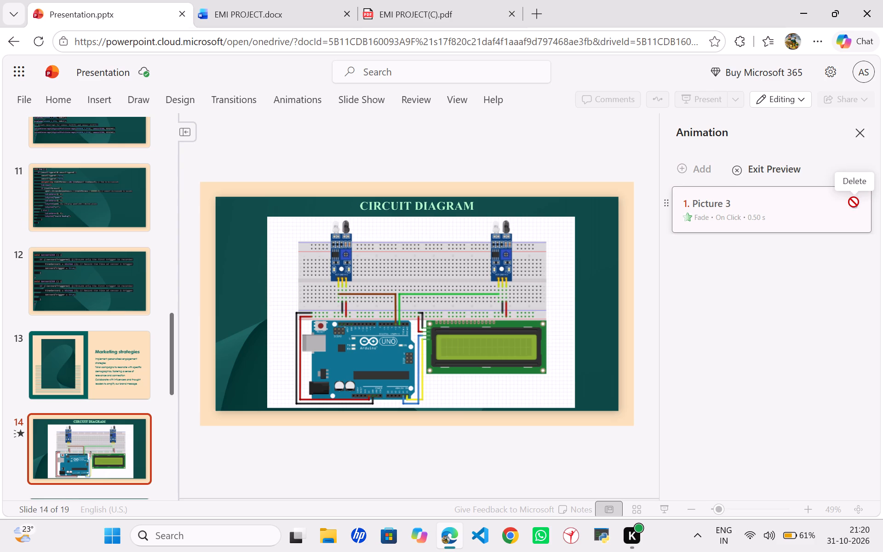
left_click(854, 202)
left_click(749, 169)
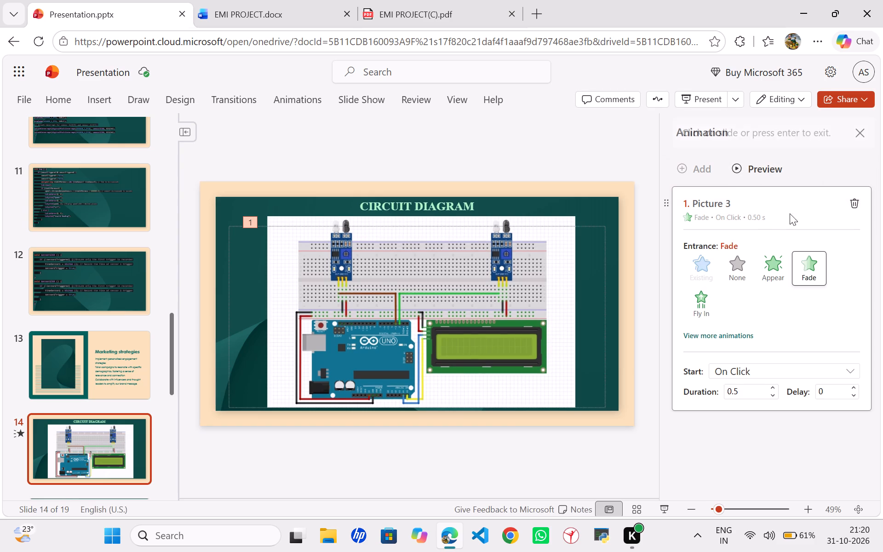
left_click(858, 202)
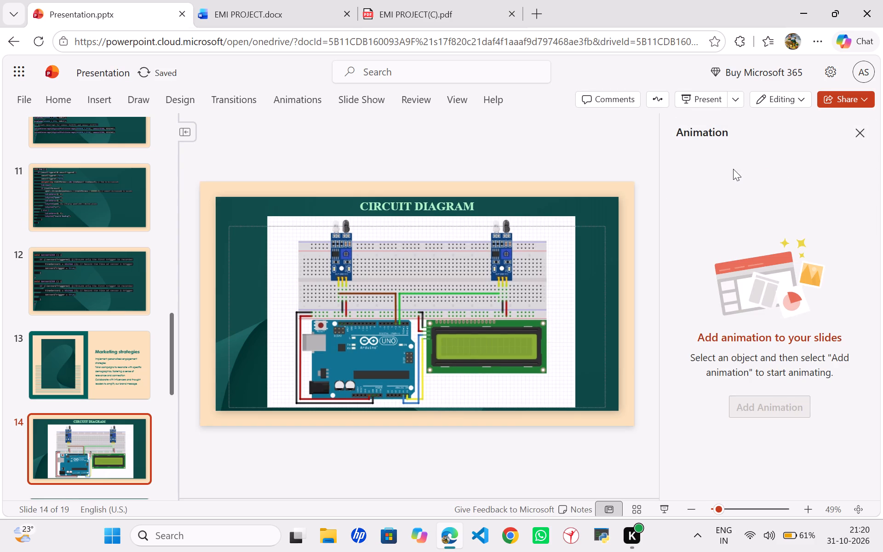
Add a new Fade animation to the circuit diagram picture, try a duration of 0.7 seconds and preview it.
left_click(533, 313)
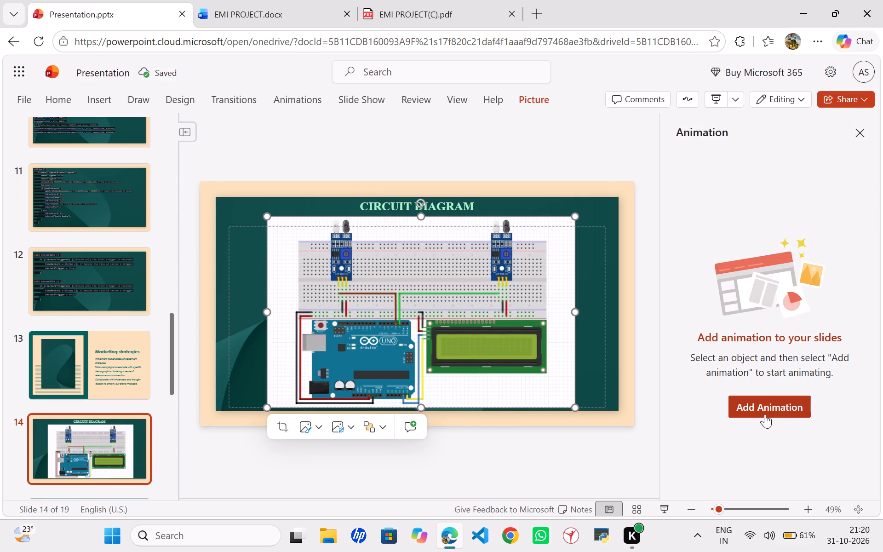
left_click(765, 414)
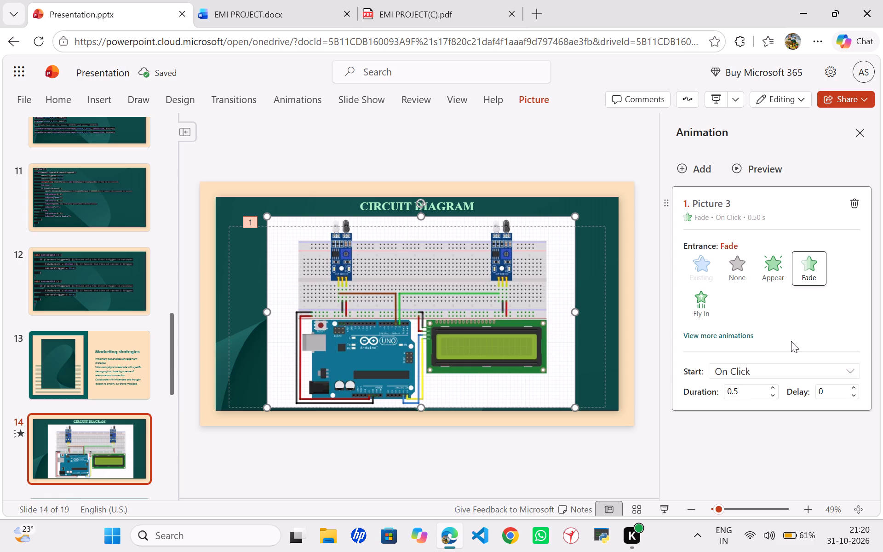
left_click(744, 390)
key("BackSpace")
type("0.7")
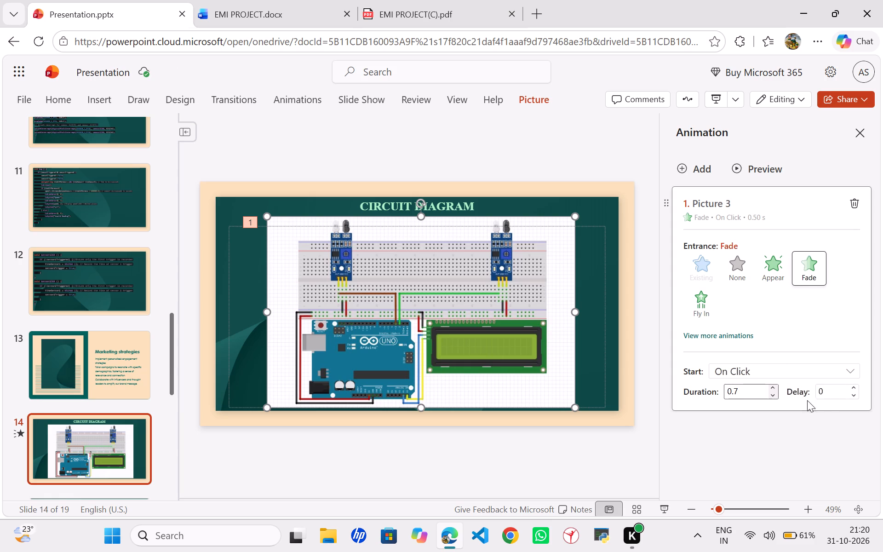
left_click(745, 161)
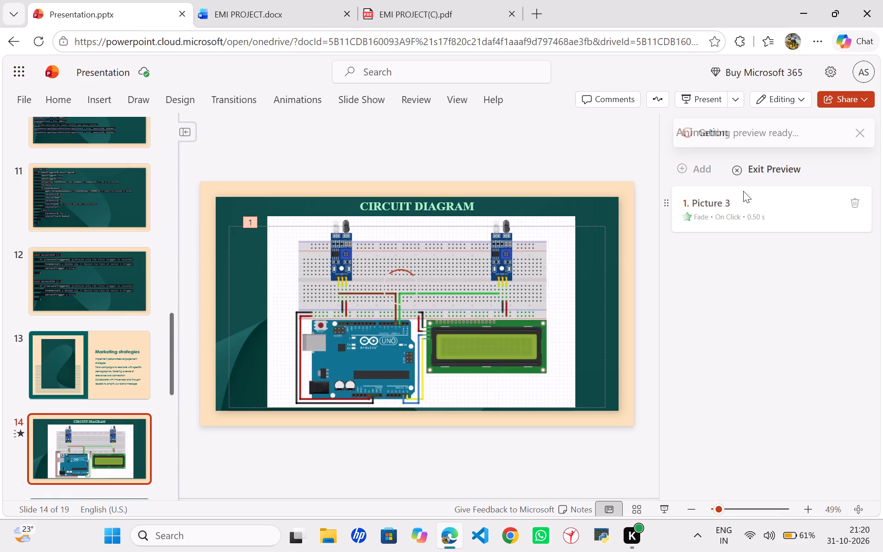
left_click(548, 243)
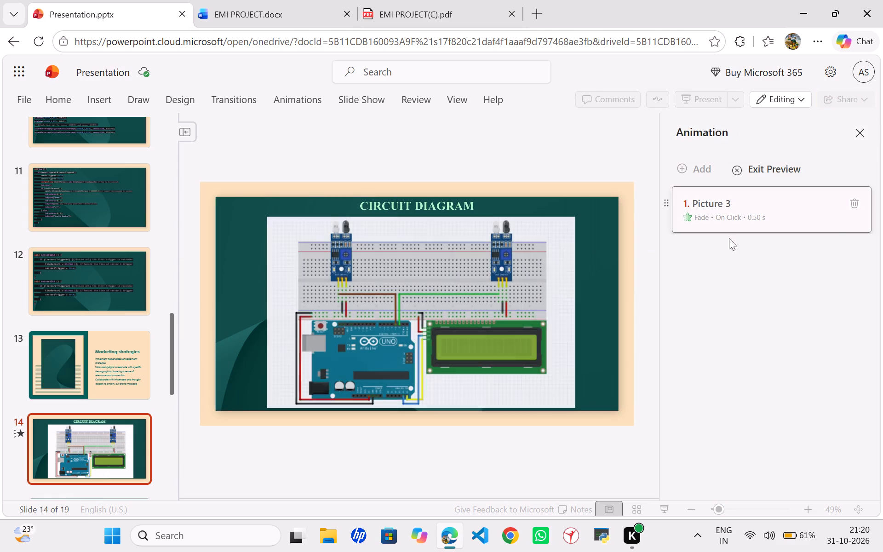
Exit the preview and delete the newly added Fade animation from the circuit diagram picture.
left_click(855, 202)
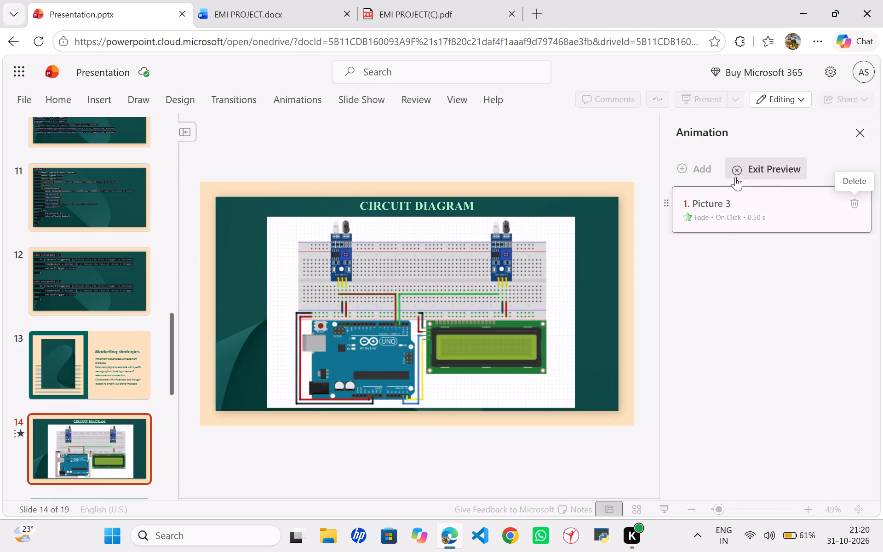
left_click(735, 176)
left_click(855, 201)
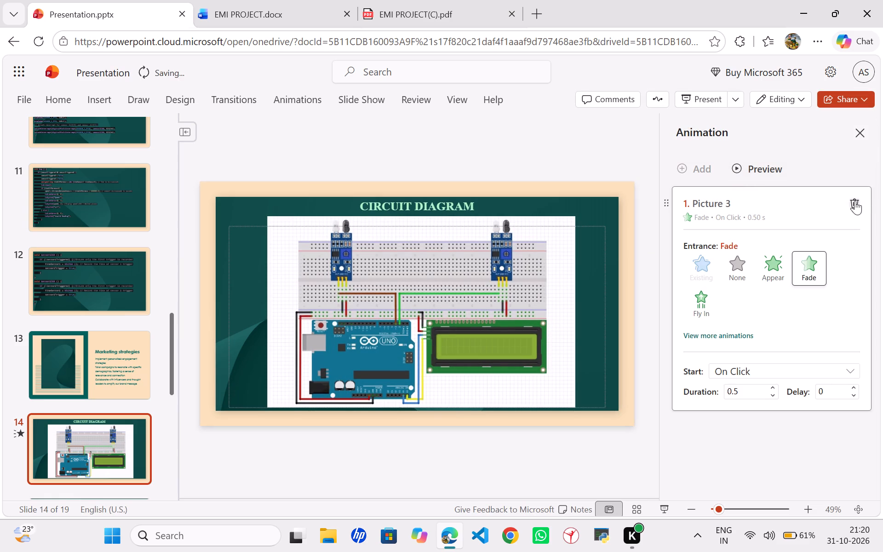
Add a Fade animation lasting 0.7 seconds to the circuit diagram picture, plus a second Fade animation.
left_click(455, 356)
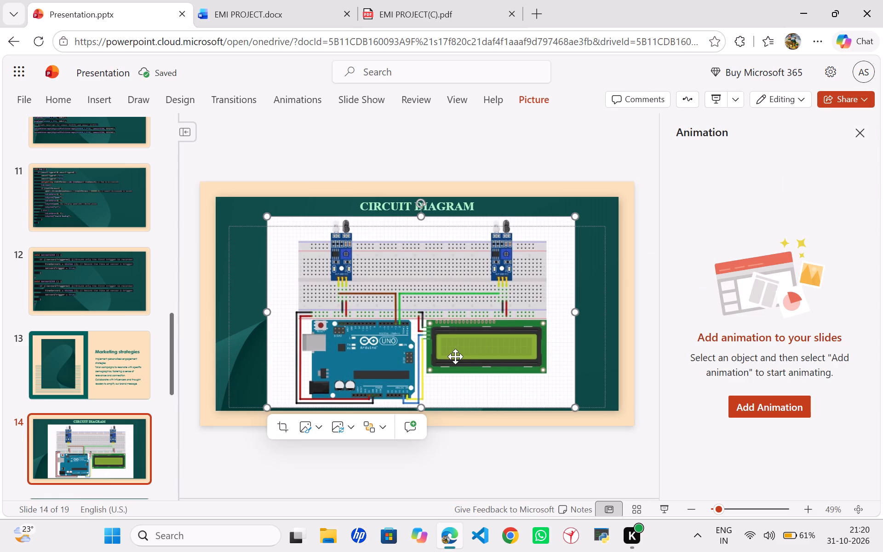
left_click(774, 396)
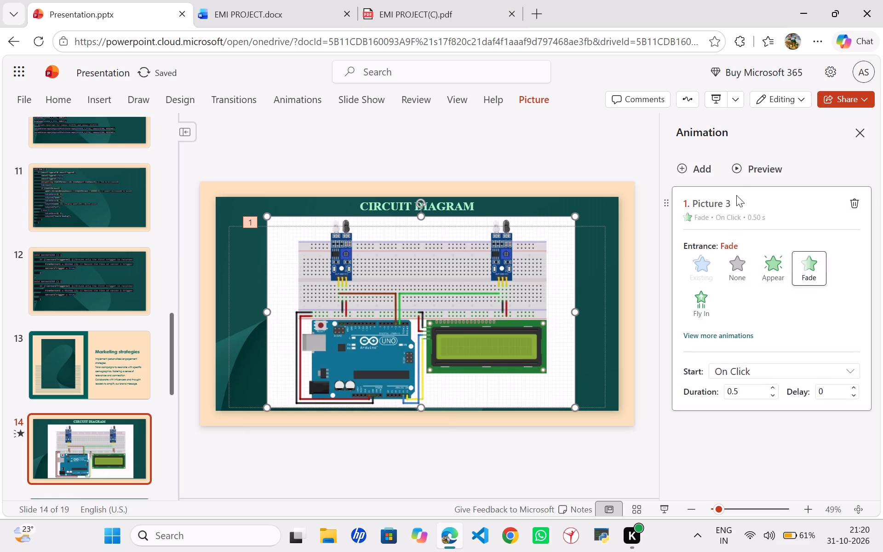
left_click(745, 384)
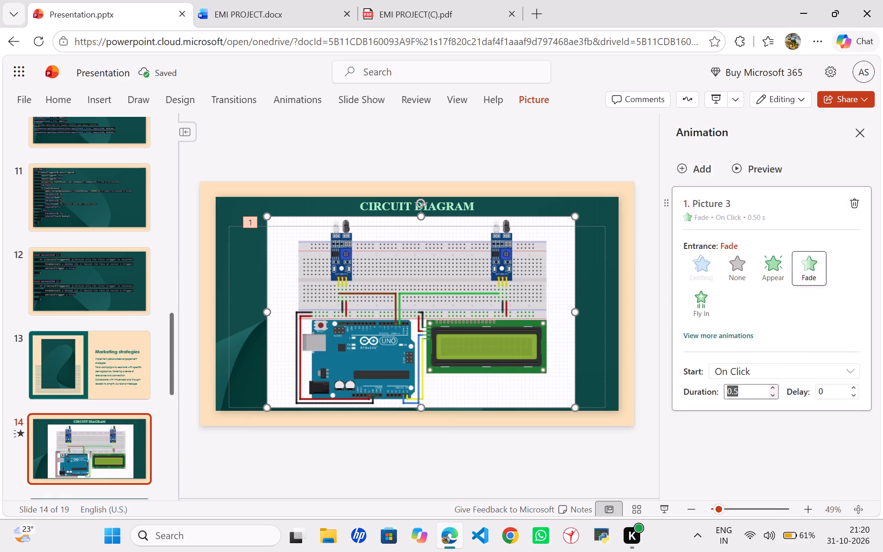
key("BackSpace")
type("0.7")
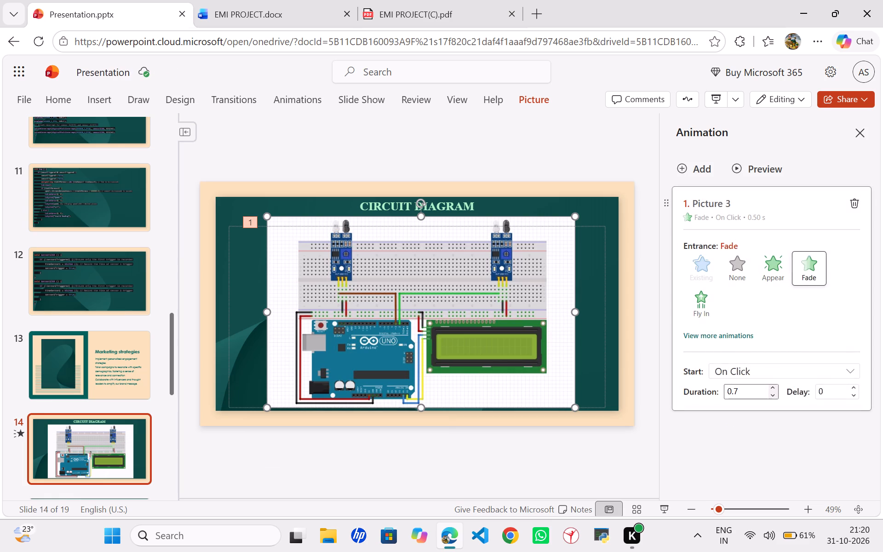
left_click(689, 165)
Delete the second Fade animation of the circuit diagram picture, keeping the 0.7-second one.
left_click(761, 215)
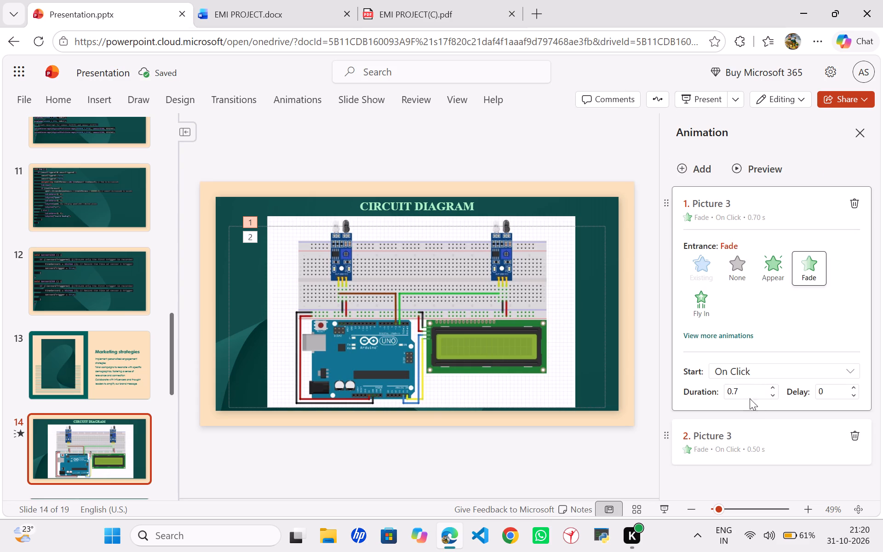
left_click(759, 214)
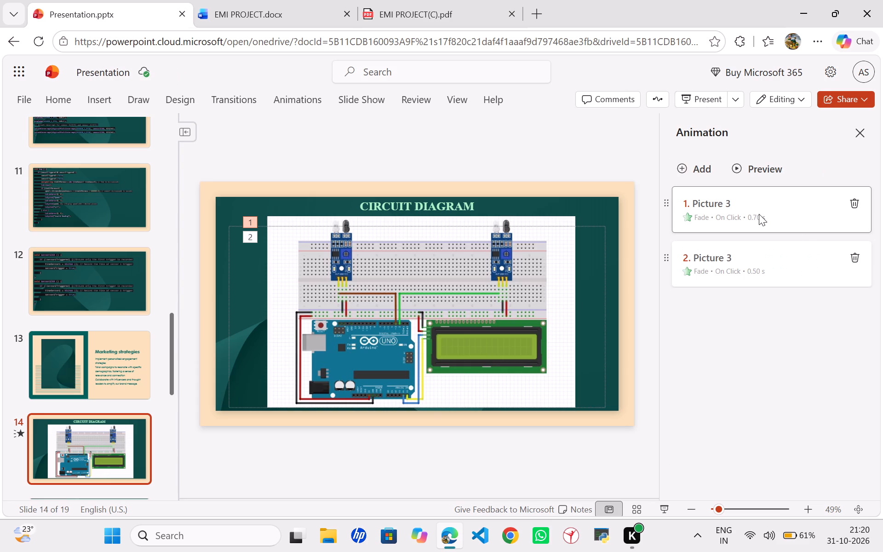
left_click(855, 255)
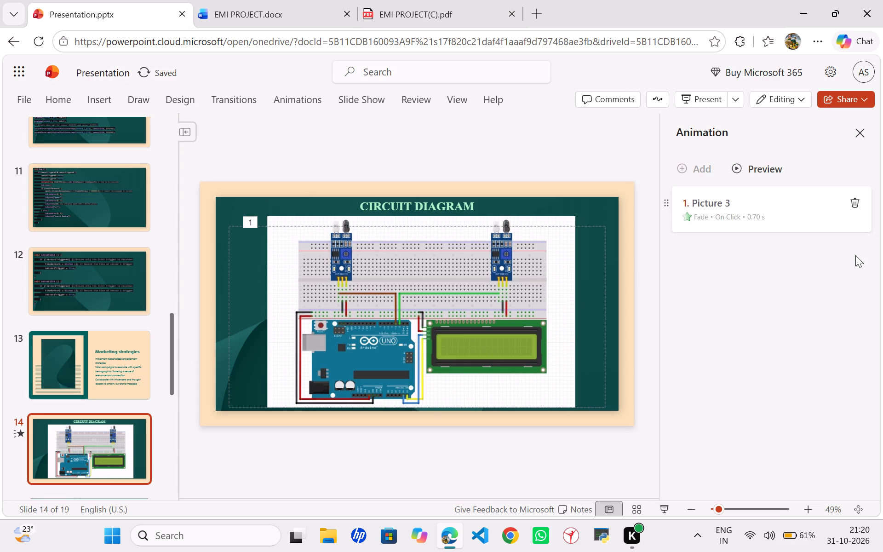
Preview the circuit diagram's 0.7-second Fade animation and try to leave the preview.
left_click(740, 208)
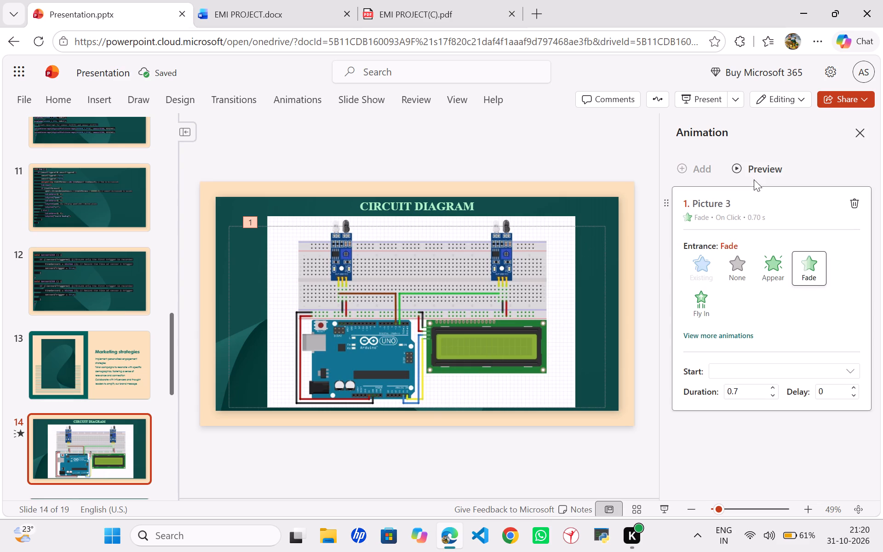
left_click(761, 165)
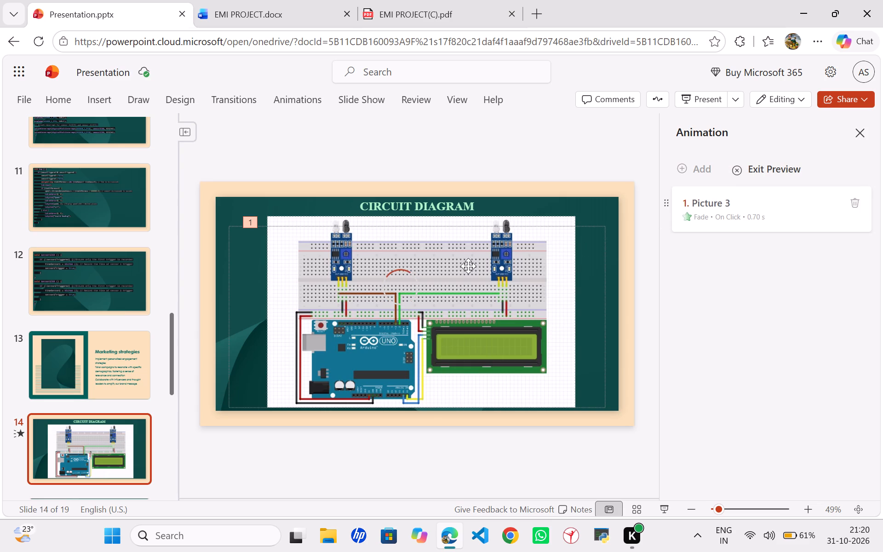
left_click(468, 266)
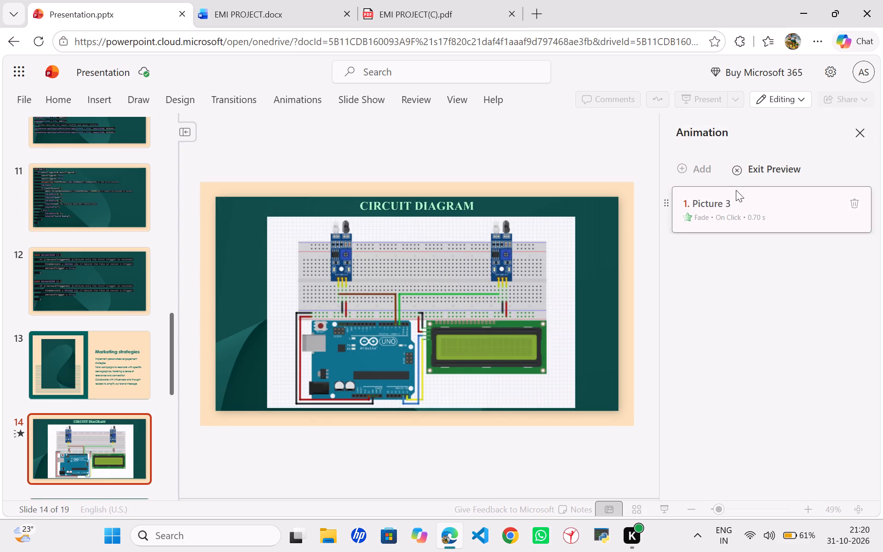
left_click(439, 174)
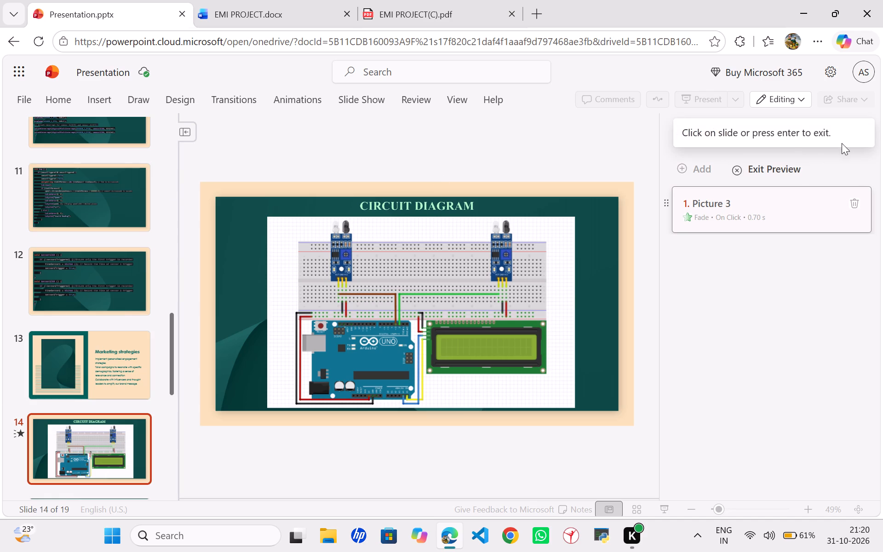
left_click(786, 144)
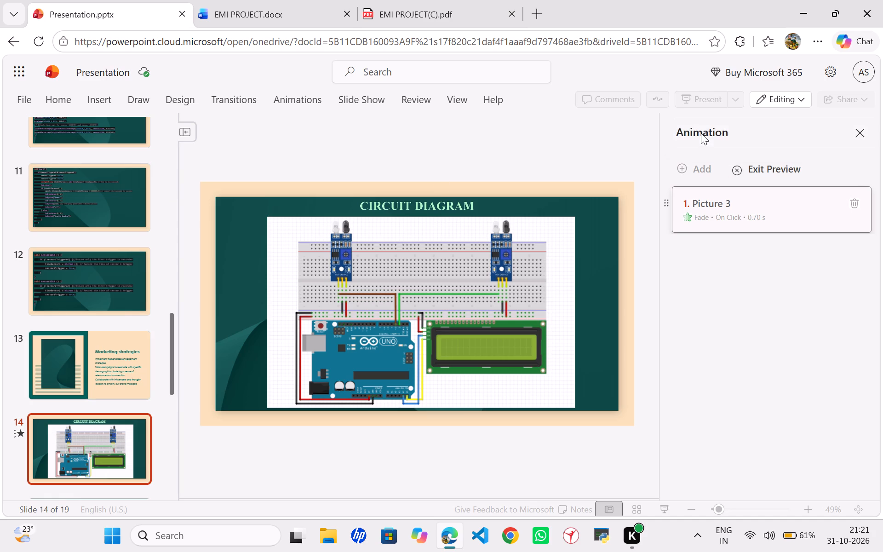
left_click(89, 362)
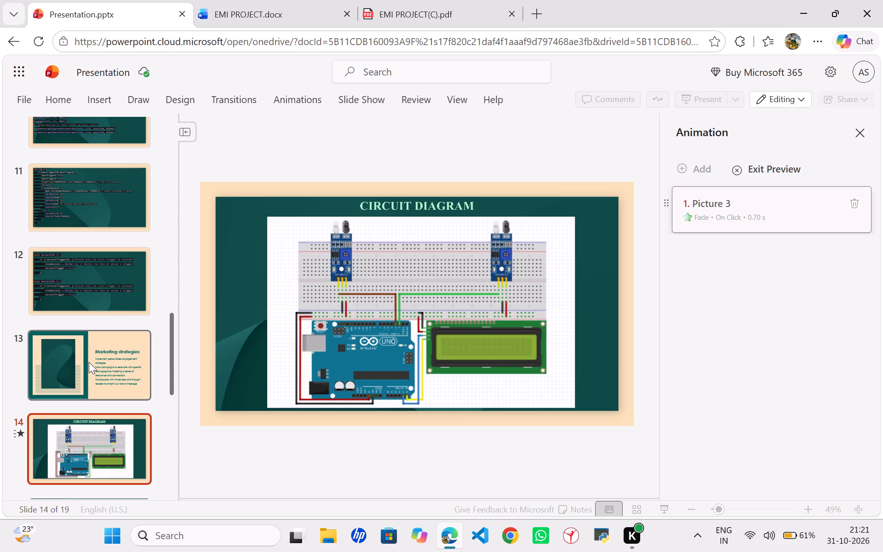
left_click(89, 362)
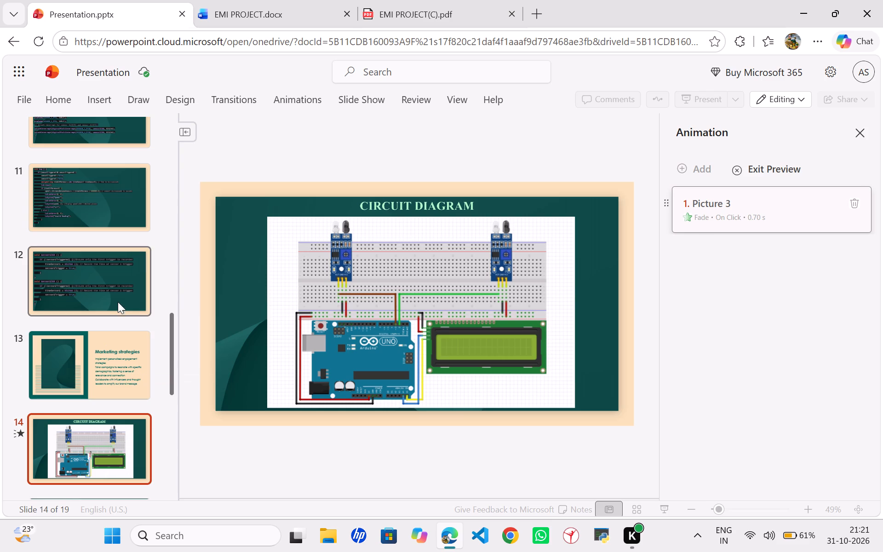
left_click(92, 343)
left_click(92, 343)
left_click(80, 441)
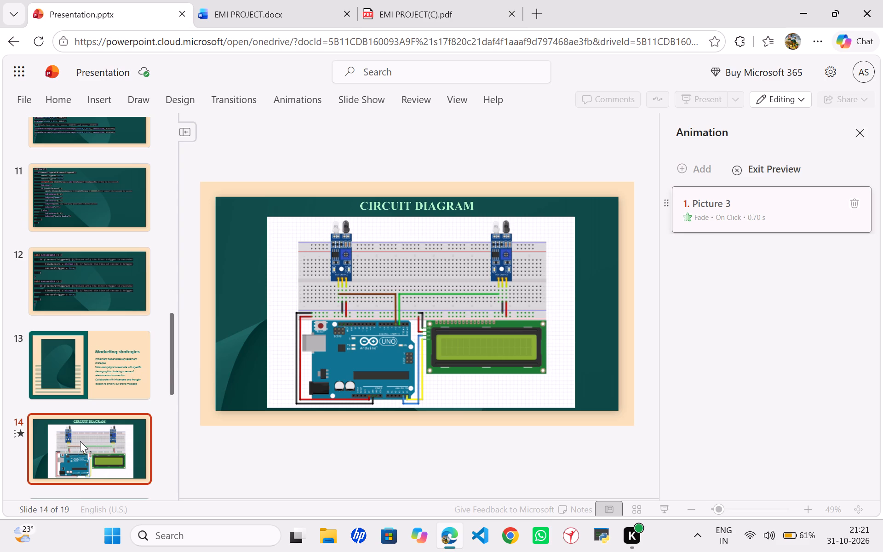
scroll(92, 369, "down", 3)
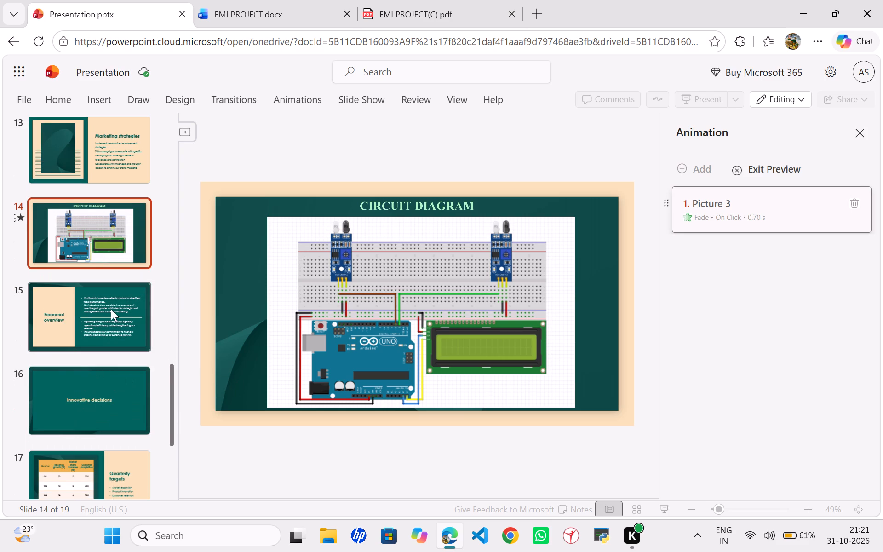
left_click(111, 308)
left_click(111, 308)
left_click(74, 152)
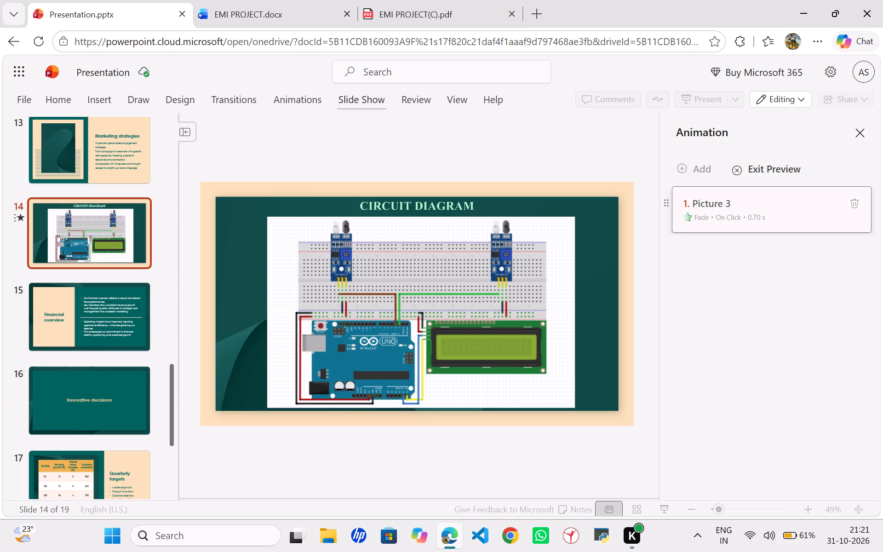
Close the animation settings to end the preview of the circuit diagram's Fade animation.
left_click(862, 127)
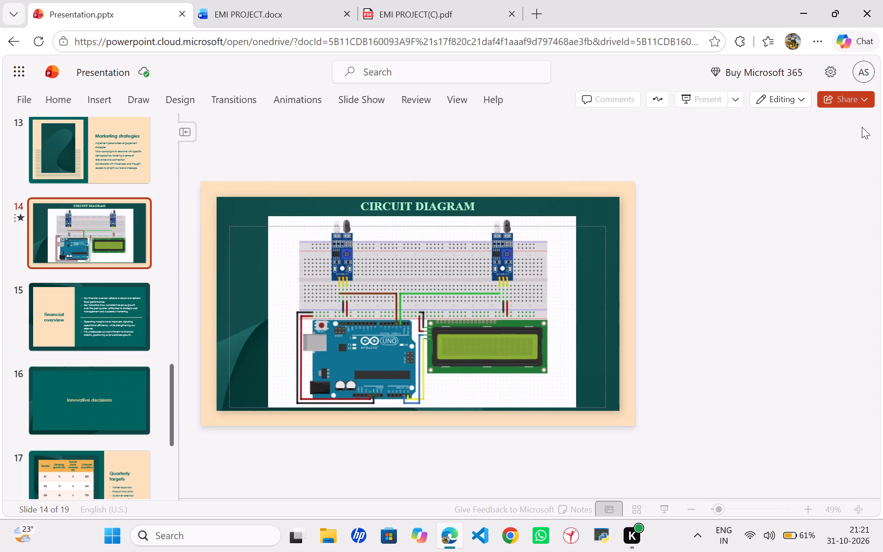
Remove the "Marketing strategies" slide that sits before the circuit diagram slide.
left_click(86, 148)
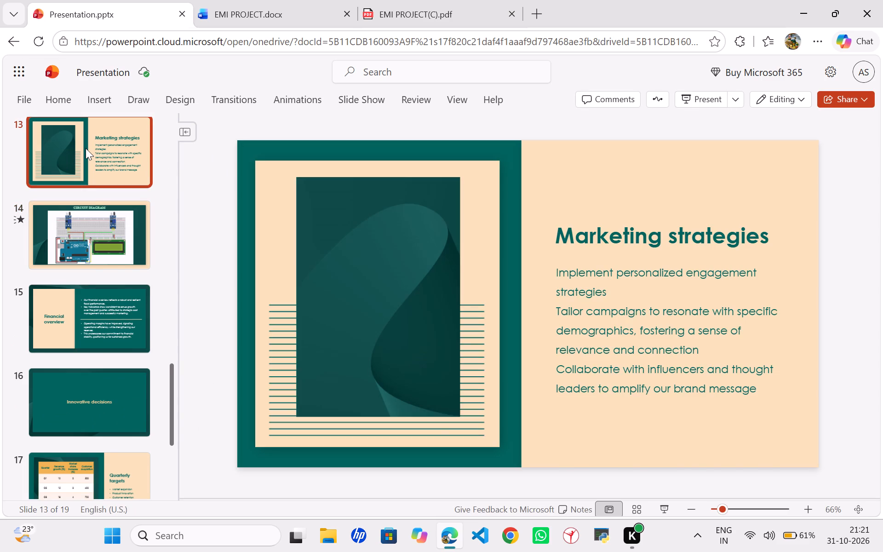
right_click(86, 148)
left_click(134, 168)
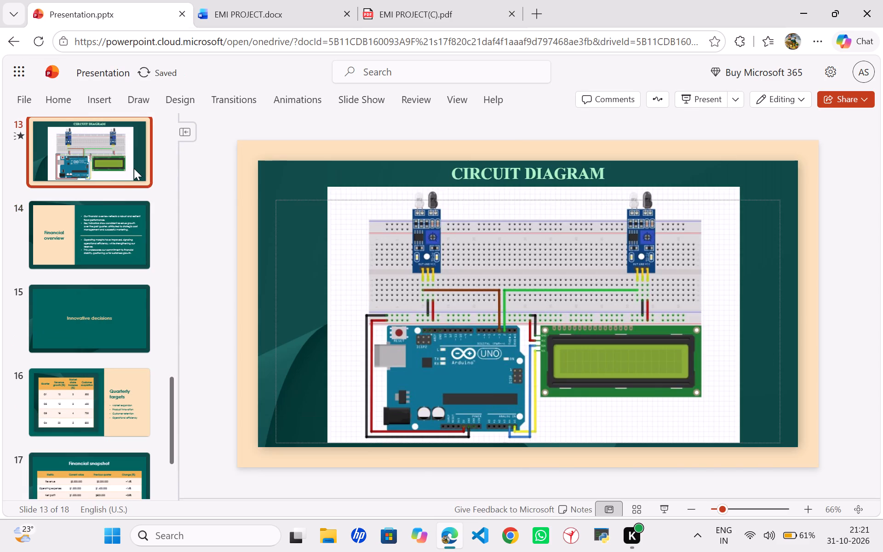
Remove the empty content placeholder lying over the picture on the "CIRCUIT DIAGRAM" slide.
scroll(98, 216, "up", 1)
left_click(84, 201)
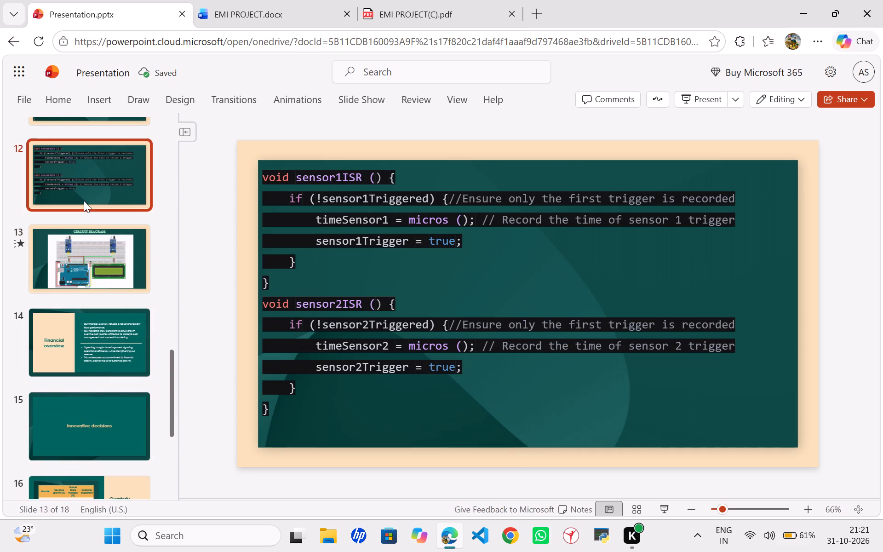
left_click(84, 265)
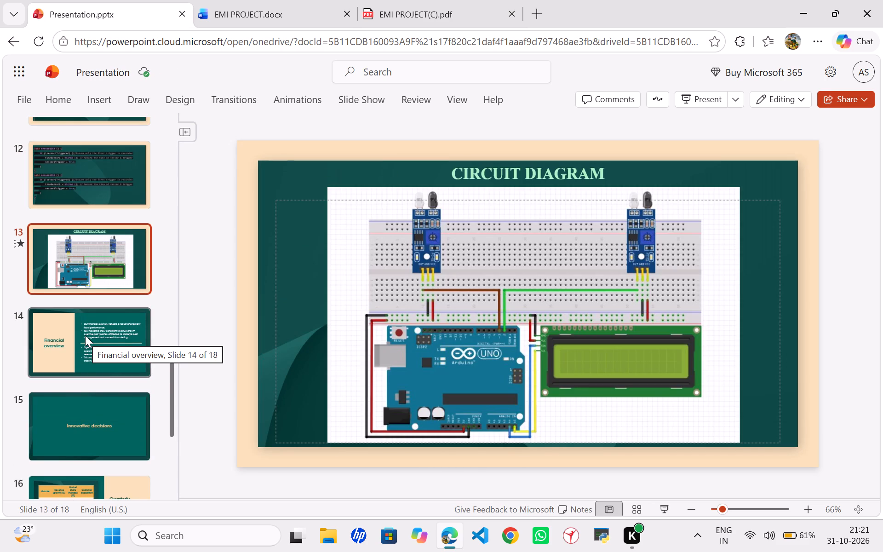
left_click(298, 201)
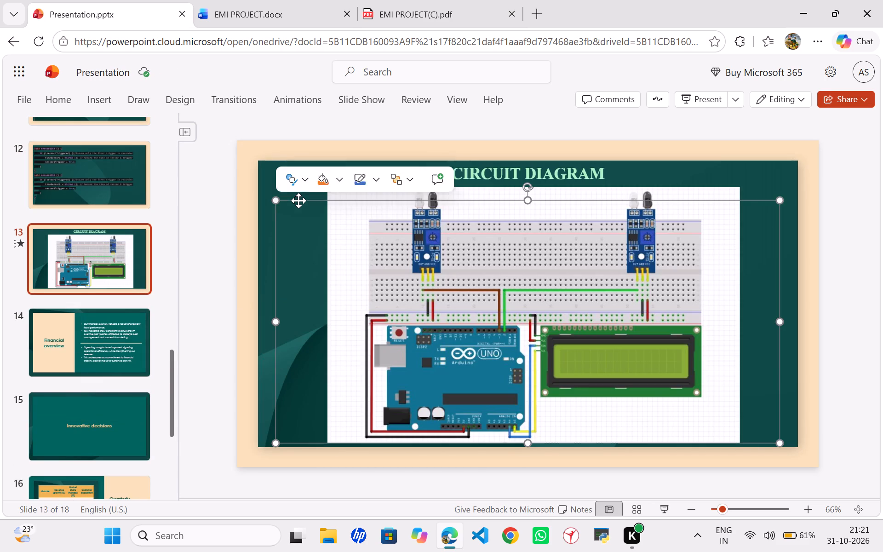
right_click(298, 201)
left_click(334, 221)
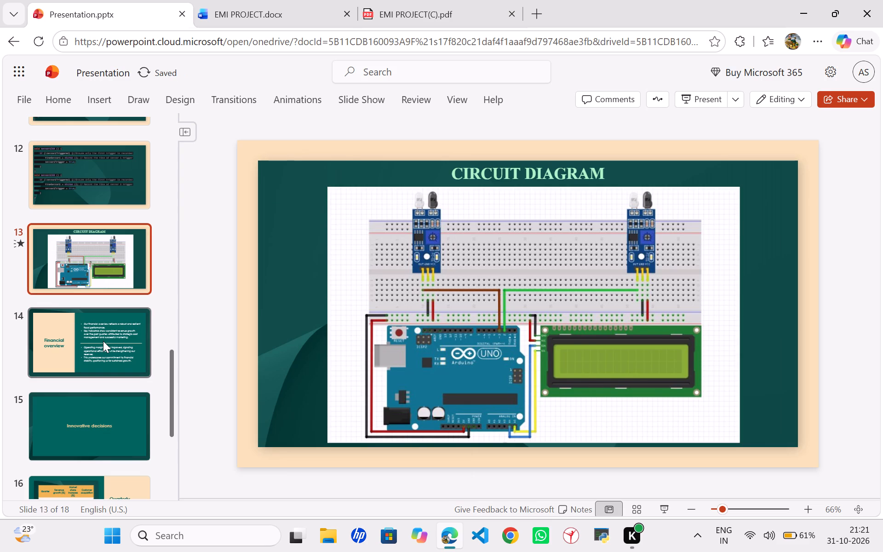
Open the "Financial overview" slide that follows the circuit diagram.
left_click(103, 341)
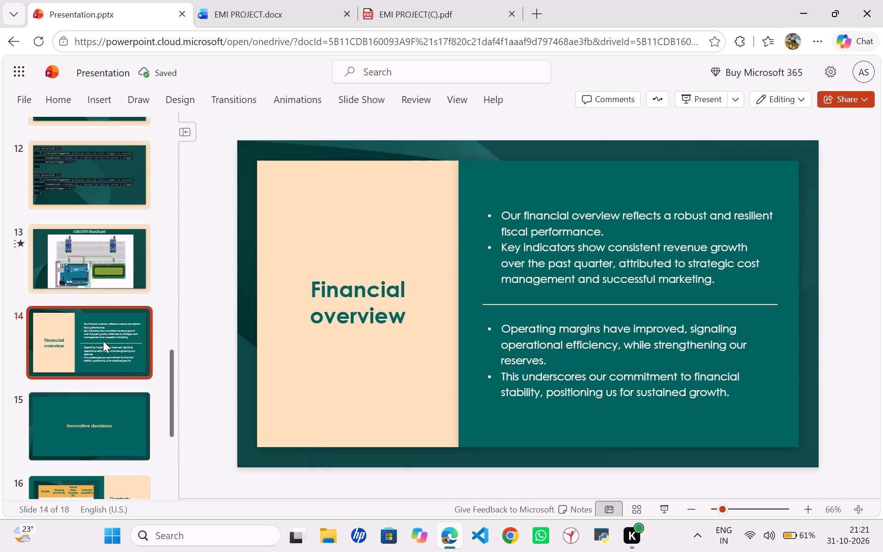
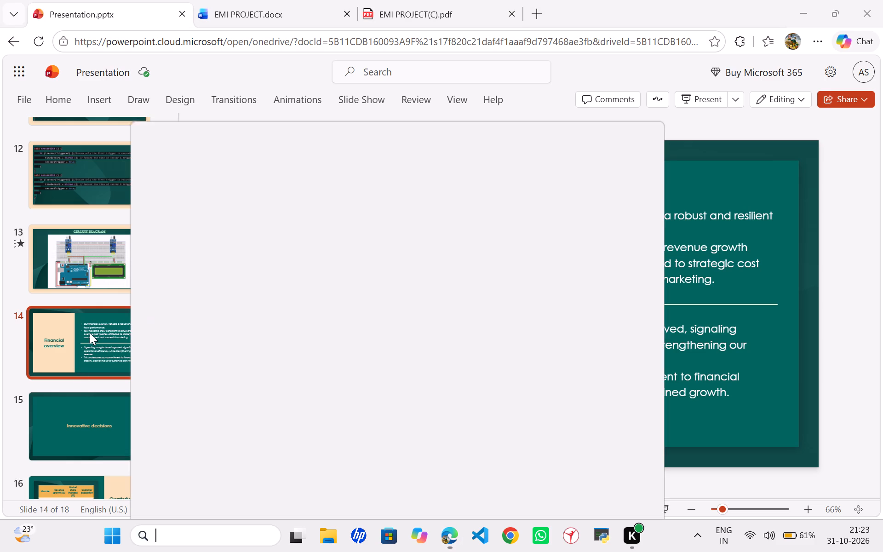
Remove the "Financial overview" slide that follows the circuit diagram slide.
left_click(92, 324)
right_click(92, 324)
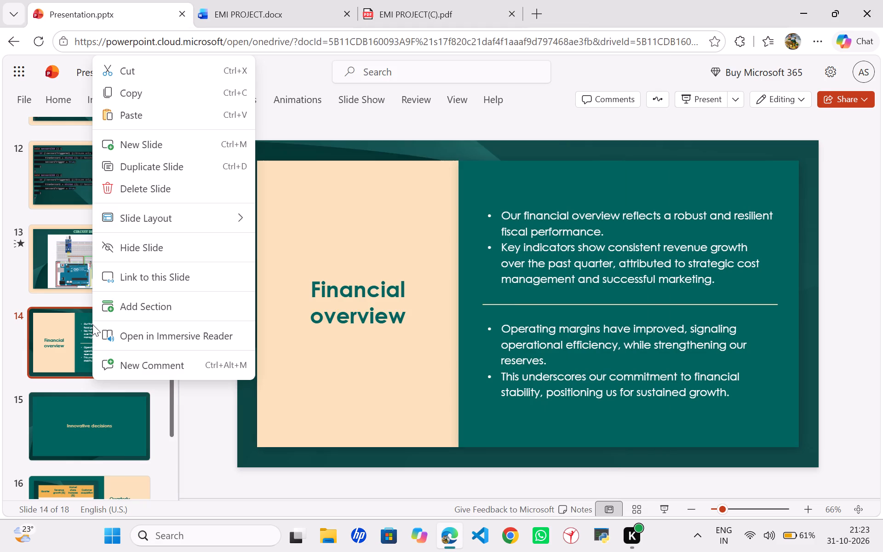
left_click(160, 68)
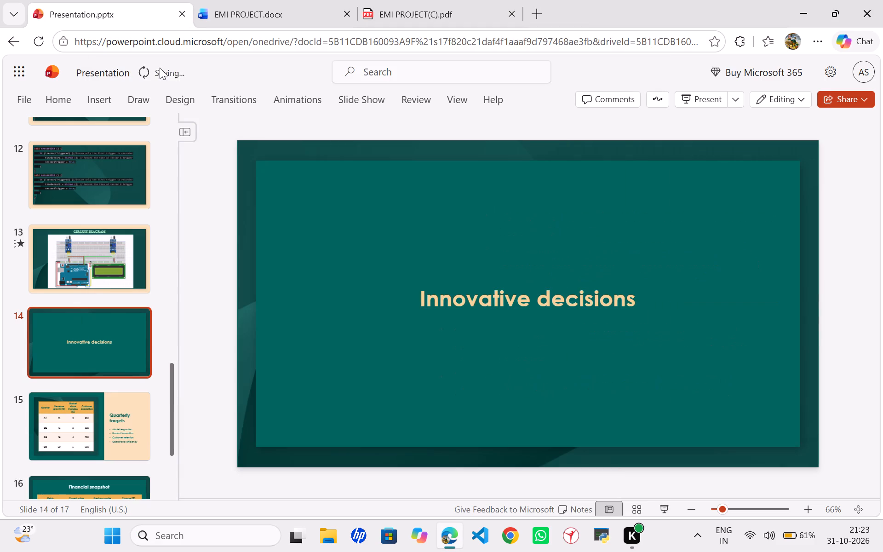
Delete the title text "Innovative decisions" from the slide after the circuit diagram.
left_click(455, 298)
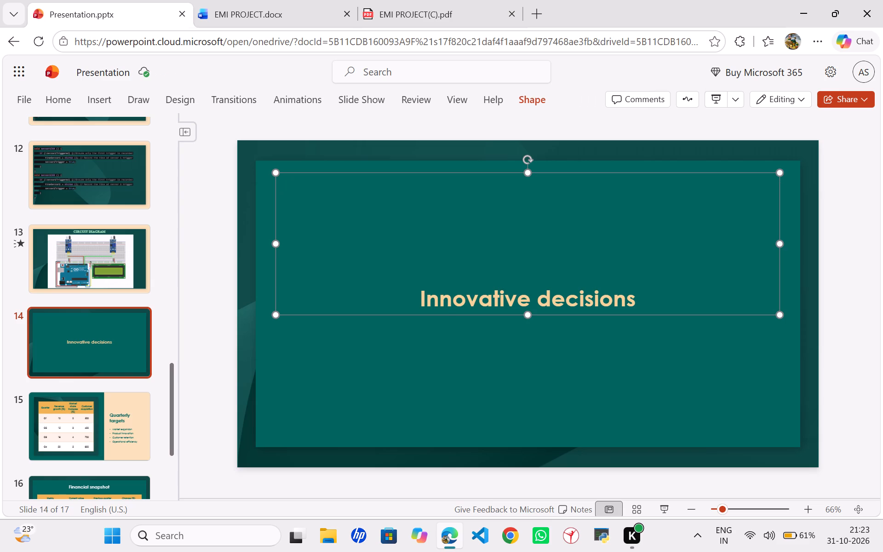
left_click_drag(637, 306, 575, 300)
left_click_drag(575, 300, 416, 305)
key("BackSpace")
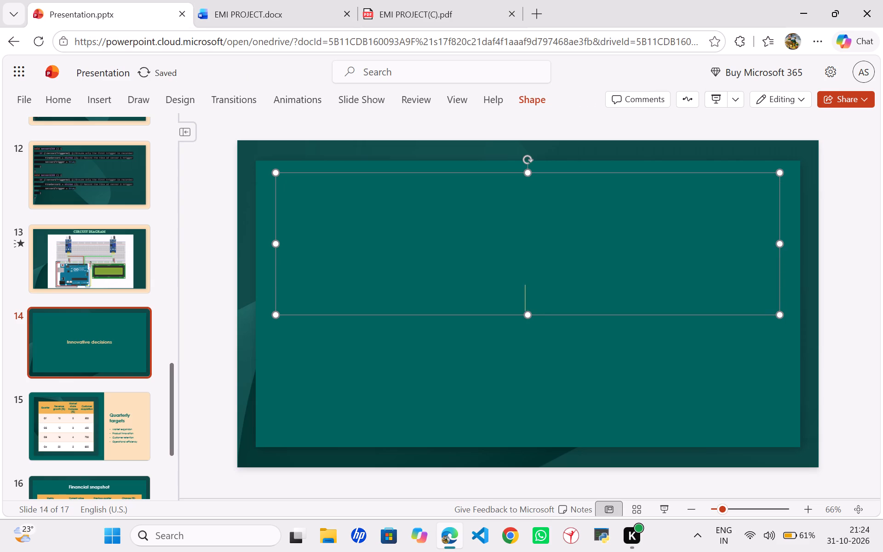
Copy the labelled Arduino hardware photo from the EMI PROJECT document and paste it onto the emptied slide 14.
left_click(186, 0)
left_click(242, 5)
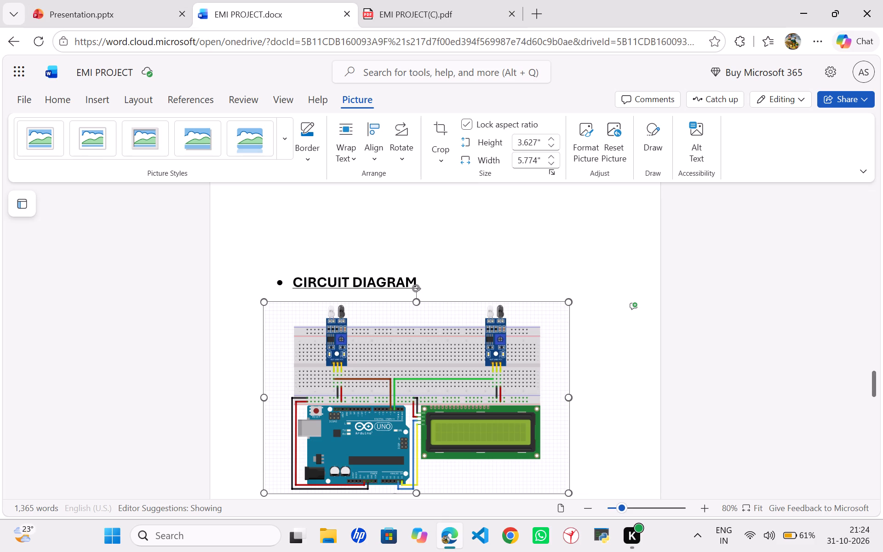
scroll(308, 259, "down", 3)
right_click(333, 385)
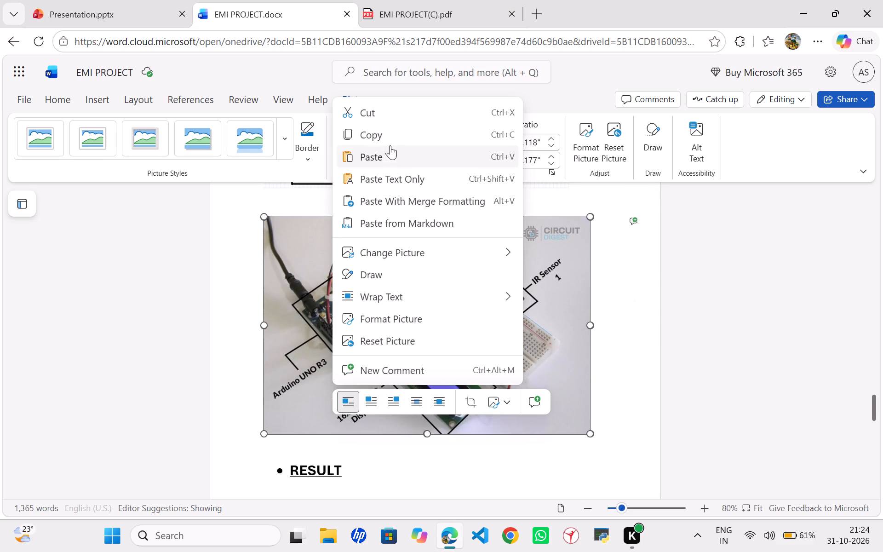
left_click(370, 130)
left_click(89, 0)
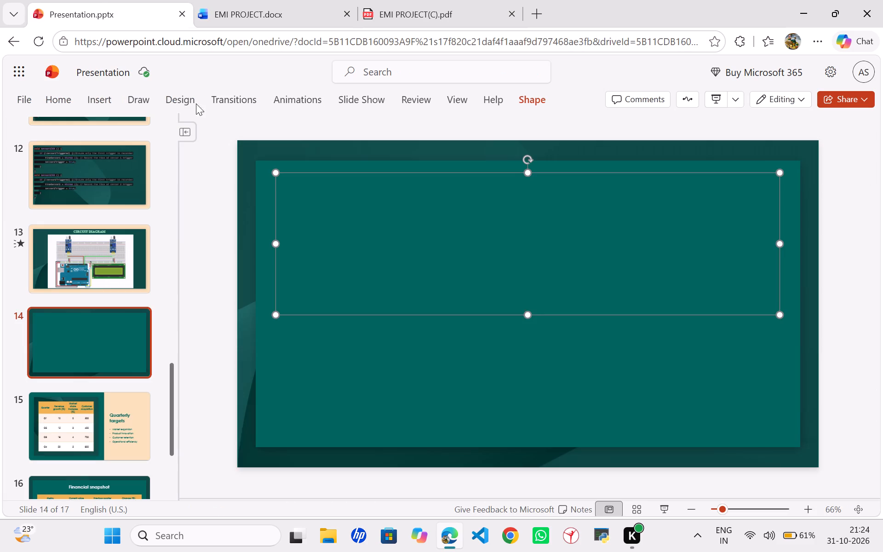
key("ctrl+v")
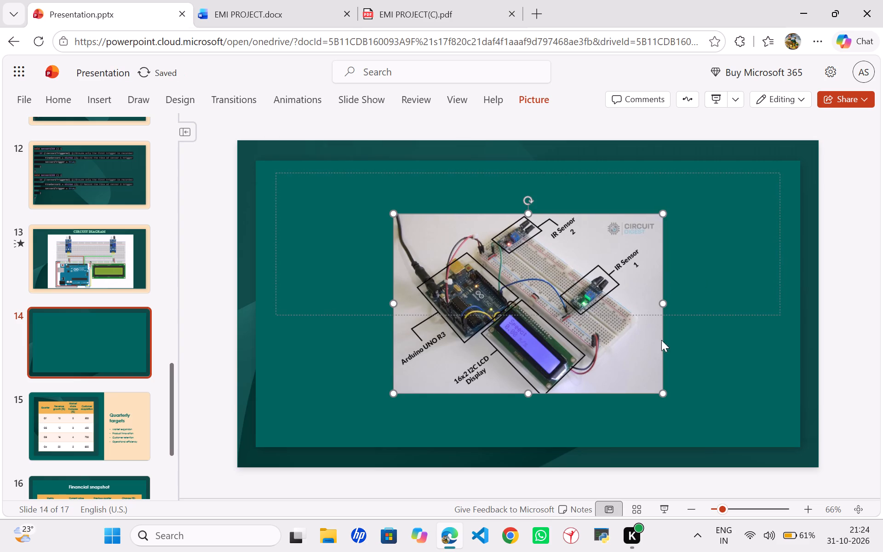
Enlarge and widen the hardware photo so it fills the full height of the slide's inner green panel.
left_click_drag(662, 397, 759, 467)
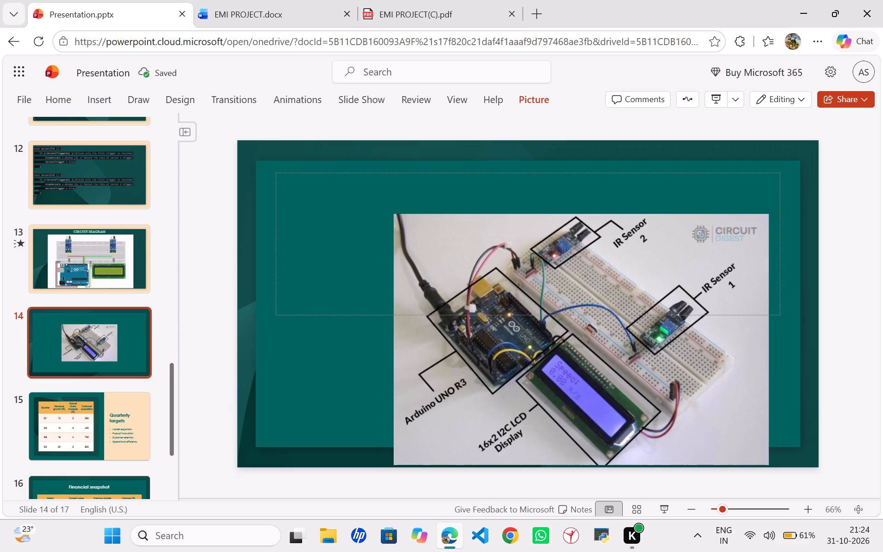
left_click_drag(759, 467, 751, 442)
left_click_drag(389, 212, 367, 205)
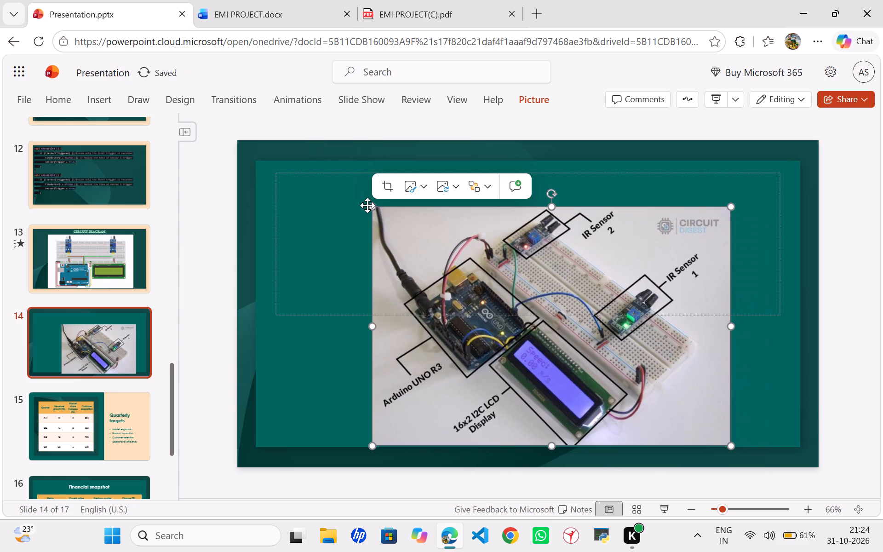
left_click_drag(373, 209, 375, 204)
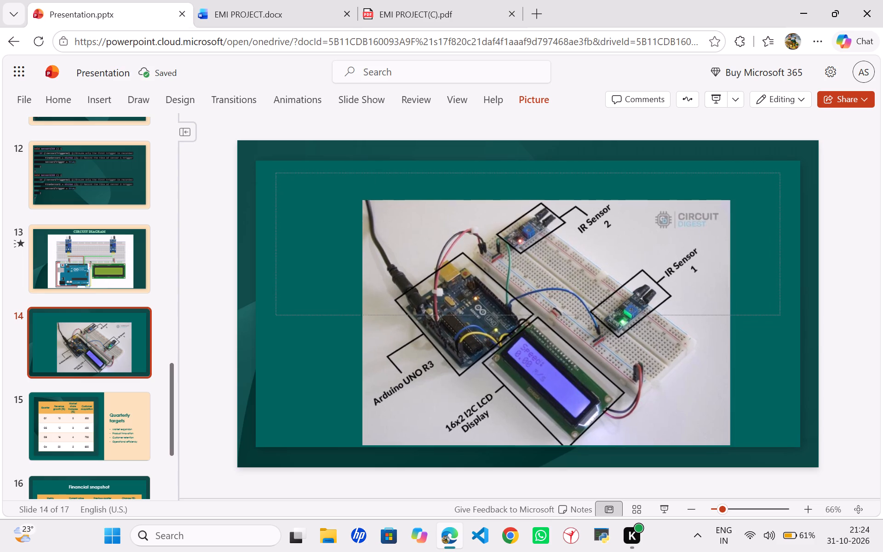
left_click_drag(375, 204, 309, 179)
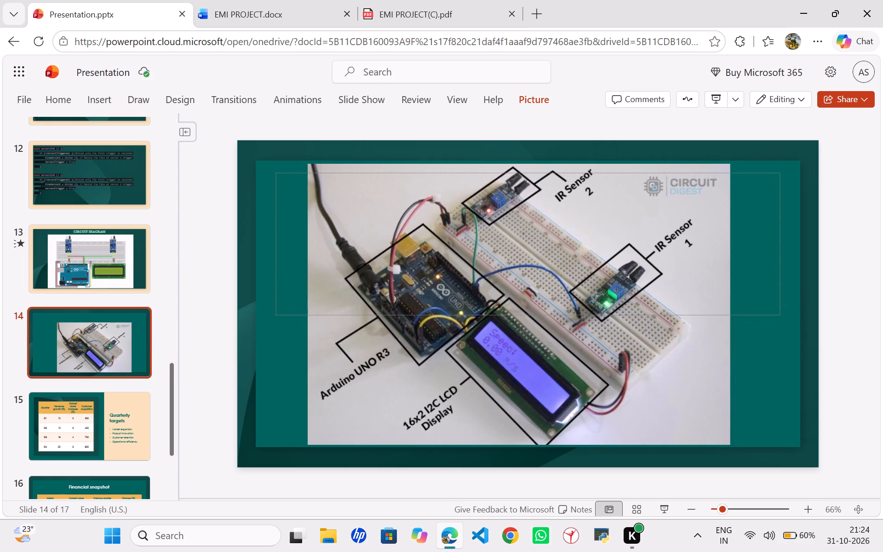
left_click_drag(309, 179, 307, 174)
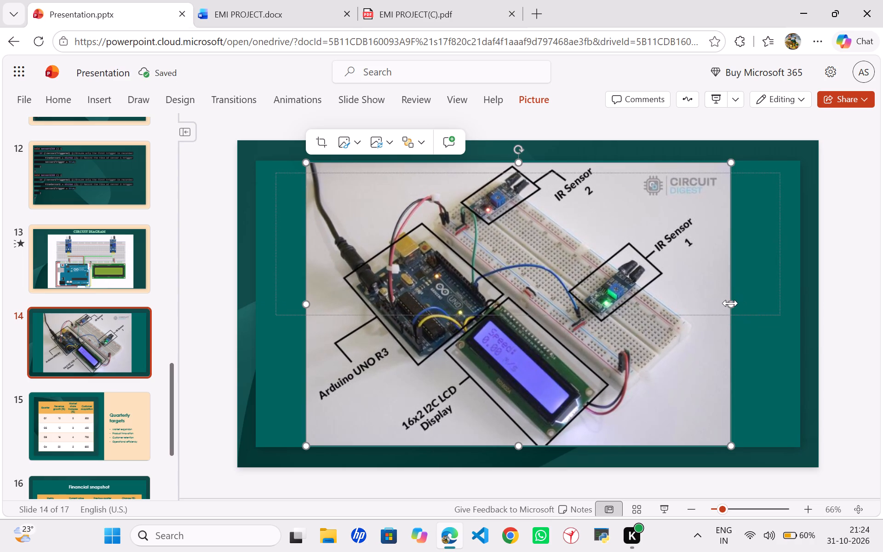
left_click_drag(730, 303, 755, 305)
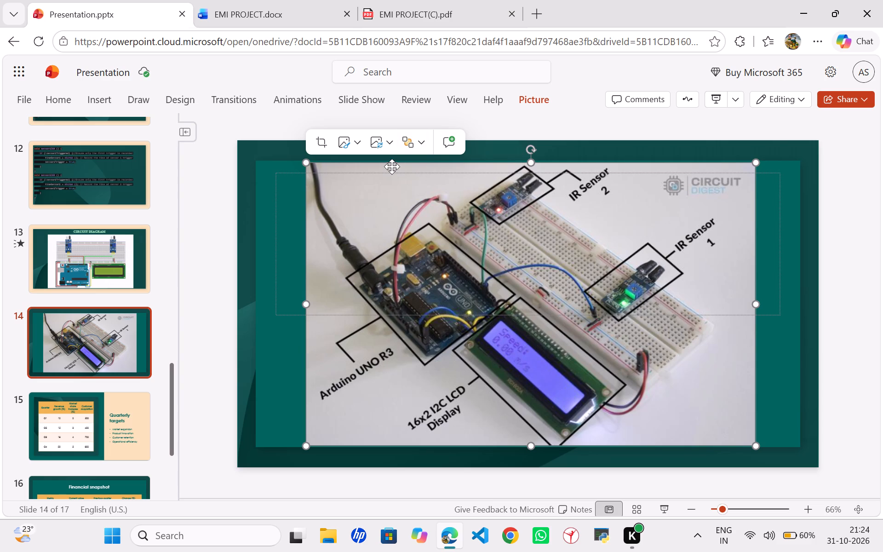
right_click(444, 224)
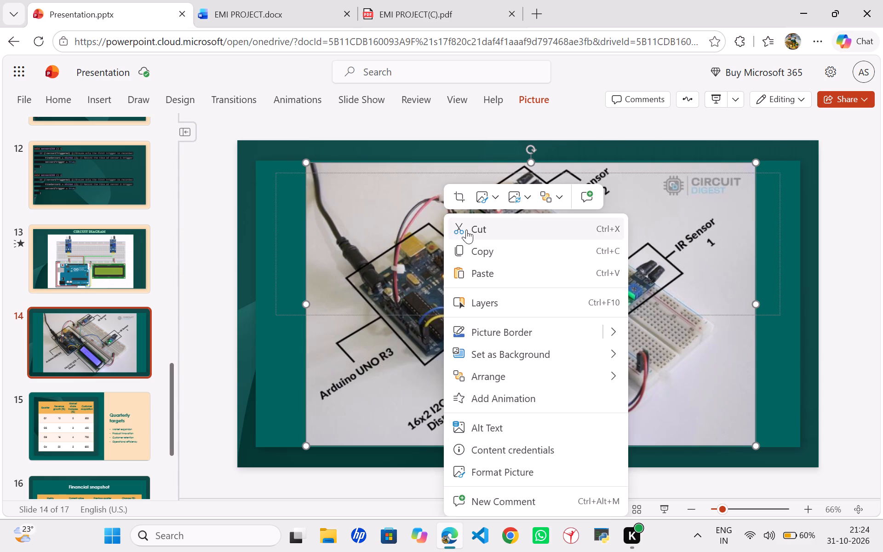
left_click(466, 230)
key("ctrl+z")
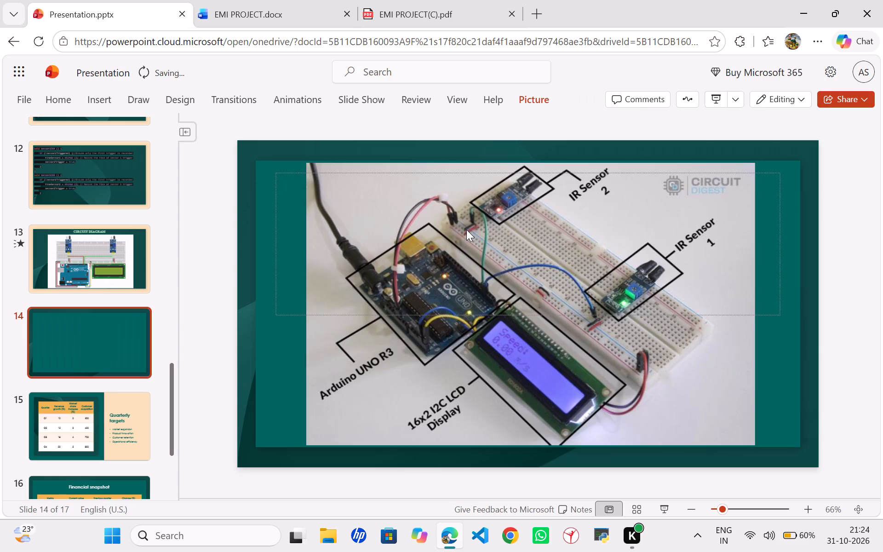
Remove the empty title placeholder overlapping the hardware photo on slide 14.
left_click(272, 284)
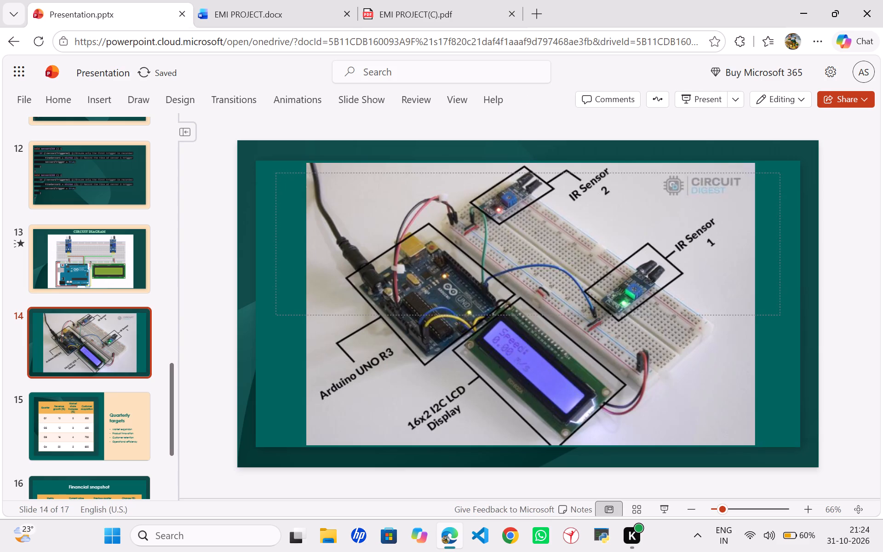
left_click(285, 283)
right_click(285, 283)
left_click(338, 246)
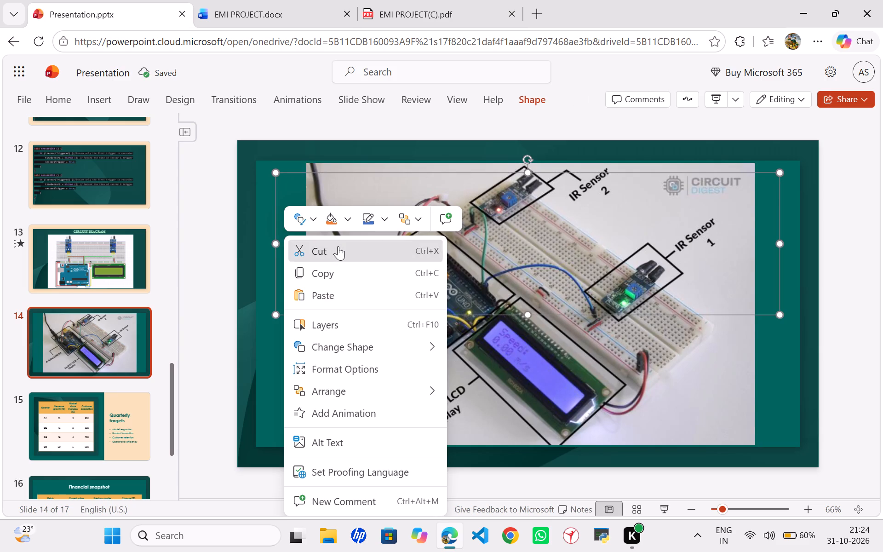
Add a Fade entrance animation to the hardware photo and set its duration to 0.7 seconds.
left_click(508, 279)
right_click(553, 277)
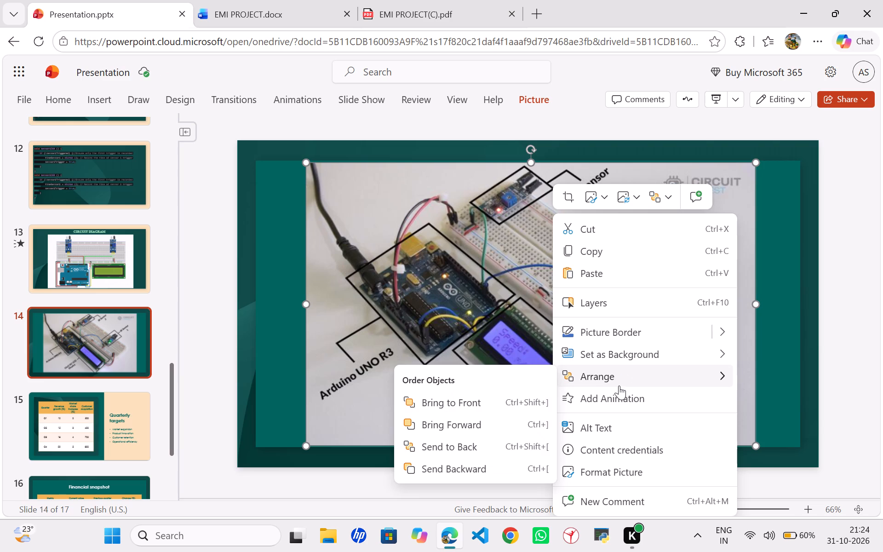
left_click(615, 397)
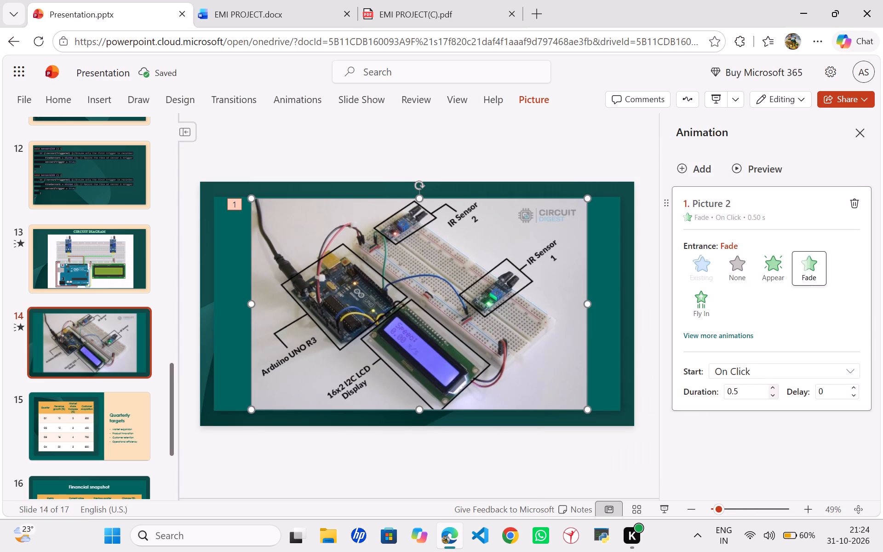
left_click(747, 386)
key("BackSpace")
type("0.7")
key("Return")
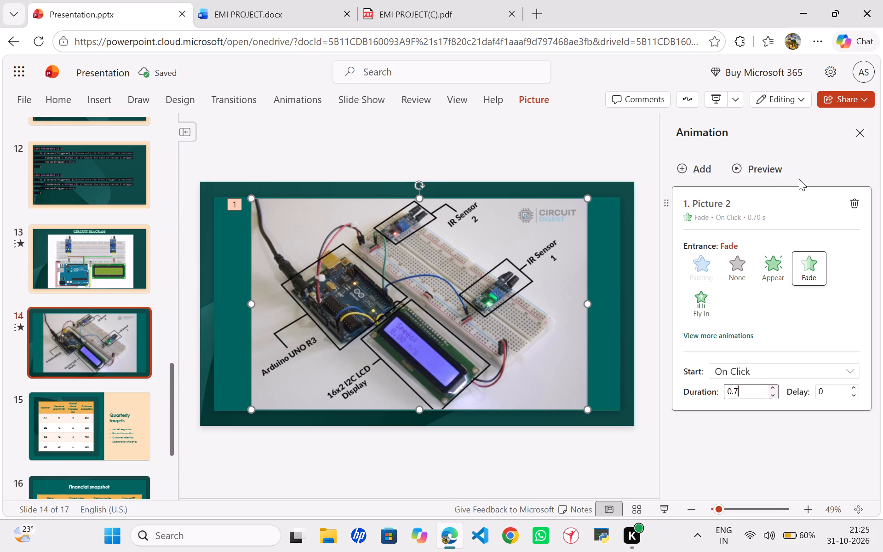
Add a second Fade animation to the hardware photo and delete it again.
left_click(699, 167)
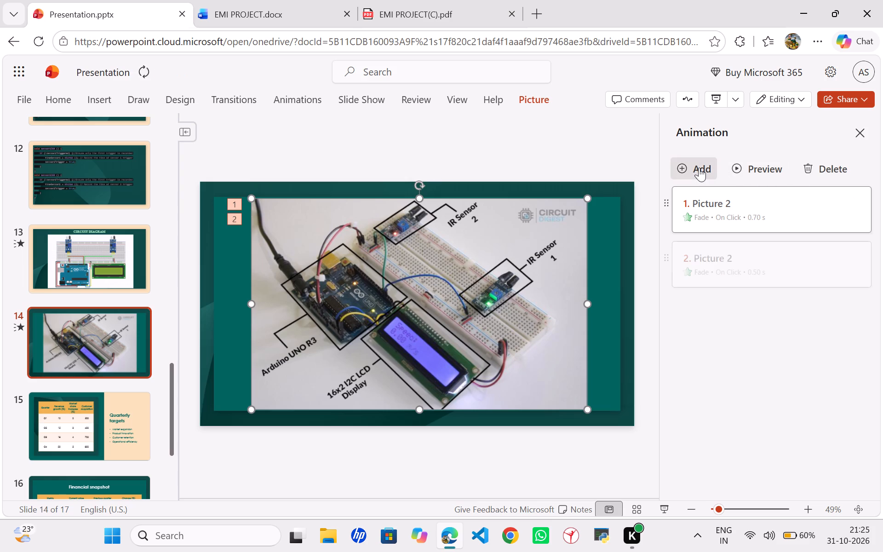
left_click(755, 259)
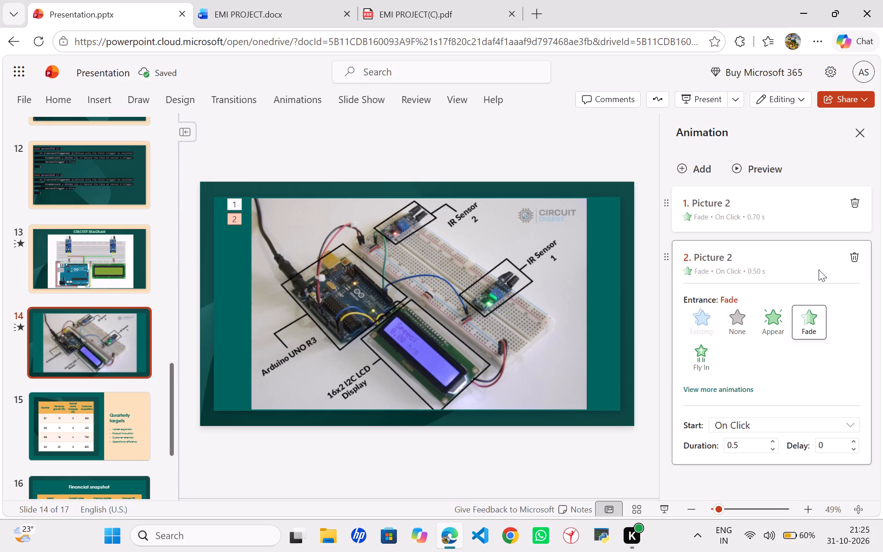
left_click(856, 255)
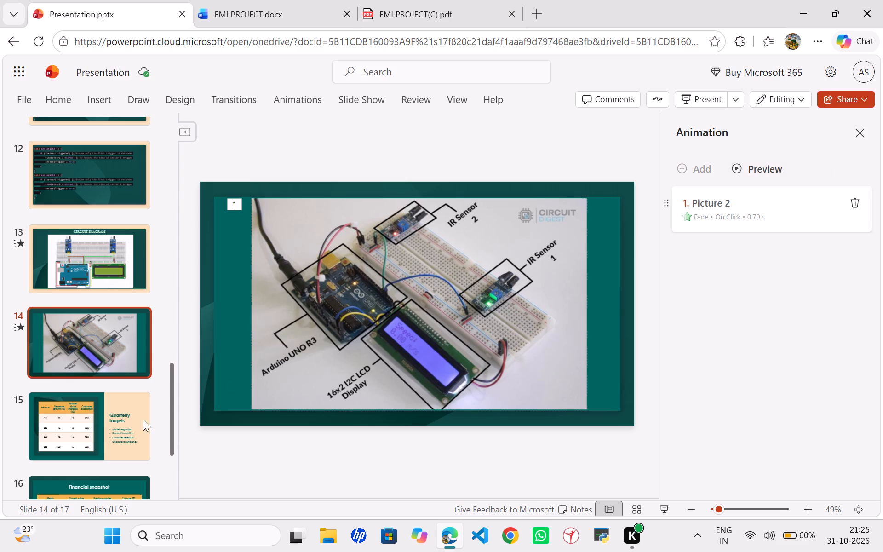
Close the animation settings and remove the "Quarterly targets" slide that follows the hardware photo slide.
left_click(77, 435)
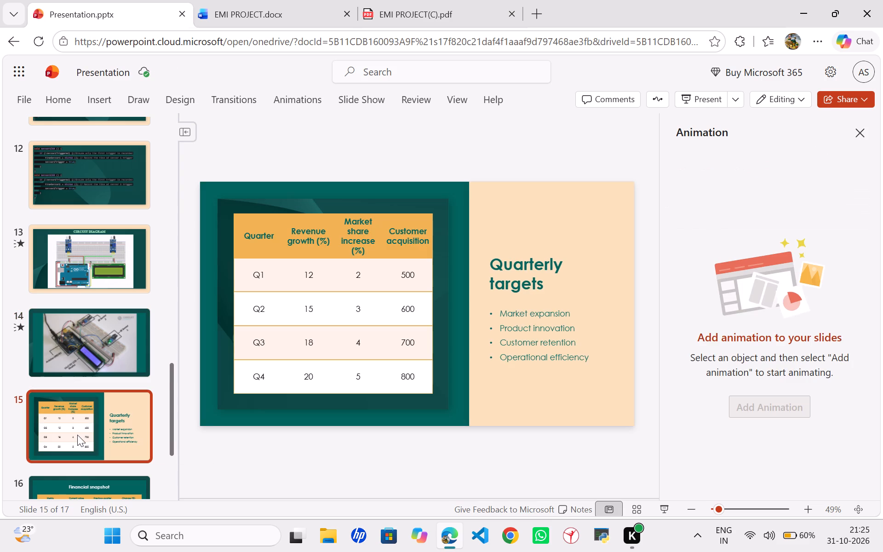
left_click(865, 128)
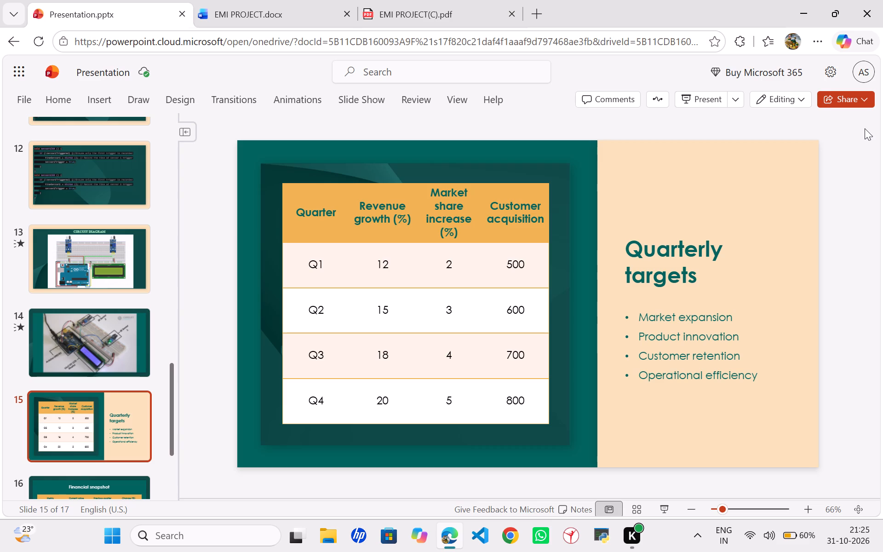
right_click(86, 436)
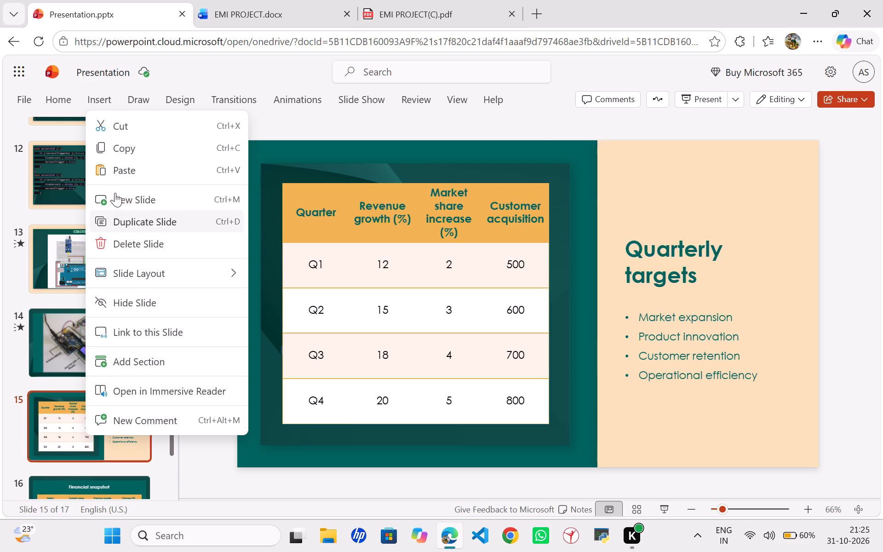
left_click(122, 126)
Switch to the EMI PROJECT document and on to the EMI PROJECT(C) PDF to look for the next slide's content.
left_click(265, 0)
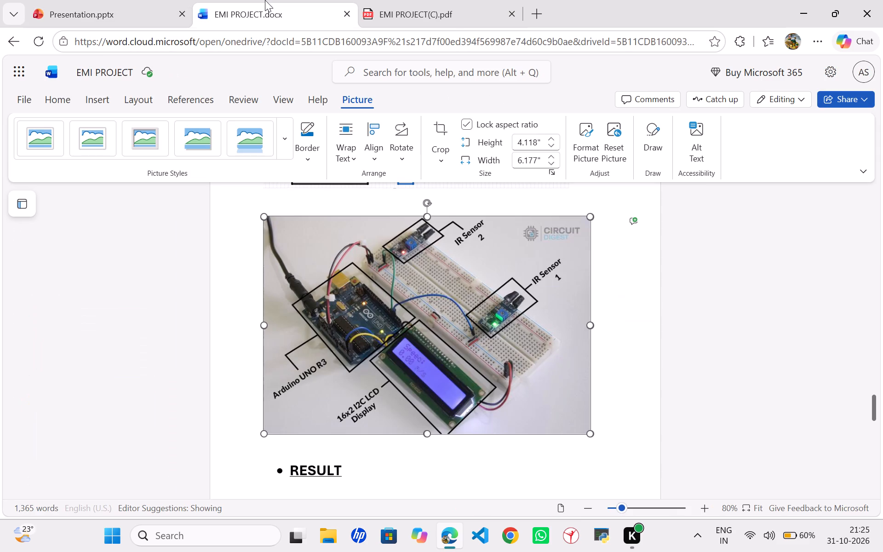
left_click(418, 0)
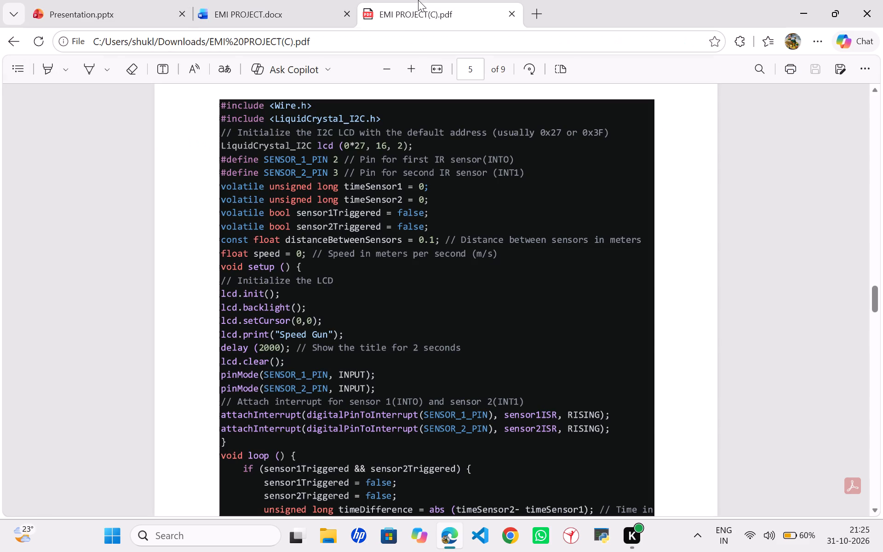
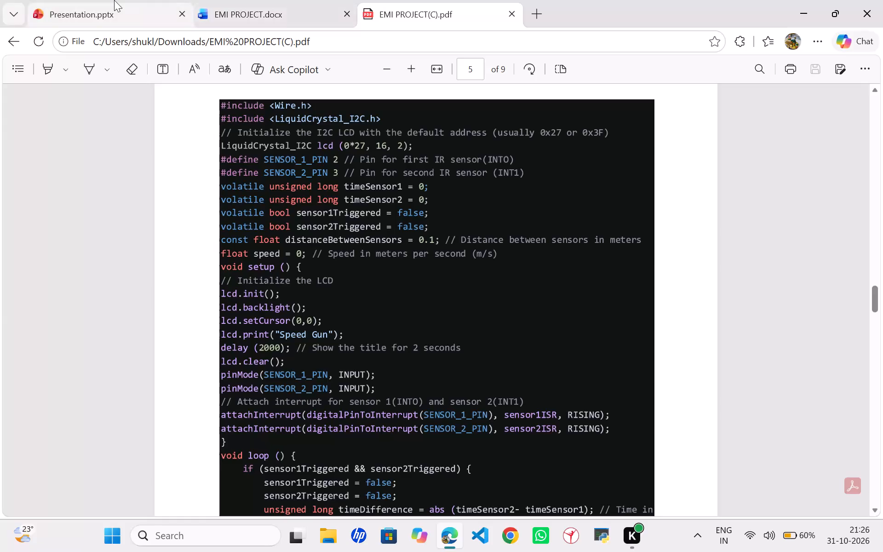
Examine the source code in the EMI PROJECT(C) PDF and return to the presentation.
left_click(114, 0)
scroll(122, 215, "up", 1)
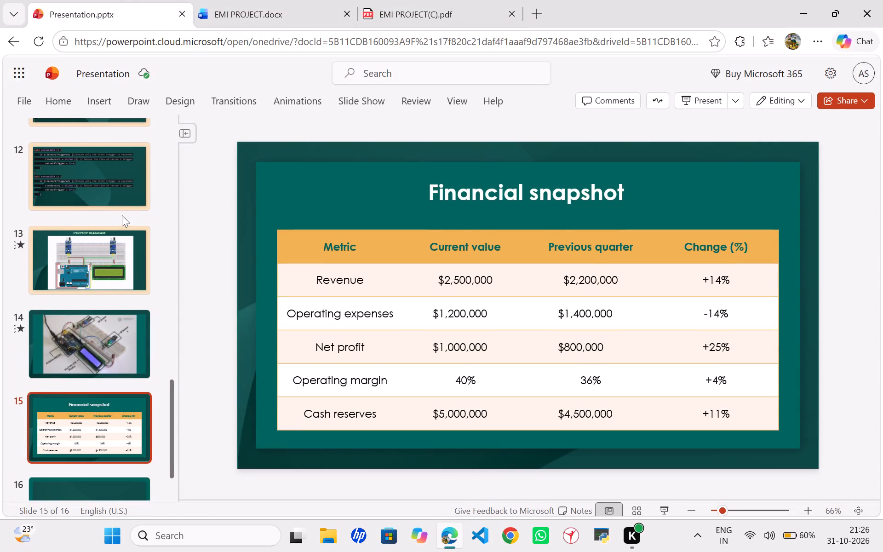
scroll(122, 215, "up", 1)
left_click(293, 0)
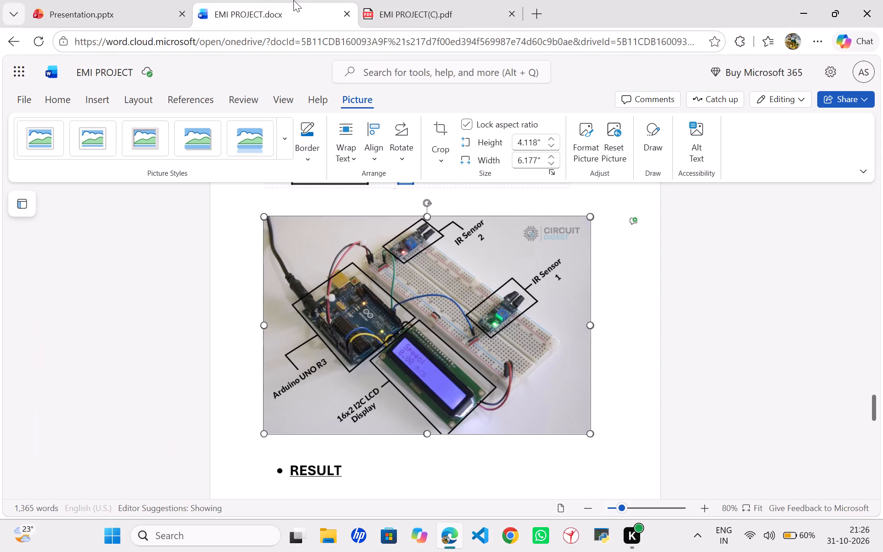
left_click(403, 2)
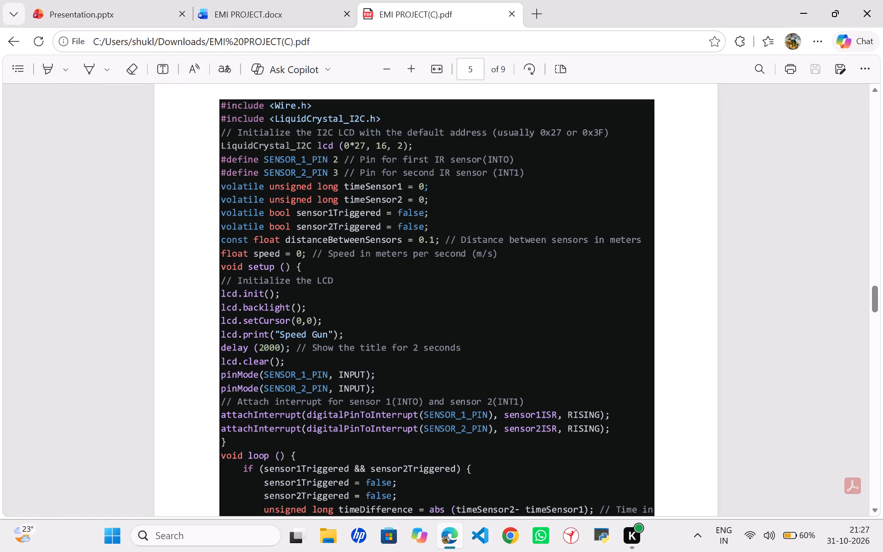
left_click(173, 0)
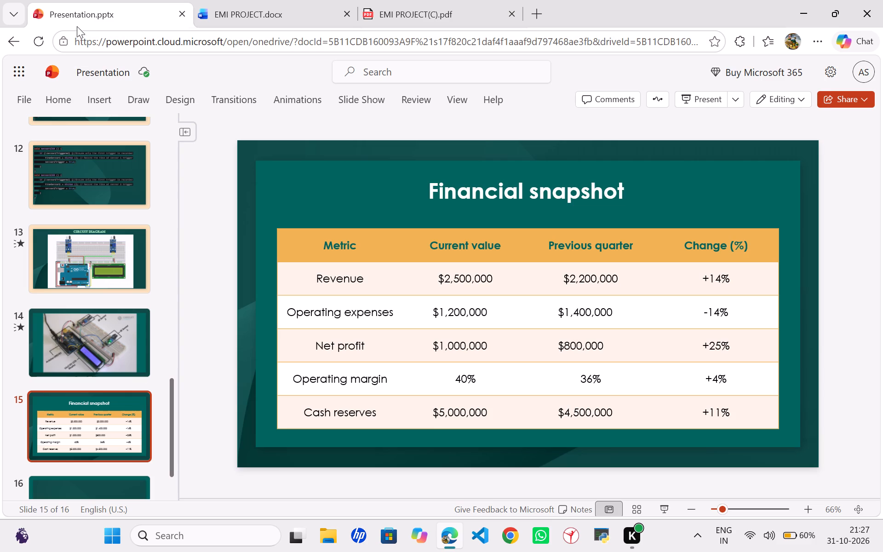
Check the code slides back to slide 10 and correct sensor 1's interrupt name to INT0 in the attach-interrupt comment.
left_click(104, 195)
left_click(104, 195)
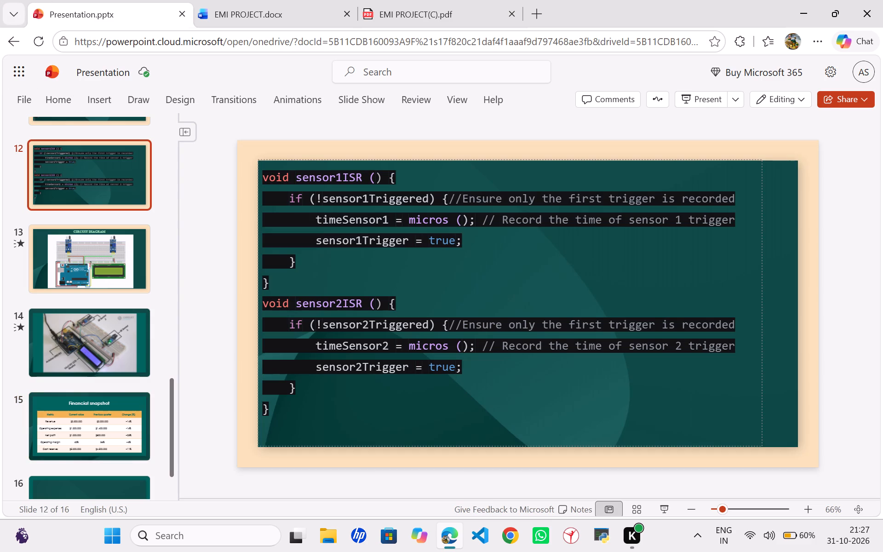
scroll(125, 305, "up", 1)
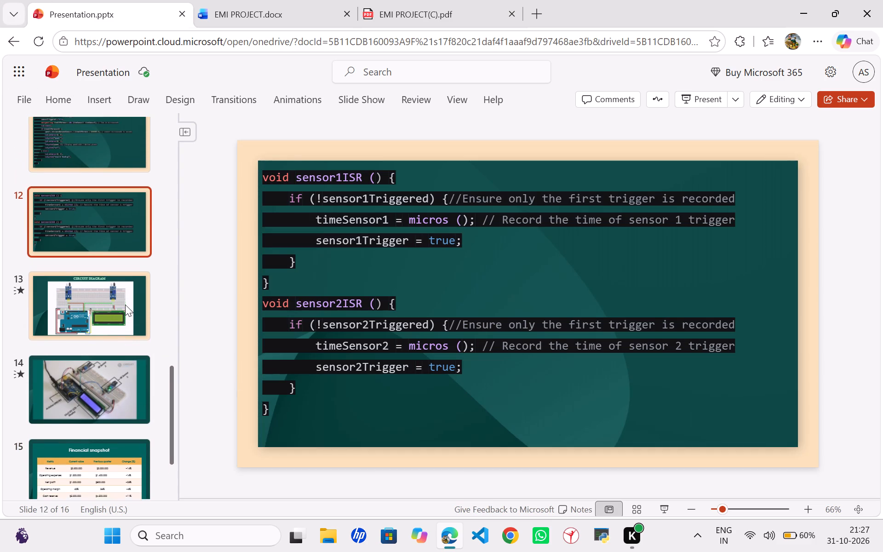
scroll(125, 305, "up", 1)
left_click(103, 163)
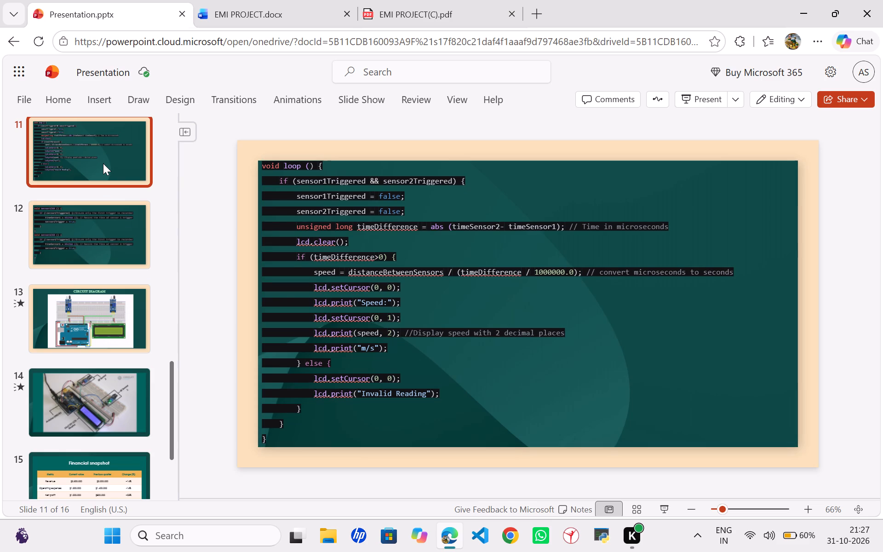
scroll(103, 163, "up", 2)
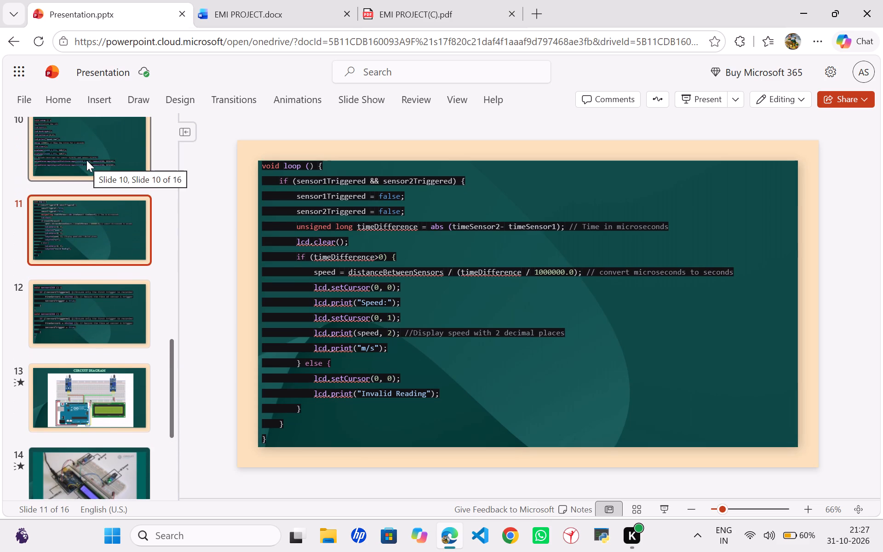
left_click(86, 160)
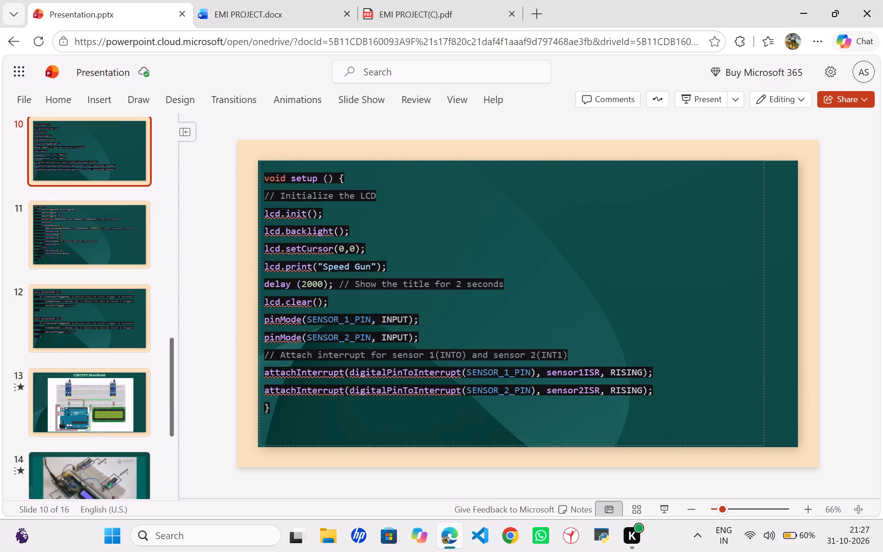
left_click(461, 351)
key("BackSpace")
key("0")
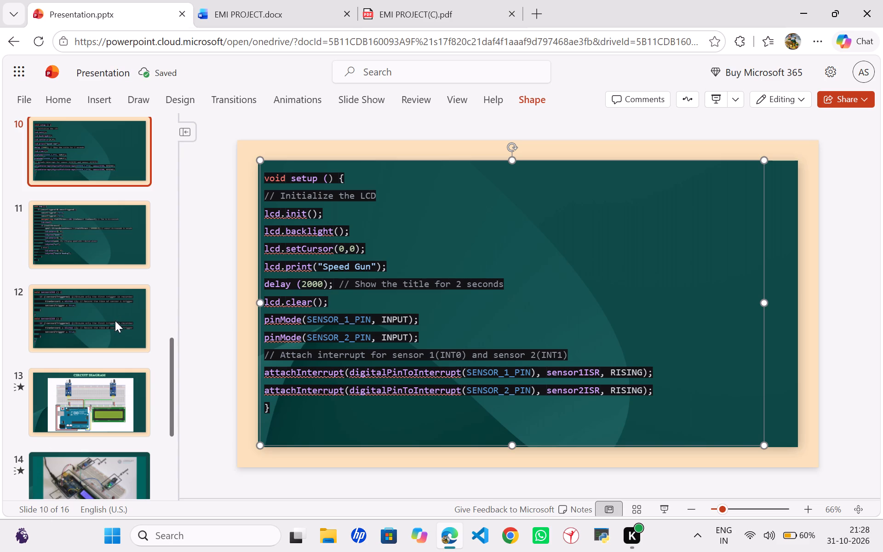
On the SOURCE CODE slide, correct the interrupt name to INT0 in the comment for the first IR sensor pin.
scroll(107, 228, "up", 2)
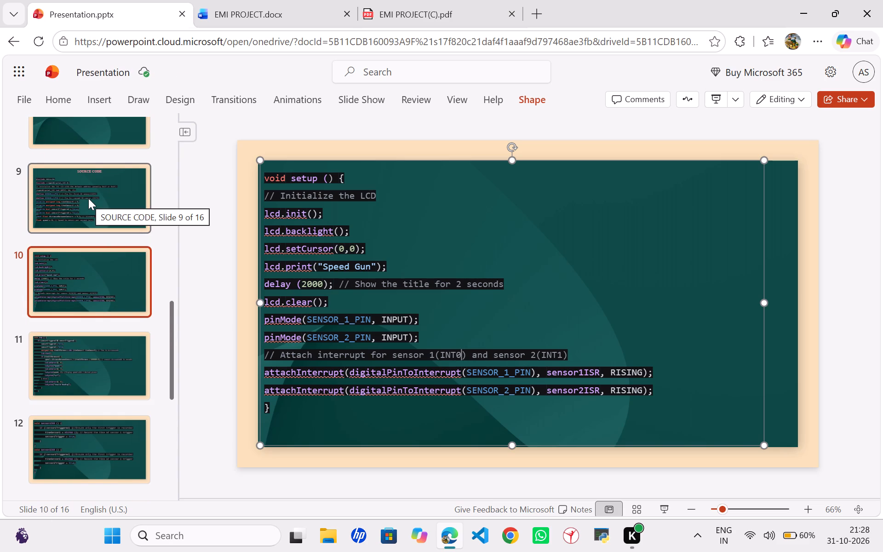
left_click(88, 198)
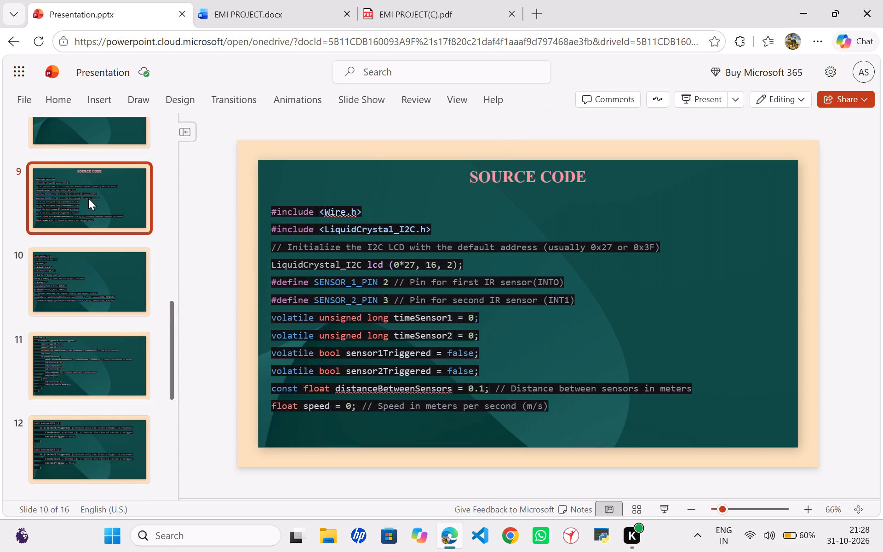
left_click(558, 283)
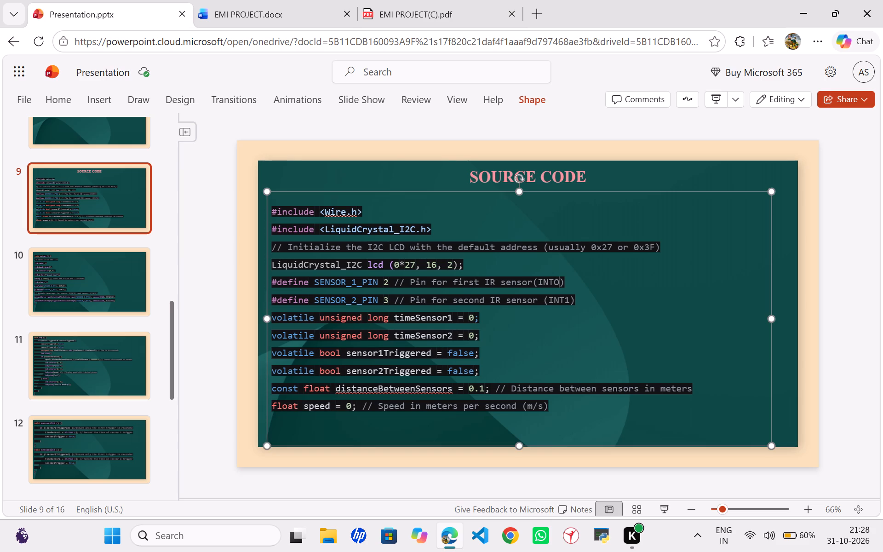
key("BackSpace")
key("0")
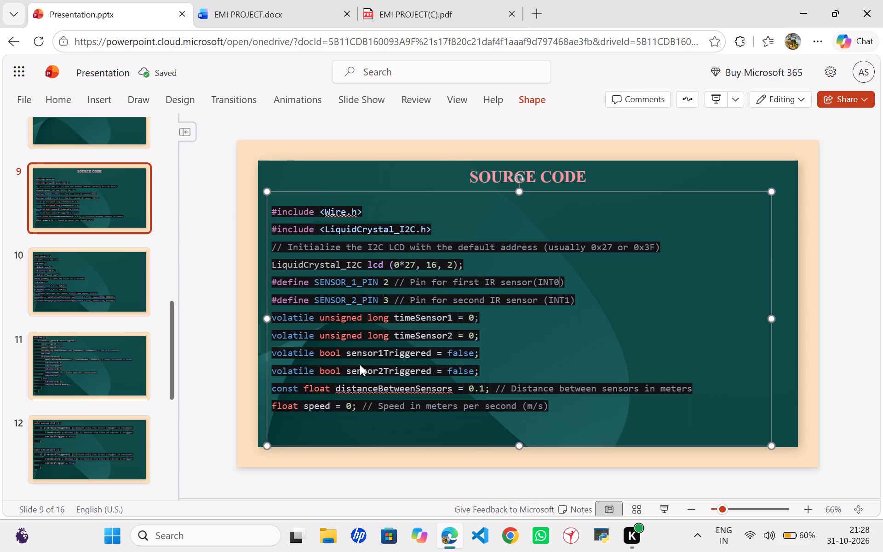
Cut the "Financial snapshot" slide and go back to the hardware photo slide.
scroll(104, 402, "down", 2)
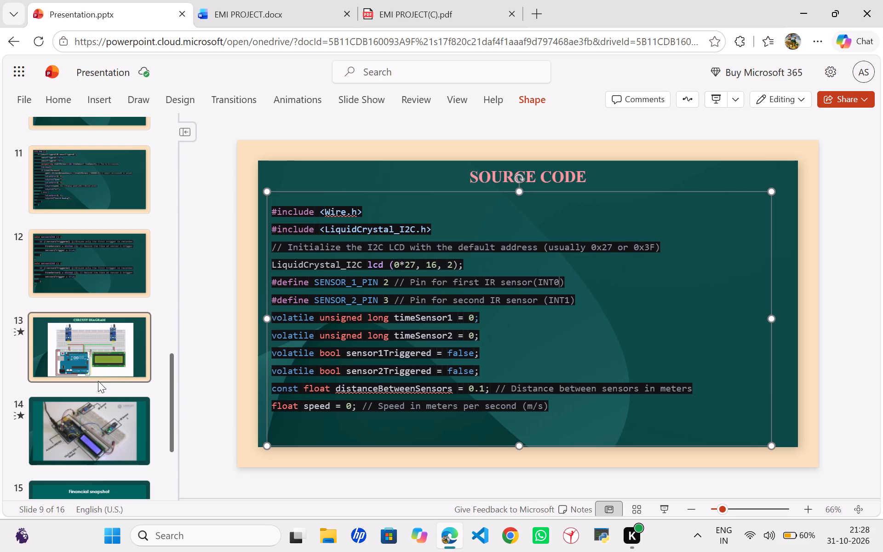
left_click(75, 427)
scroll(75, 427, "down", 1)
left_click(103, 389)
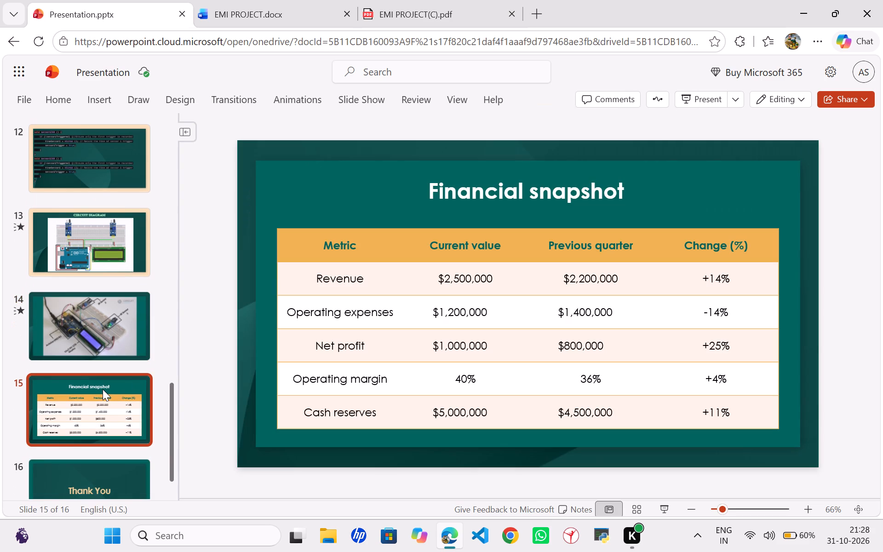
right_click(117, 387)
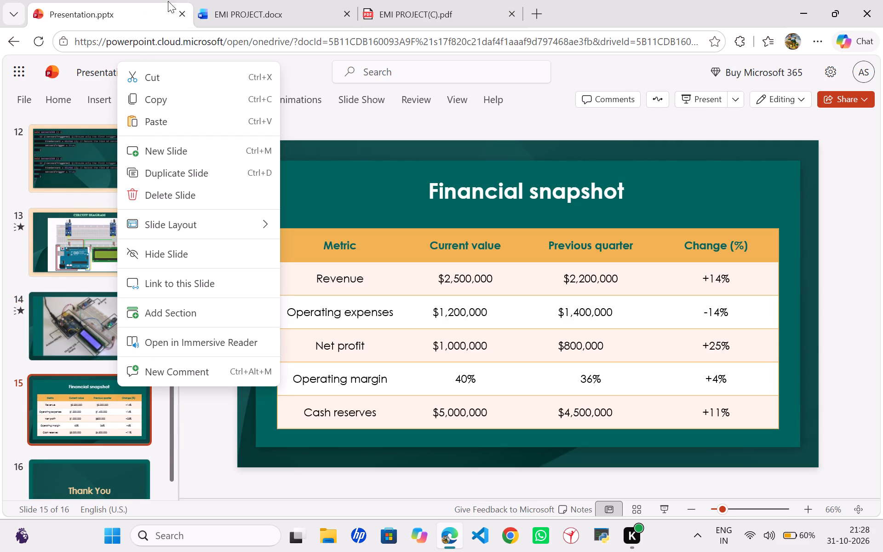
left_click(164, 78)
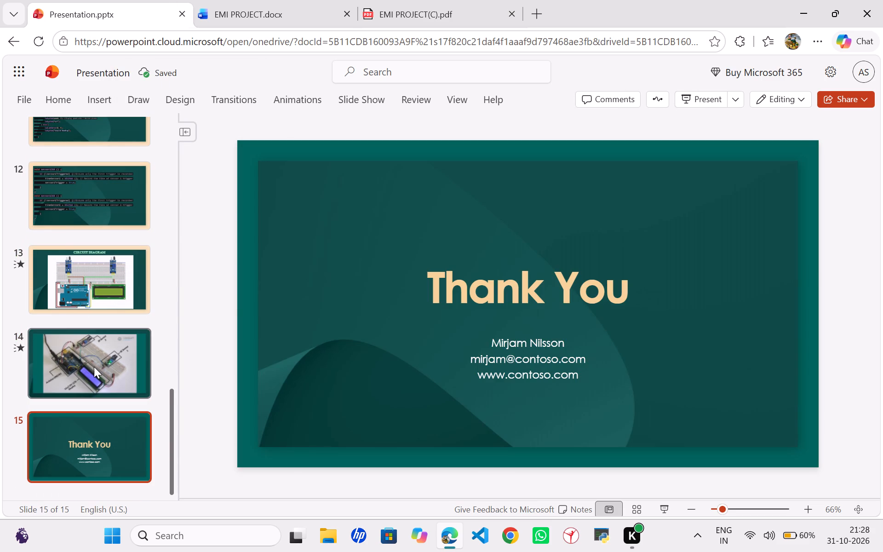
left_click(94, 367)
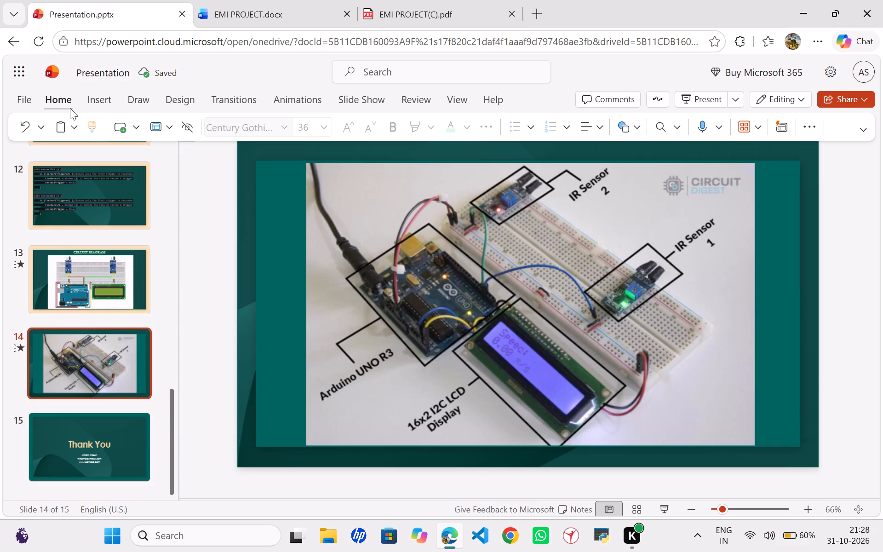
Switch to the EMI PROJECT document and correct sensor 1's interrupt name to INT0 in the setup code's attach-interrupt comment.
left_click(240, 0)
scroll(412, 270, "up", 1)
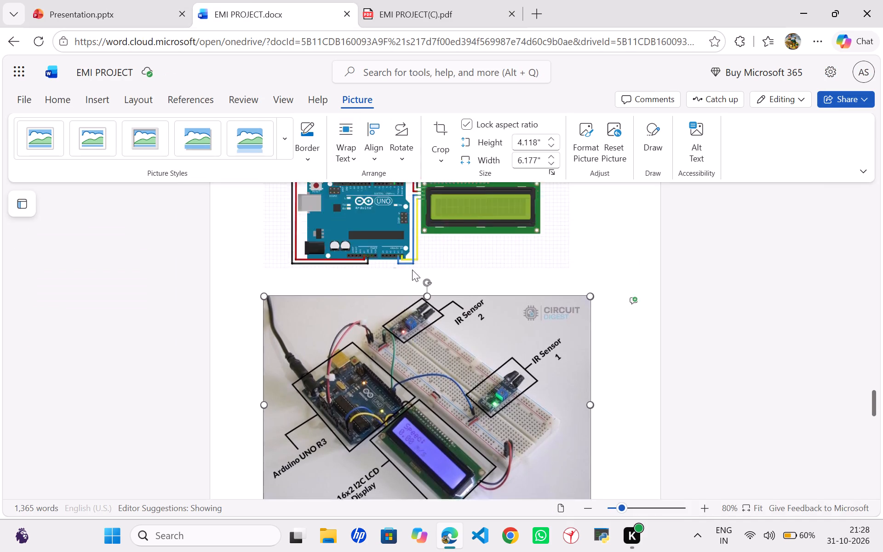
scroll(412, 270, "up", 8)
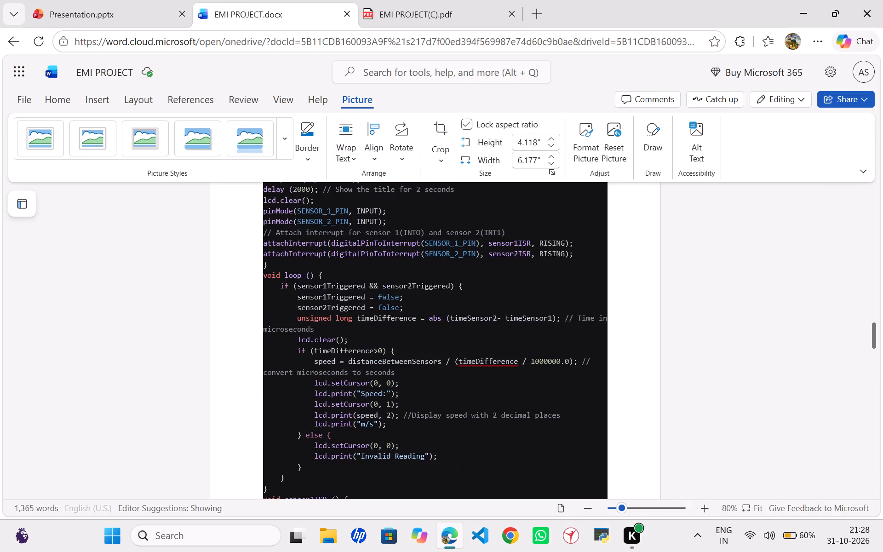
scroll(412, 270, "up", 2)
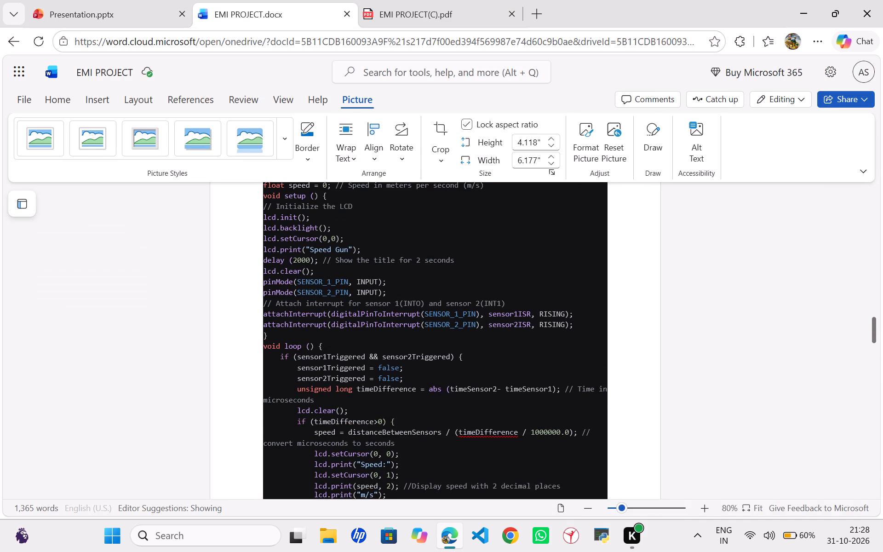
left_click(420, 300)
key("BackSpace")
key("0")
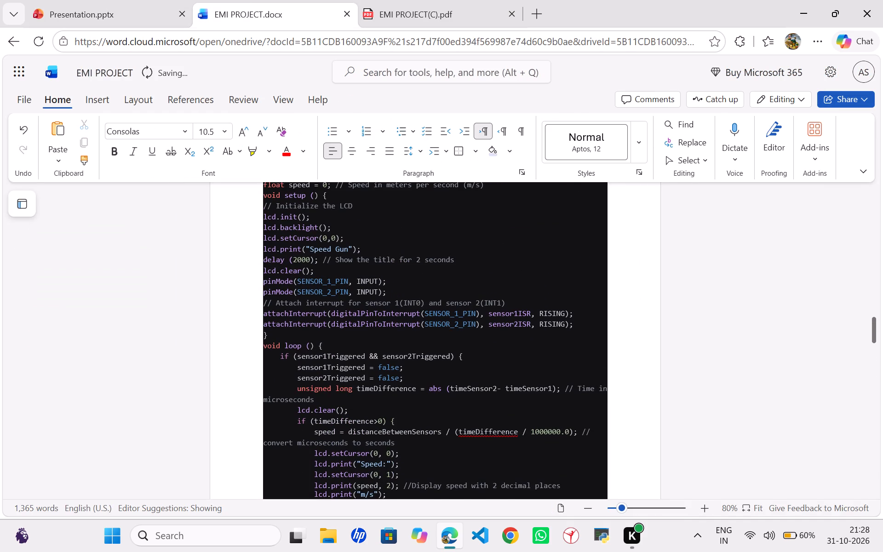
Correct the interrupt name to INT0 in the document's SENSOR_1_PIN definition comment.
scroll(420, 300, "up", 2)
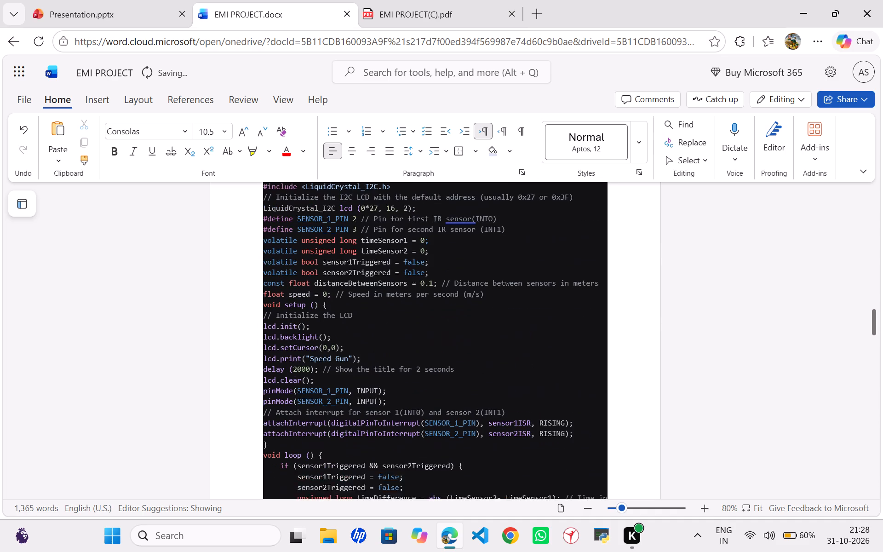
scroll(420, 300, "up", 1)
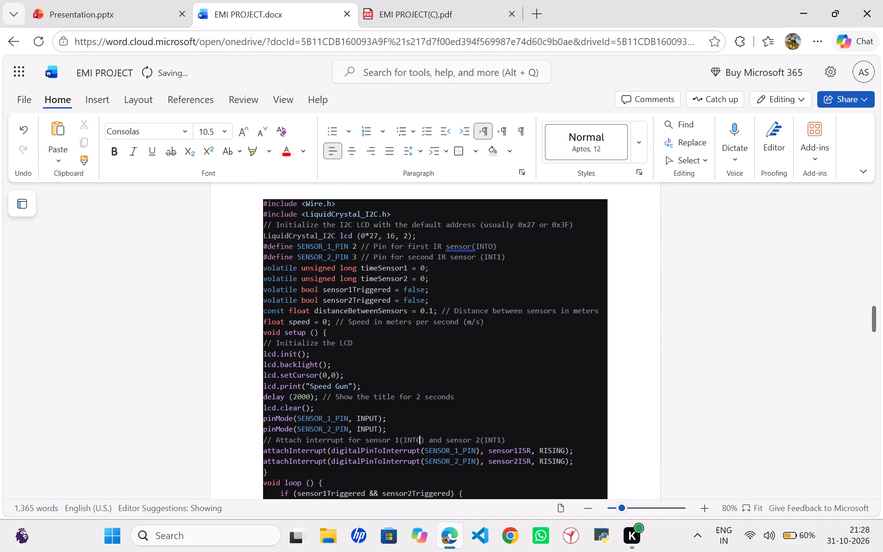
left_click(492, 245)
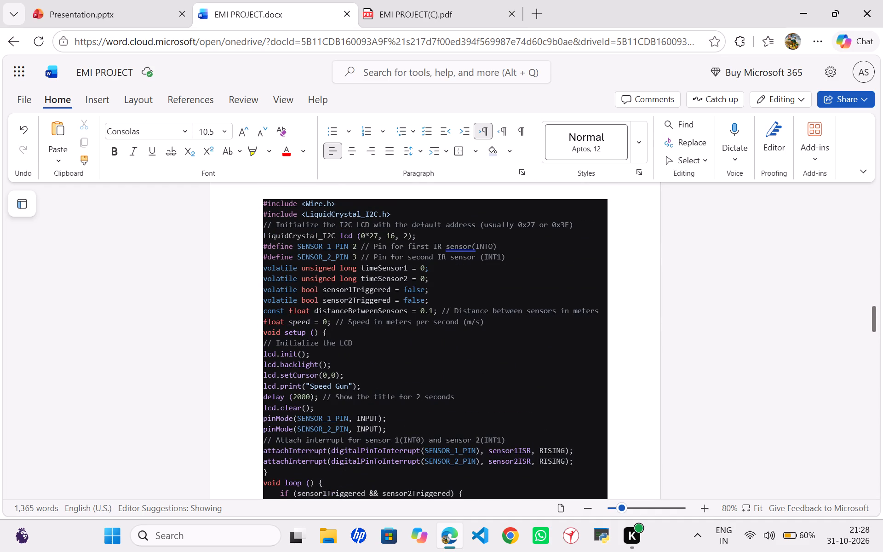
key("BackSpace")
key("0")
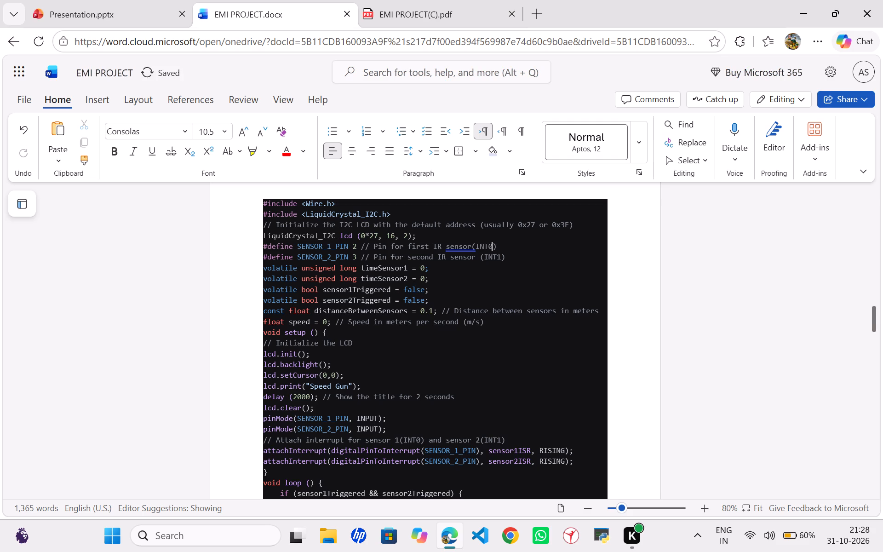
Look through the rest of the document's code and read the PDF's sections that follow the circuit diagram.
scroll(430, 335, "down", 1)
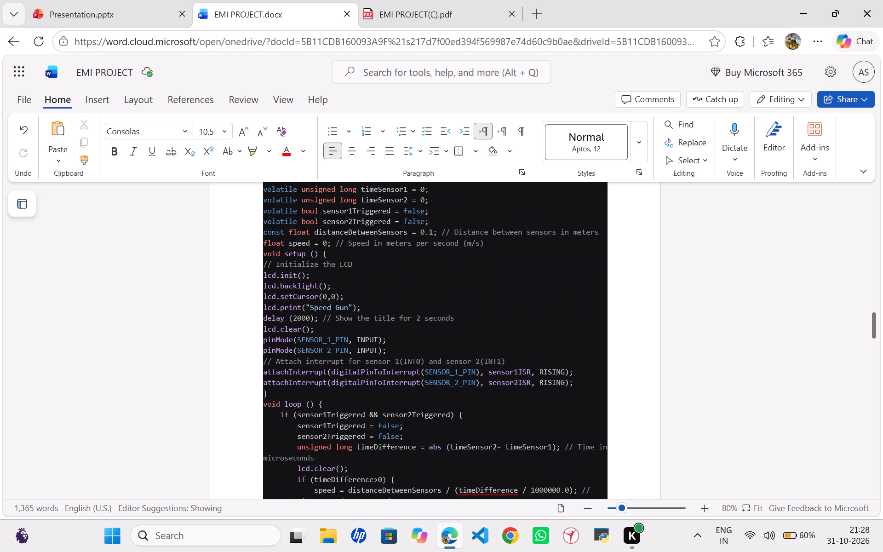
scroll(430, 335, "down", 1)
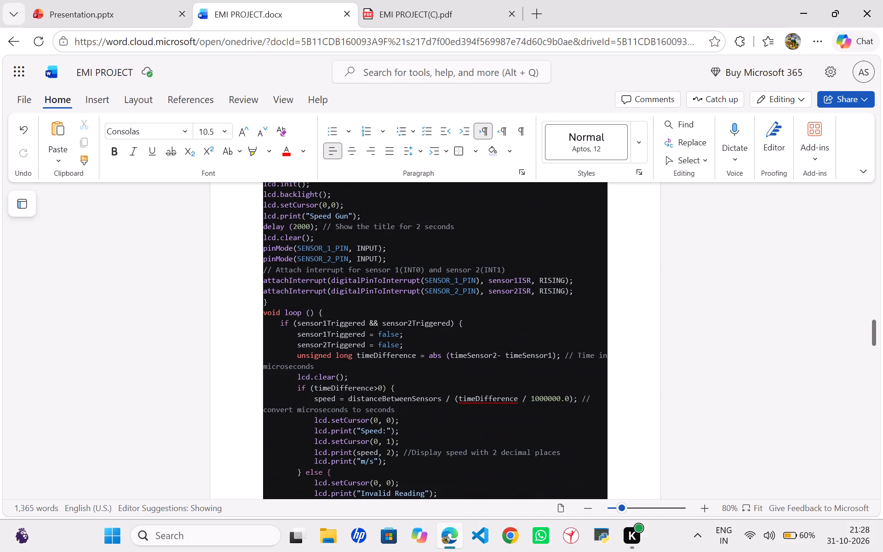
scroll(430, 335, "down", 2)
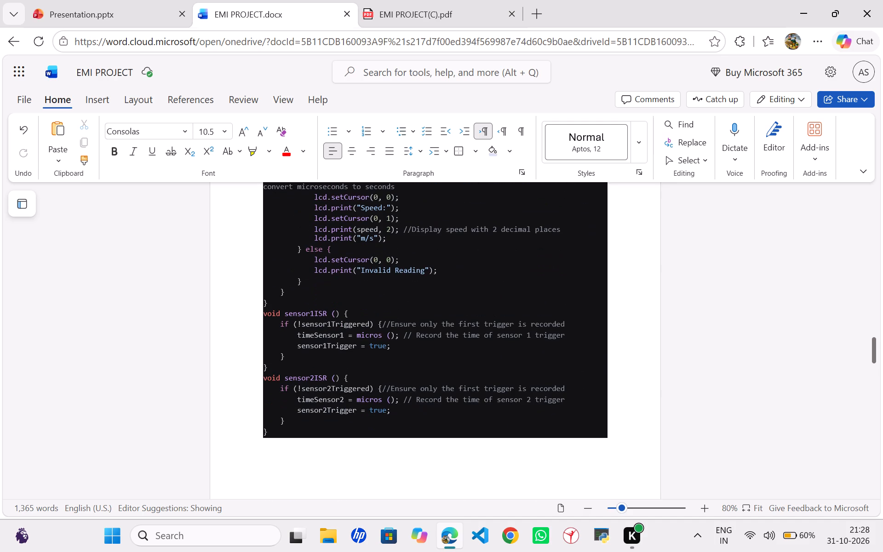
left_click(109, 15)
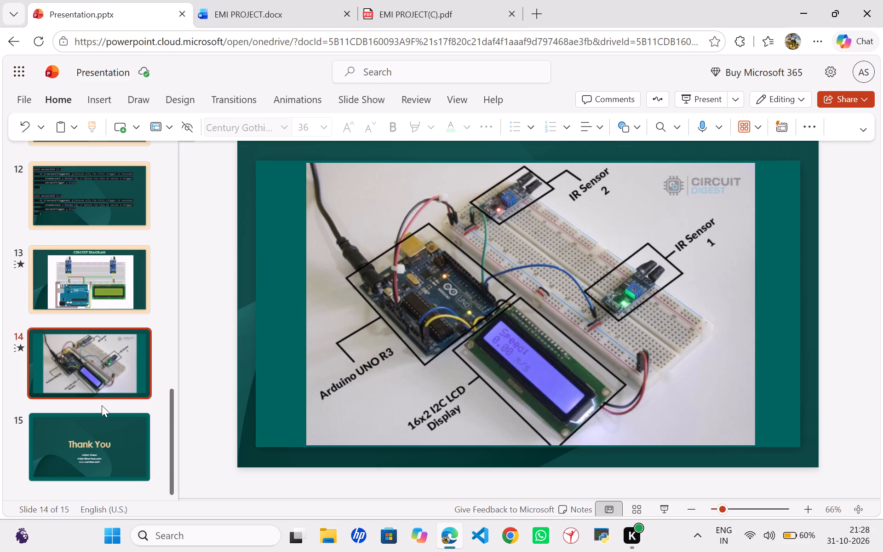
left_click(376, 1)
scroll(361, 226, "down", 12)
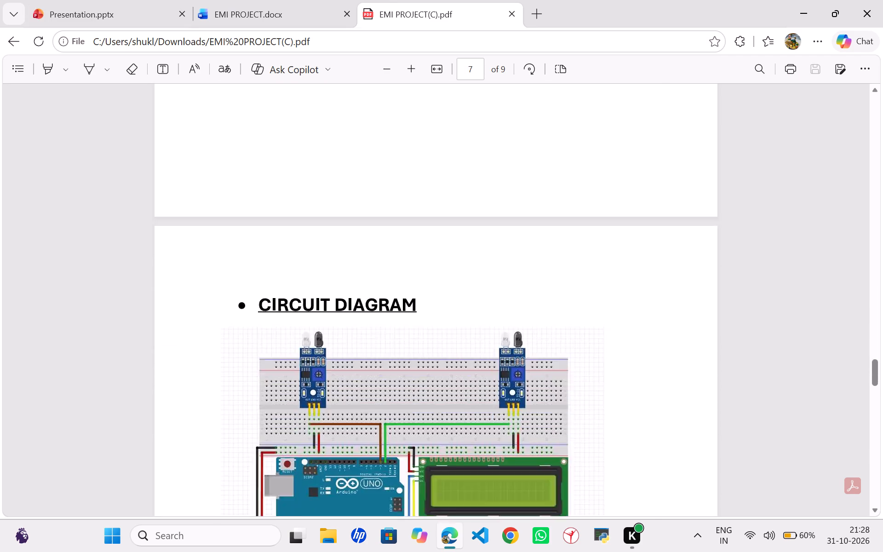
scroll(361, 226, "down", 3)
scroll(361, 226, "up", 1)
scroll(361, 226, "down", 4)
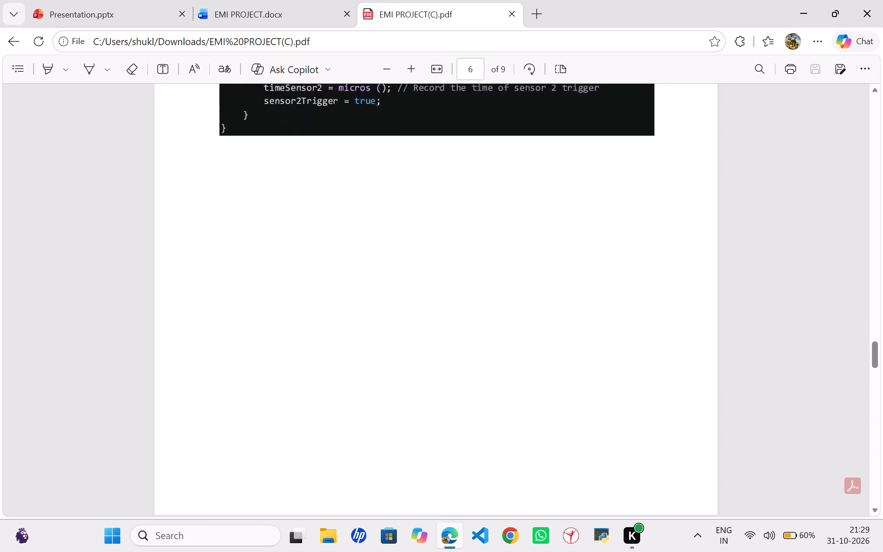
scroll(361, 226, "down", 7)
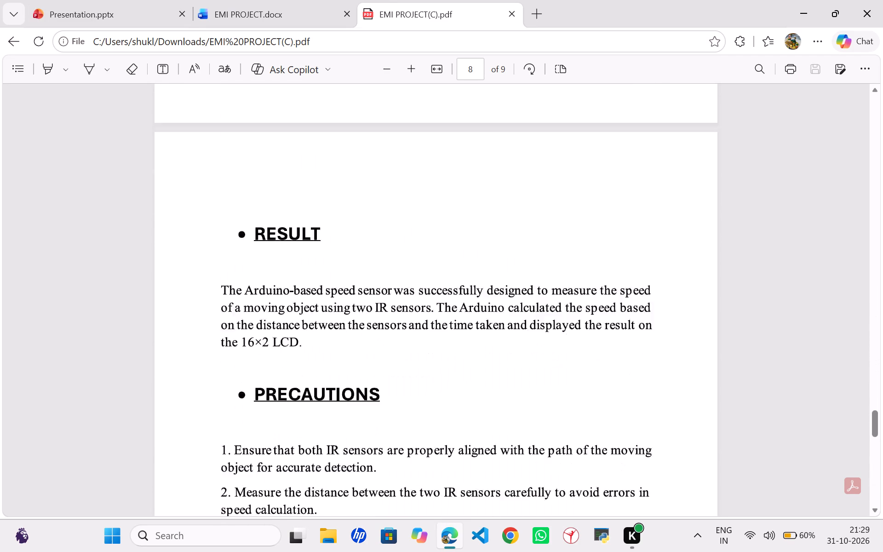
scroll(361, 226, "down", 2)
left_click(233, 0)
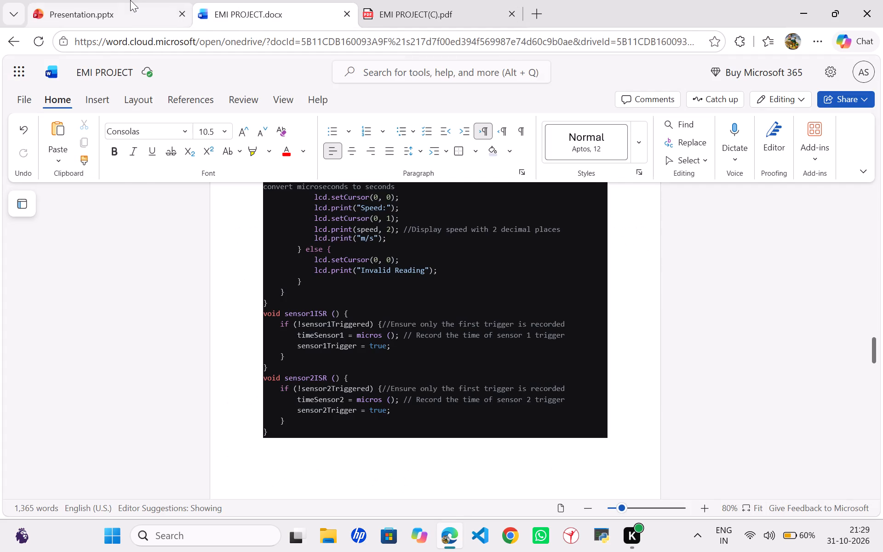
Return to the presentation and insert a slide with the Section Title layout after the hardware photo slide.
left_click(131, 0)
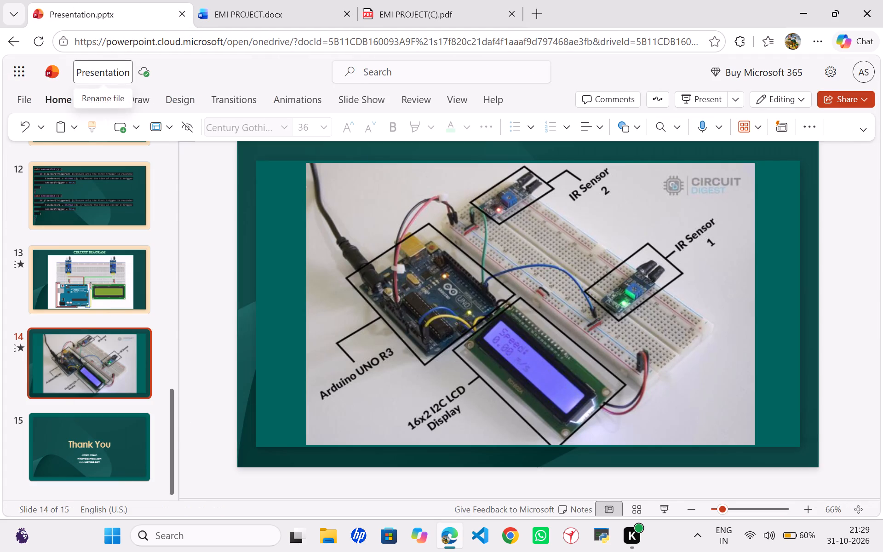
left_click(136, 126)
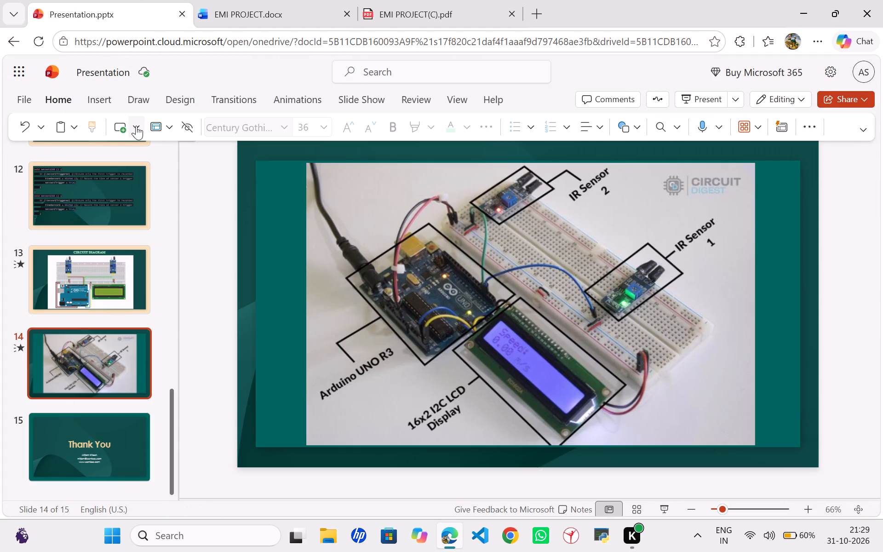
left_click(141, 128)
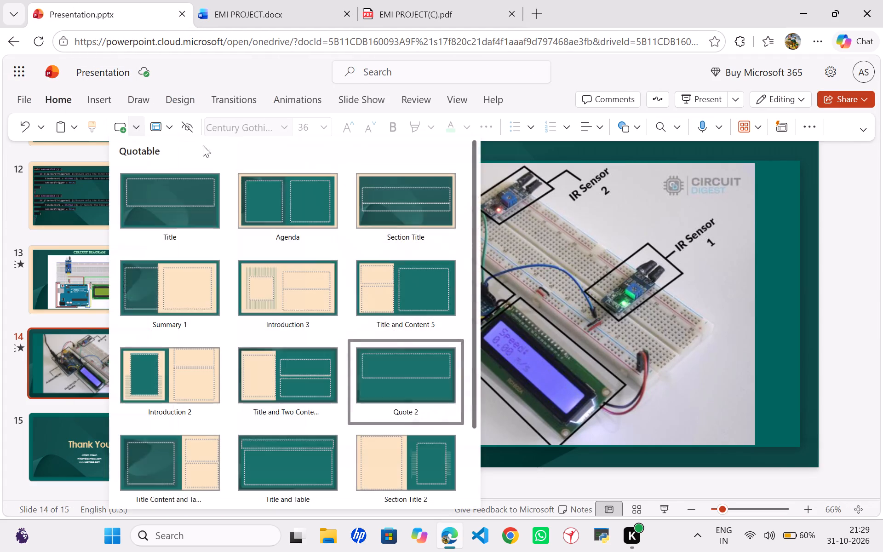
left_click(410, 189)
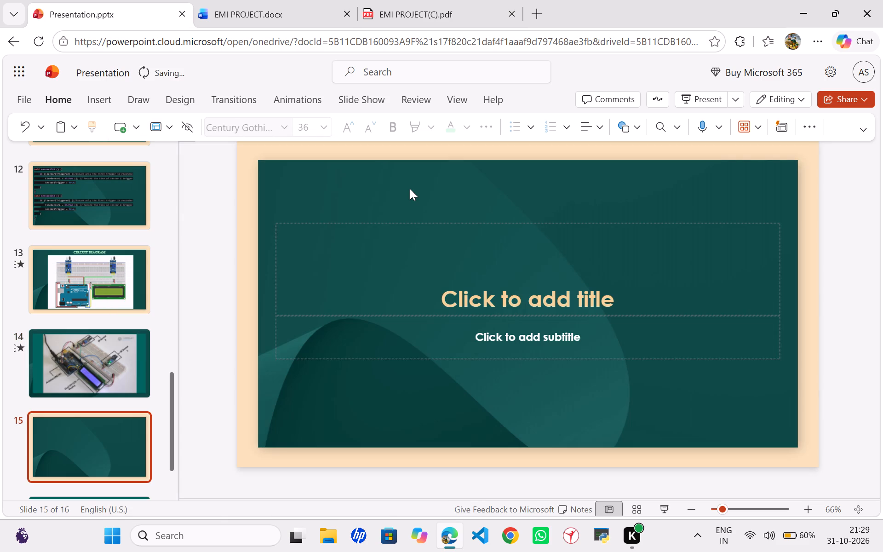
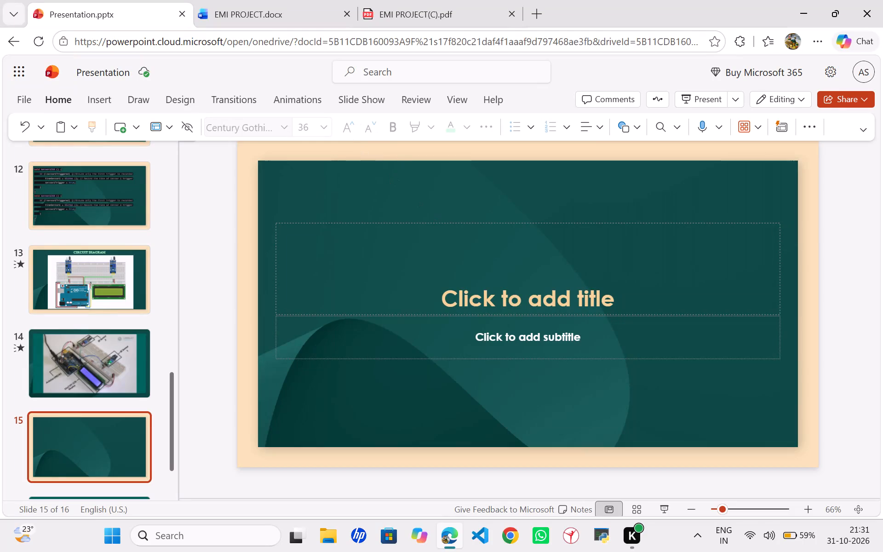
Move the new slide's title placeholder up to the teal area's top edge and shorten it to a single-line height.
left_click(477, 282)
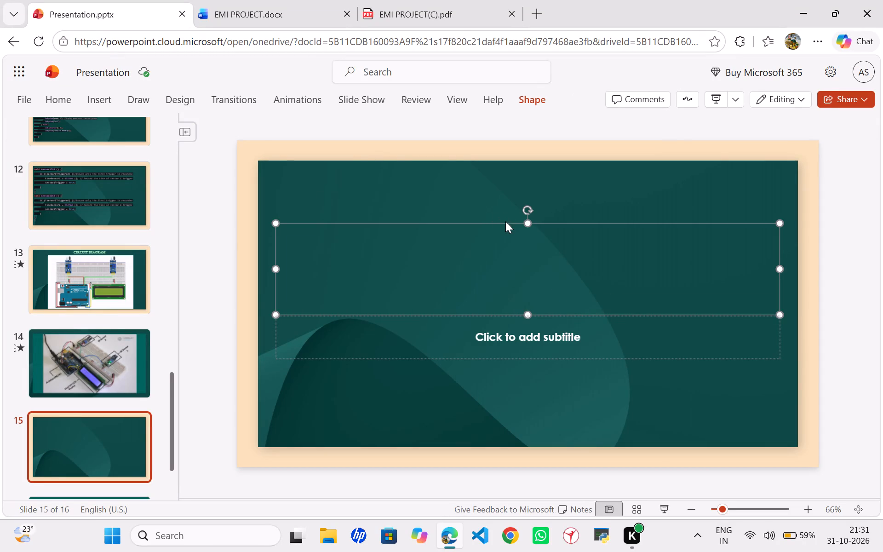
left_click_drag(505, 222, 505, 159)
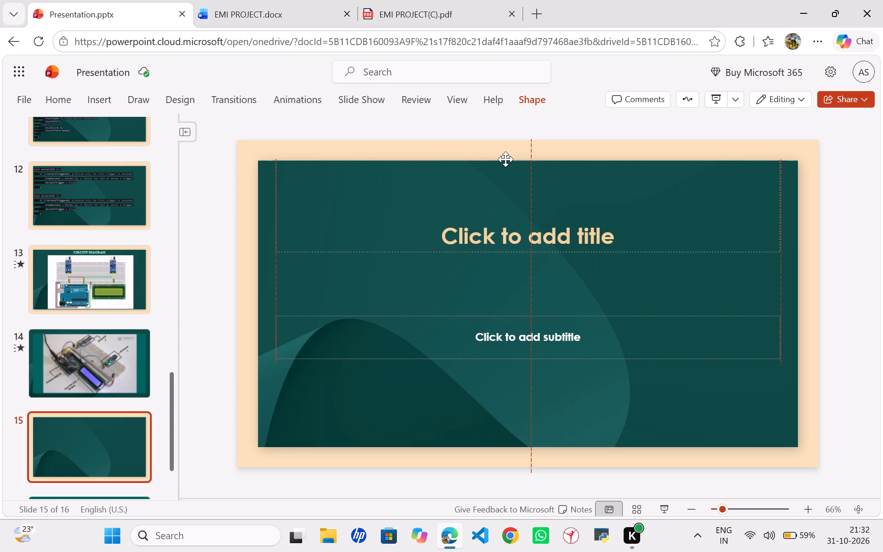
left_click_drag(505, 159, 506, 158)
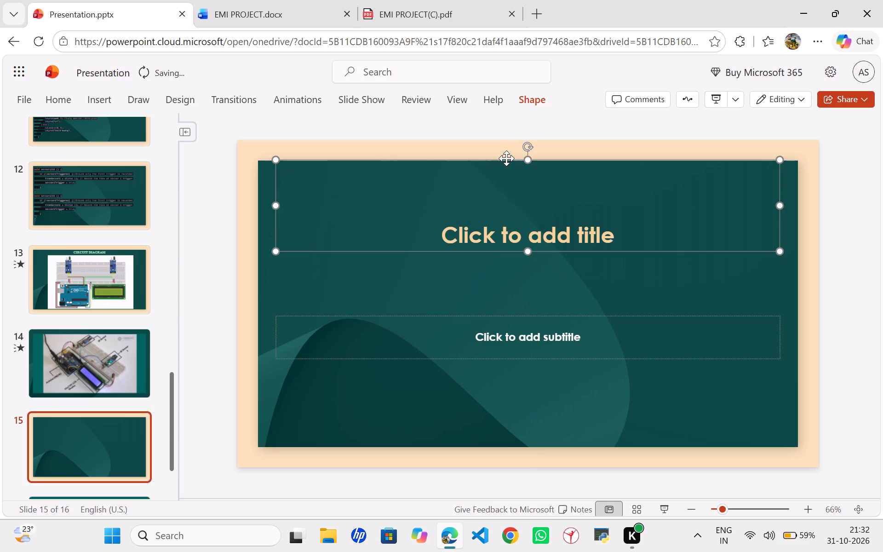
left_click_drag(528, 252, 522, 206)
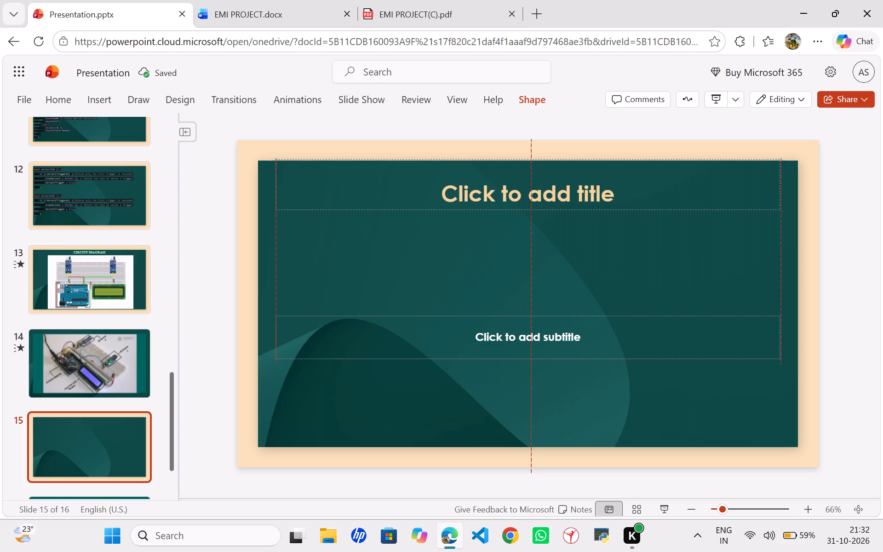
left_click_drag(522, 206, 522, 193)
Enter RESULT as the slide's title.
left_click(509, 184)
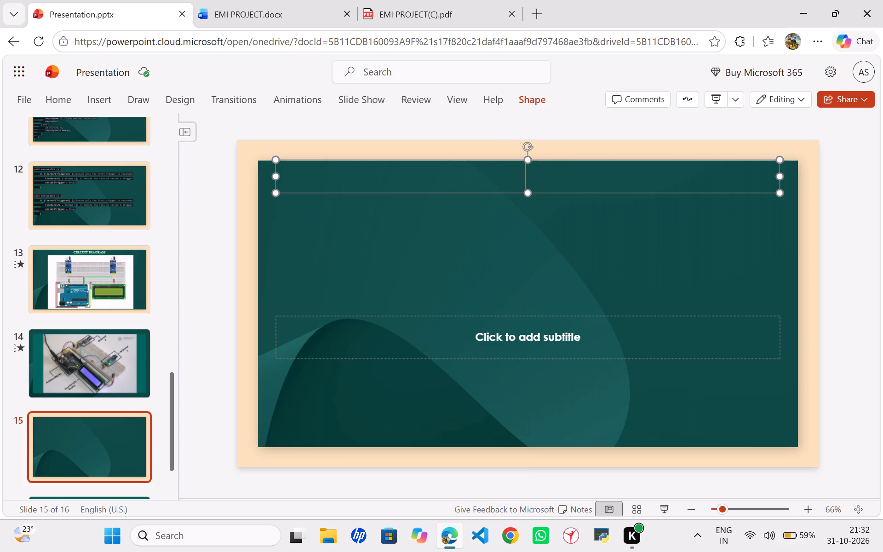
type("RESULT")
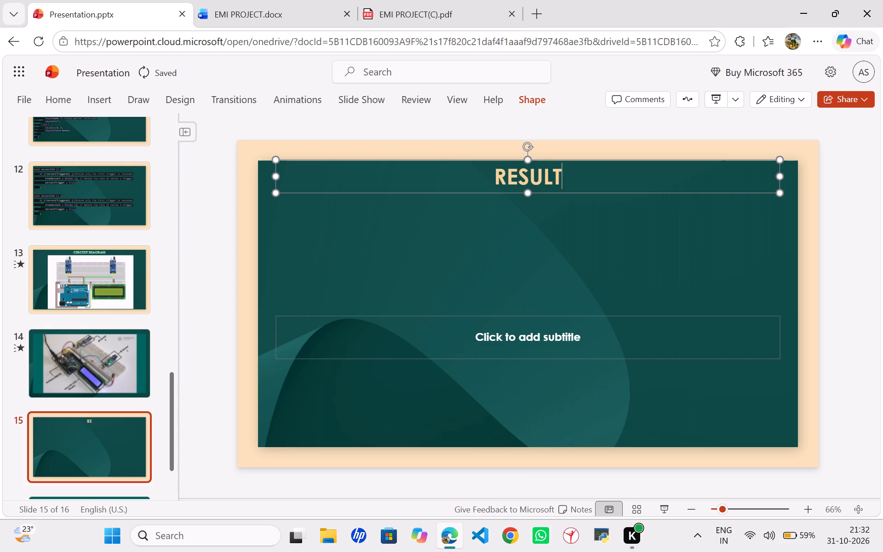
Format the RESULT title in Angsana New, size 44, with the Dark Teal, Accent 1, Lighter 40% font color.
left_click_drag(494, 177, 583, 172)
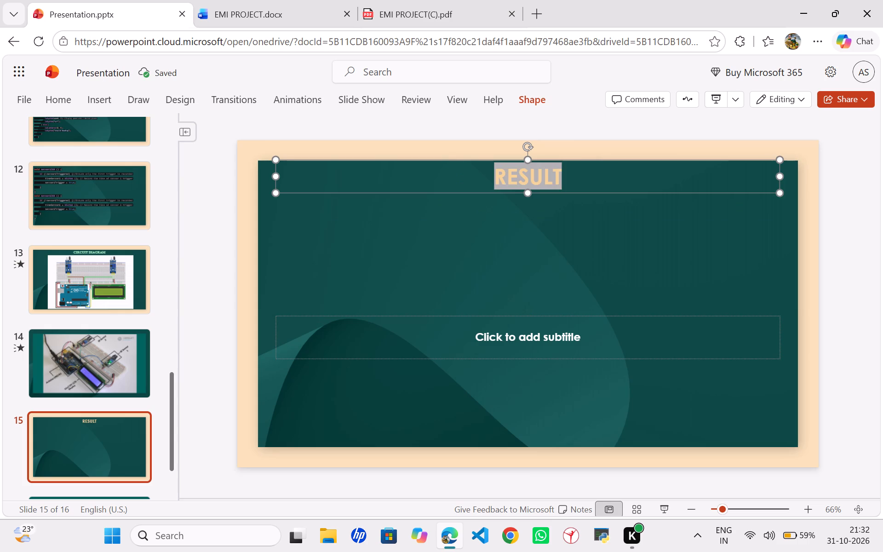
left_click(321, 144)
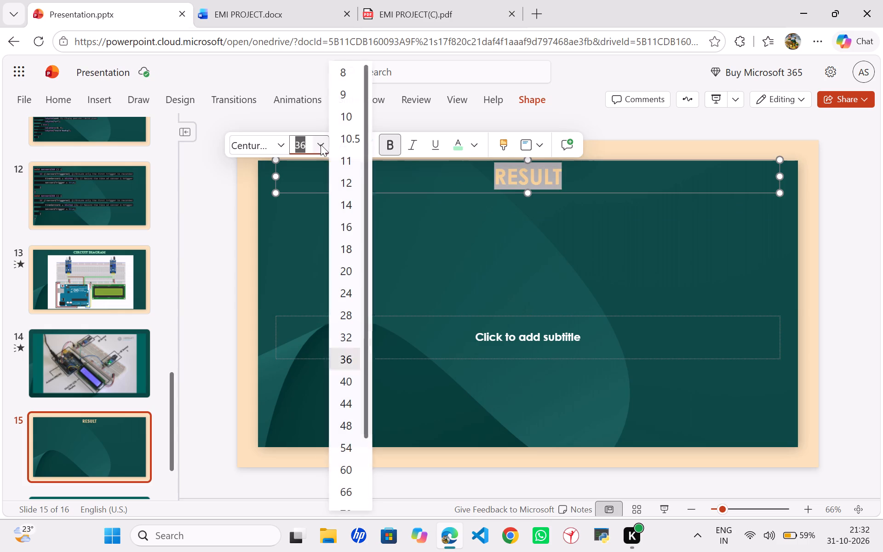
left_click(349, 385)
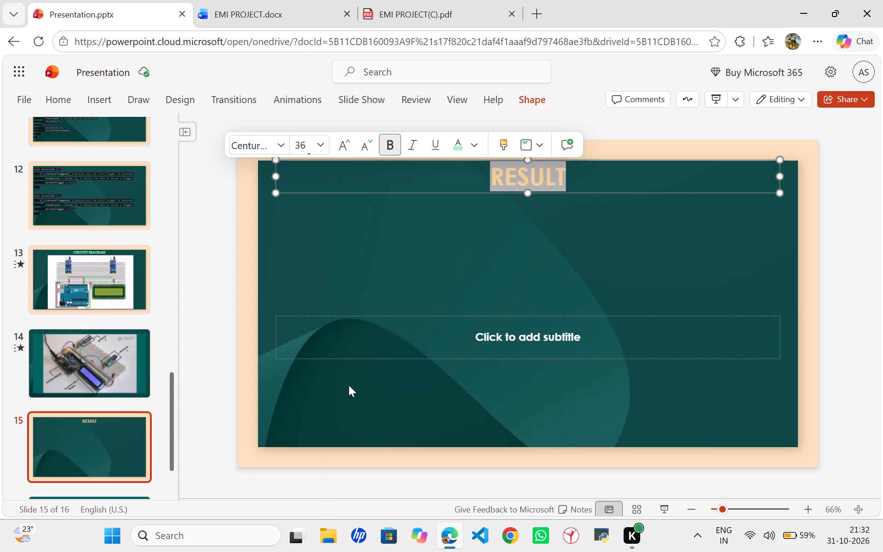
left_click(284, 151)
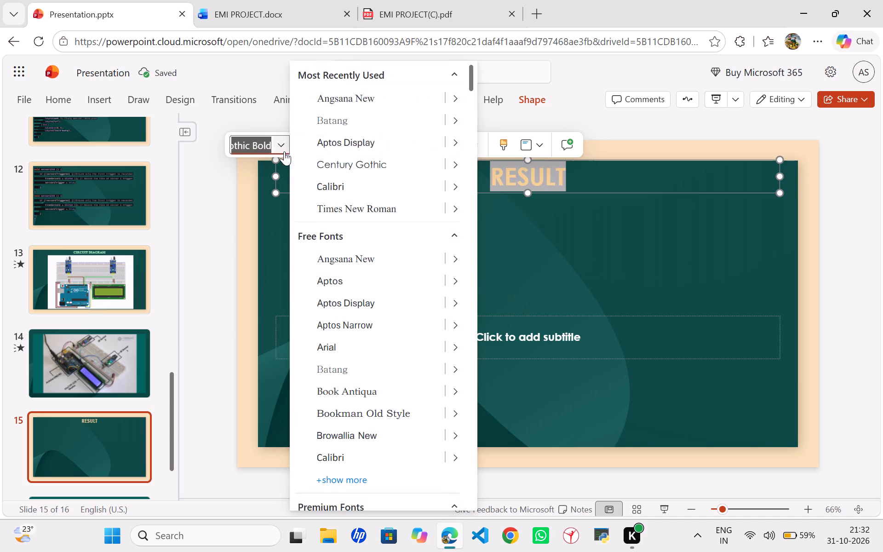
left_click(359, 103)
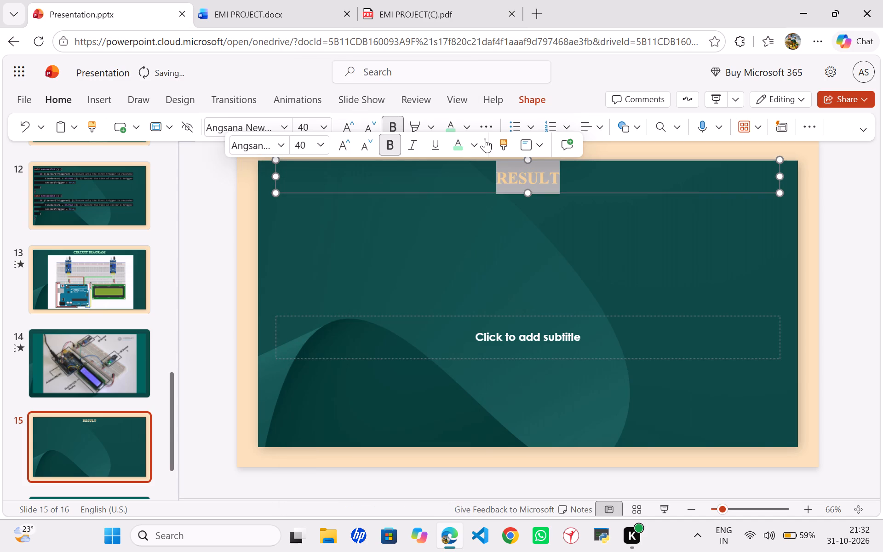
left_click(477, 139)
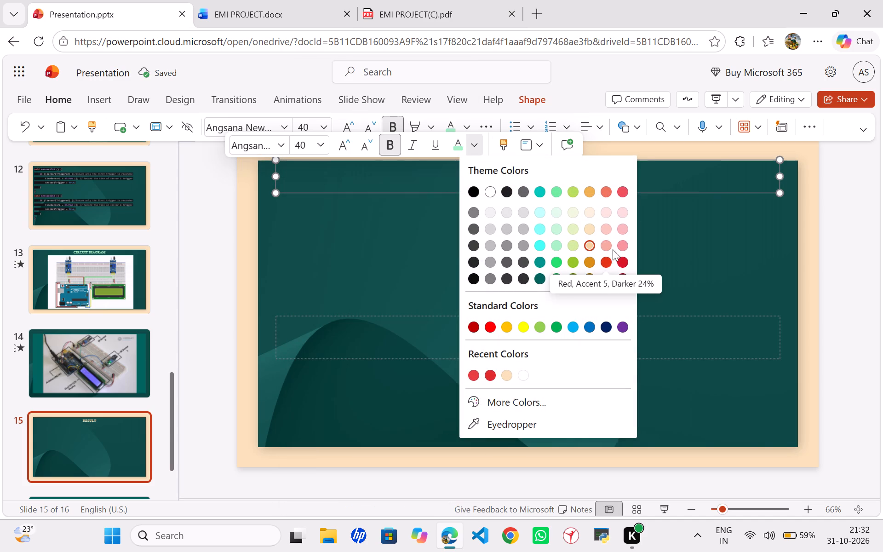
left_click(539, 247)
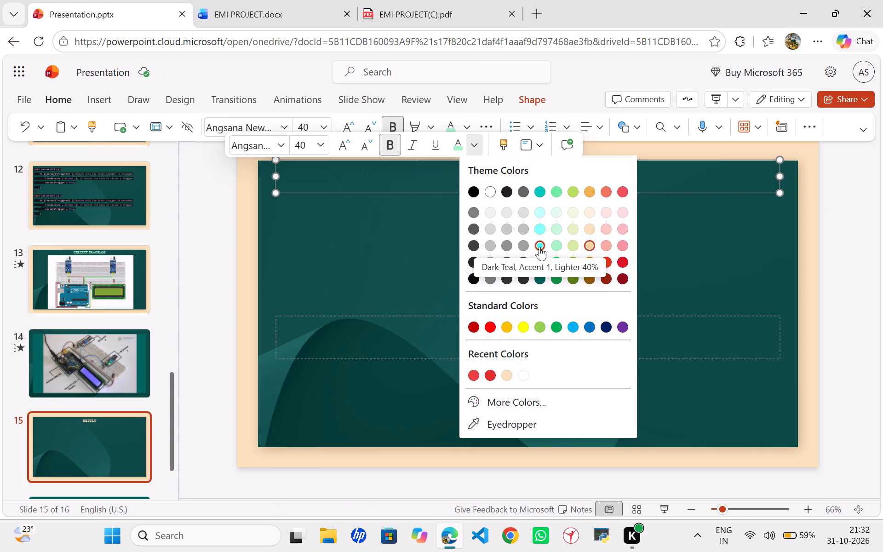
left_click(585, 237)
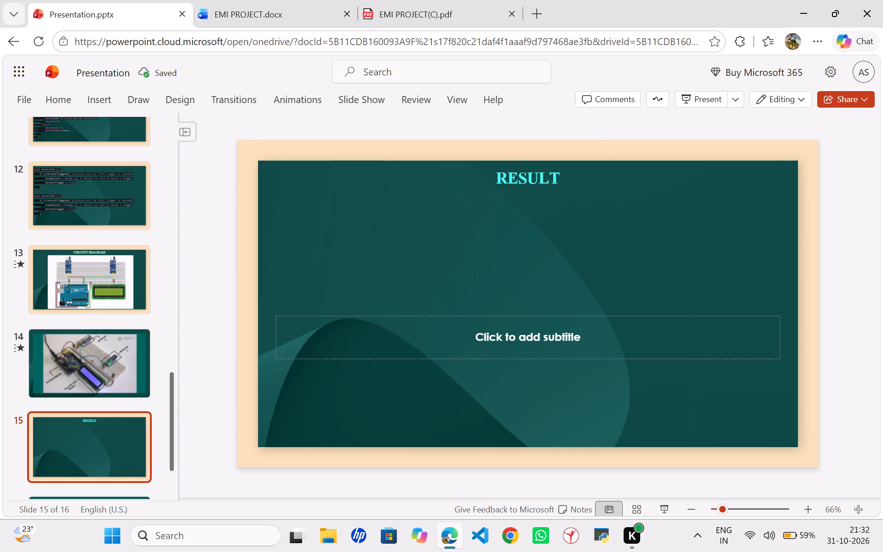
left_click(499, 176)
left_click_drag(495, 176, 560, 182)
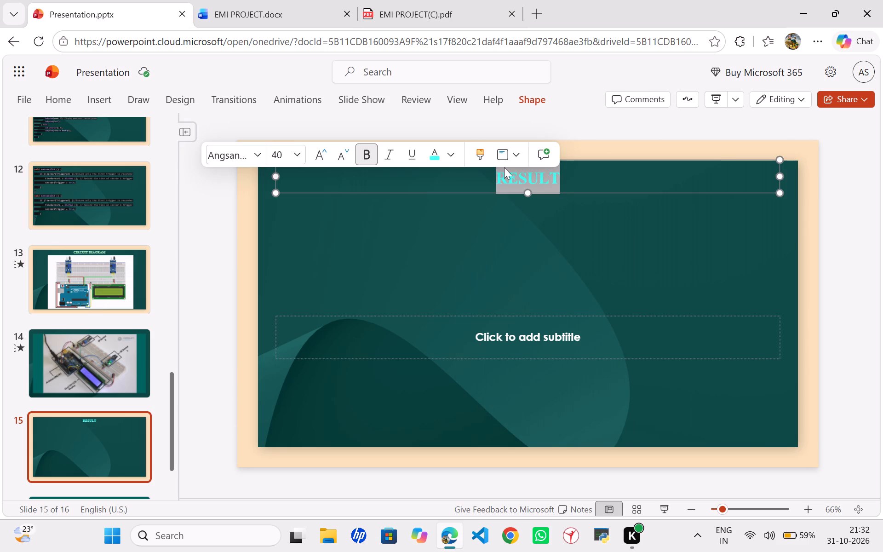
left_click(301, 151)
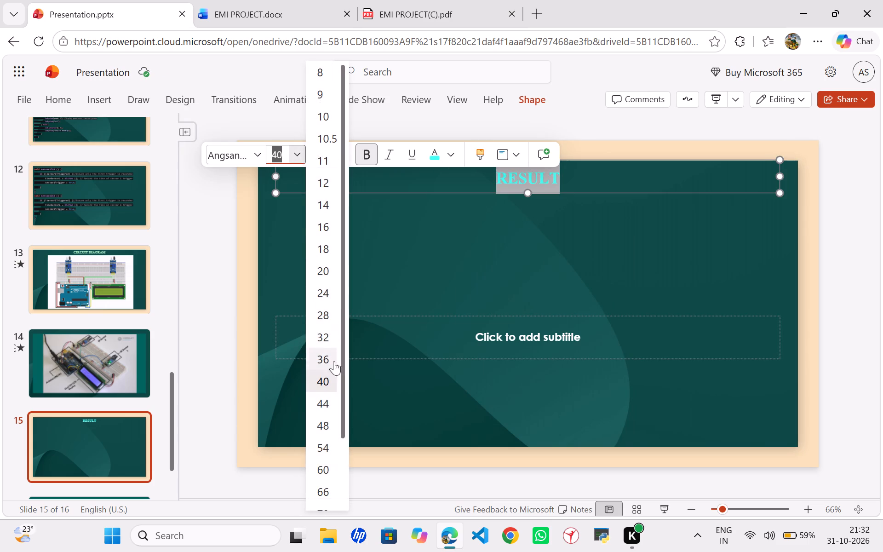
left_click(322, 413)
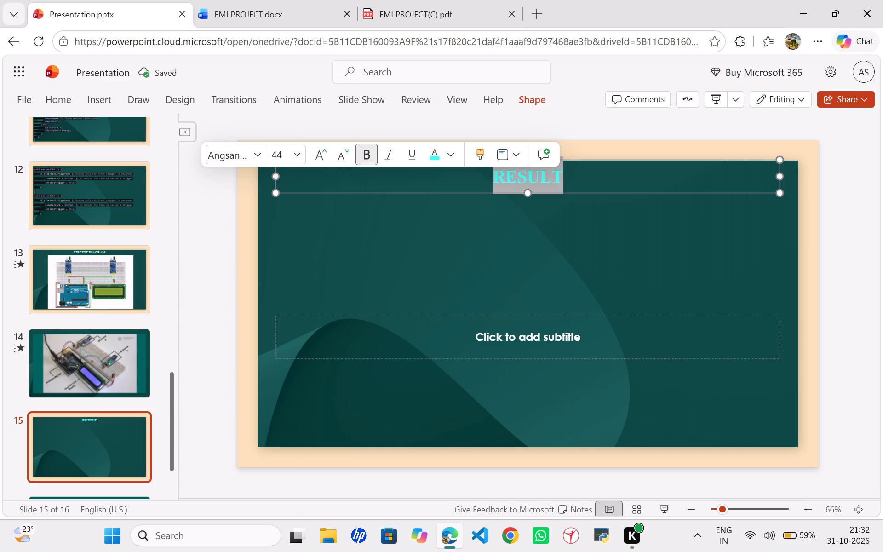
Move the subtitle placeholder up to just below the RESULT title and extend its bottom edge to roughly triple its height.
left_click(520, 349)
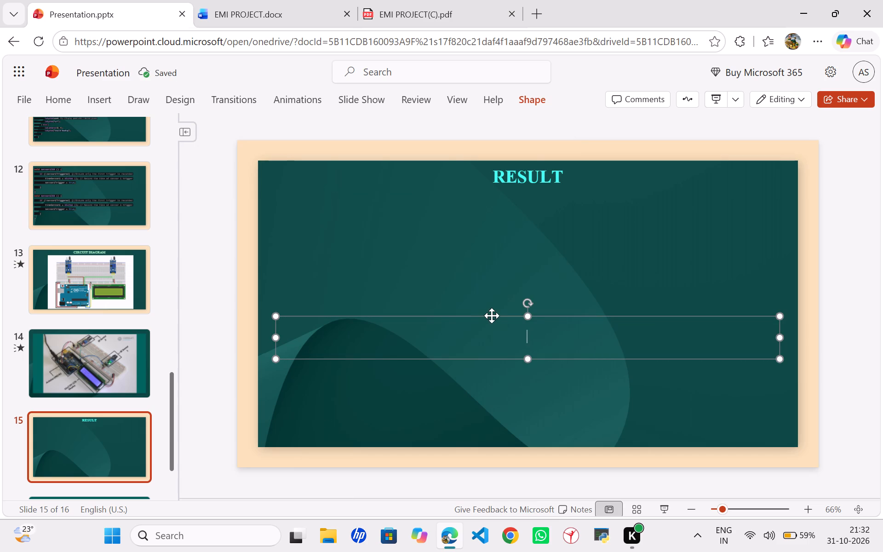
left_click_drag(492, 316, 493, 217)
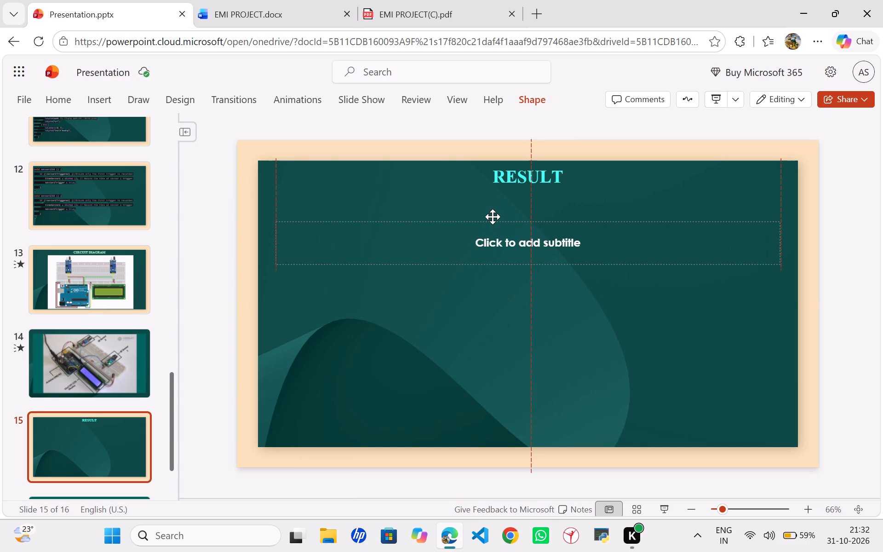
left_click_drag(493, 217, 492, 217)
left_click_drag(529, 259, 529, 260)
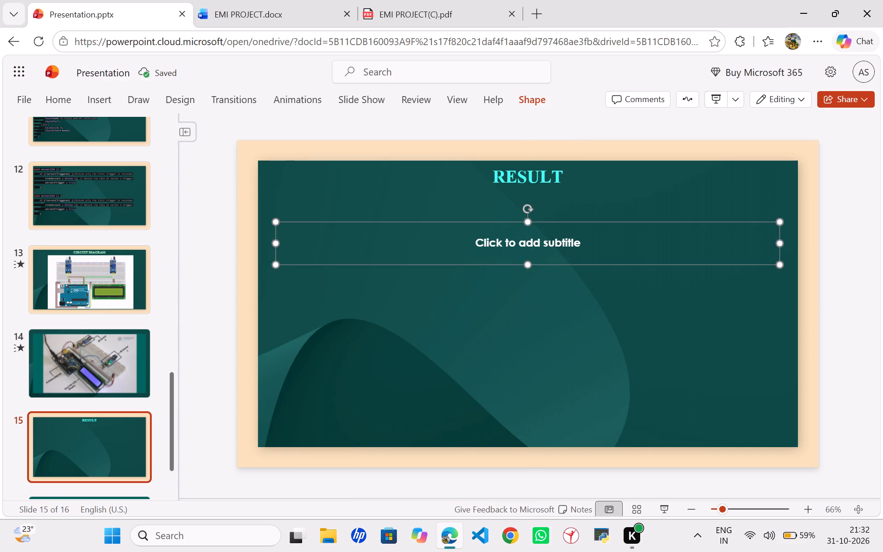
left_click_drag(529, 260, 528, 266)
left_click_drag(528, 266, 528, 362)
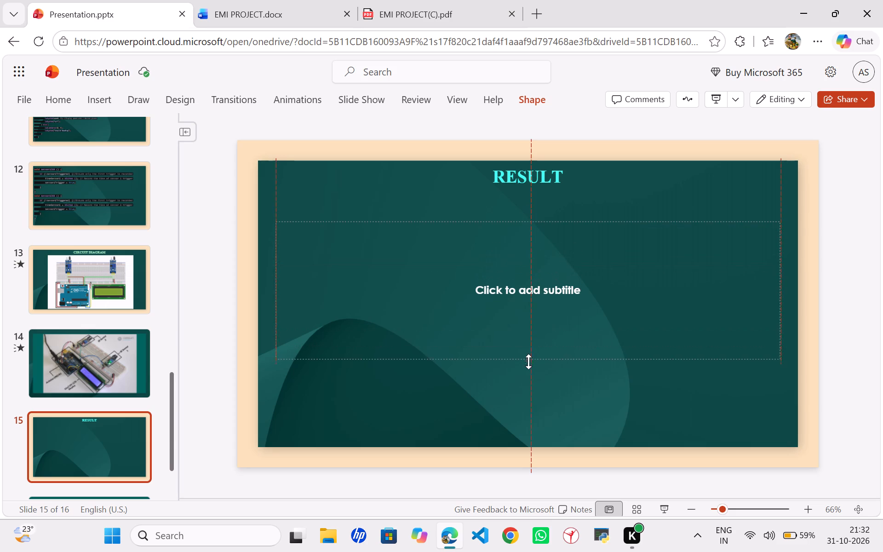
Left-align the text of the enlarged subtitle placeholder.
left_click(513, 308)
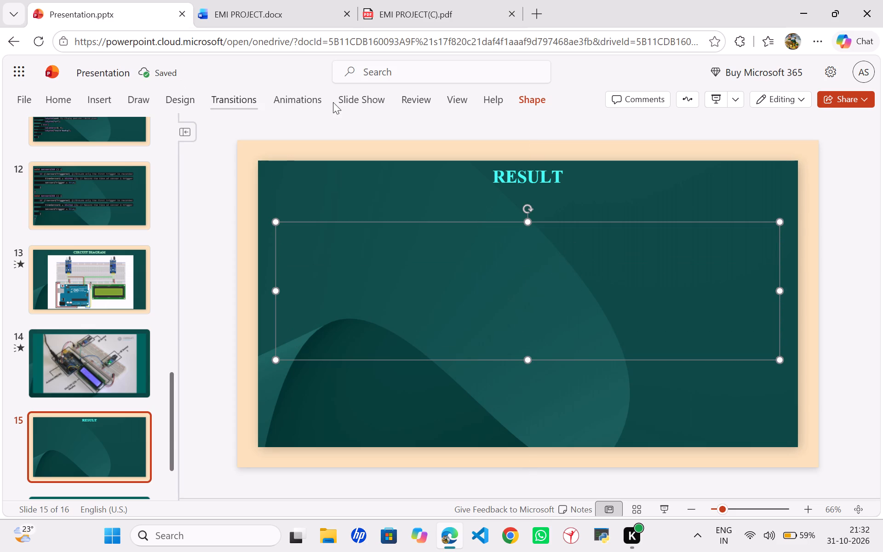
left_click(592, 127)
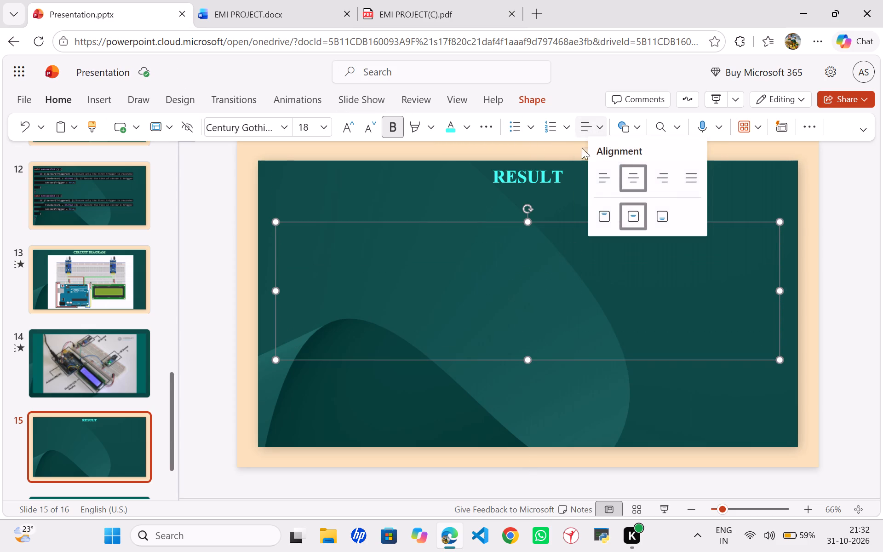
left_click(607, 183)
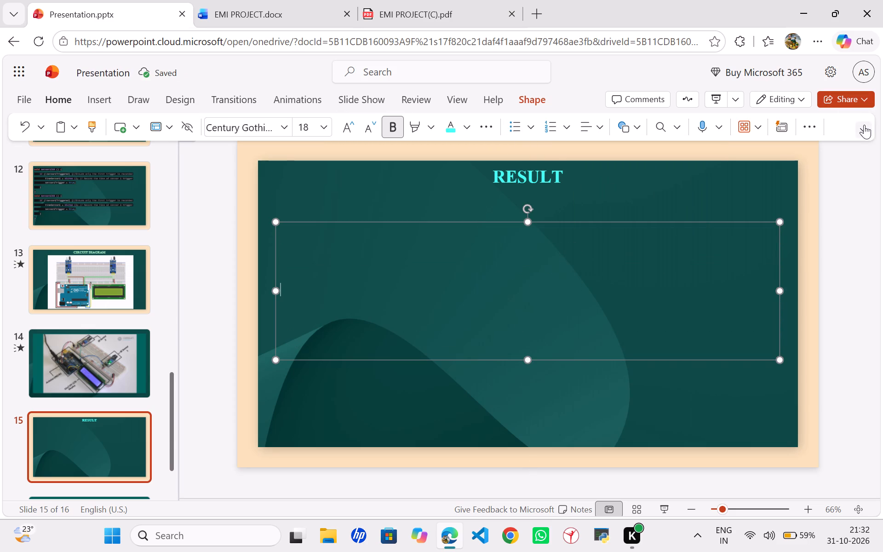
Set the presentation's ribbon to always show.
left_click(864, 125)
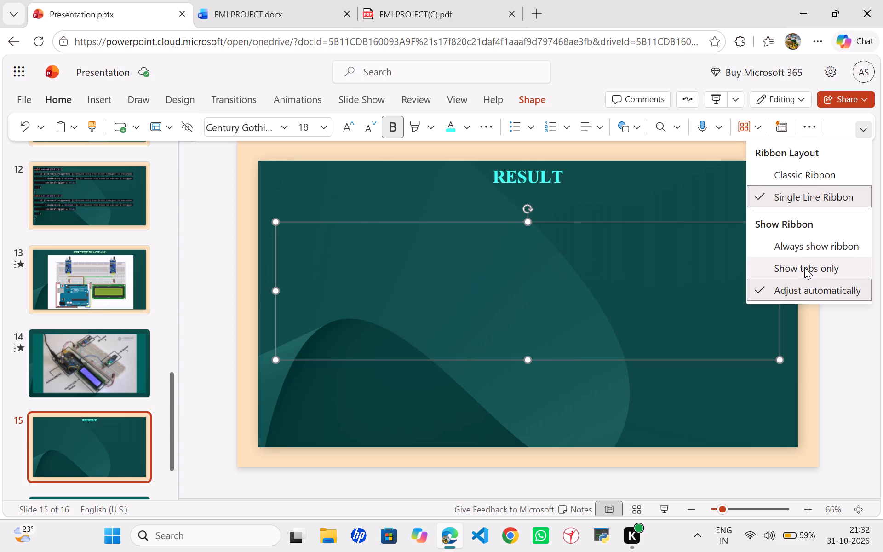
left_click(790, 246)
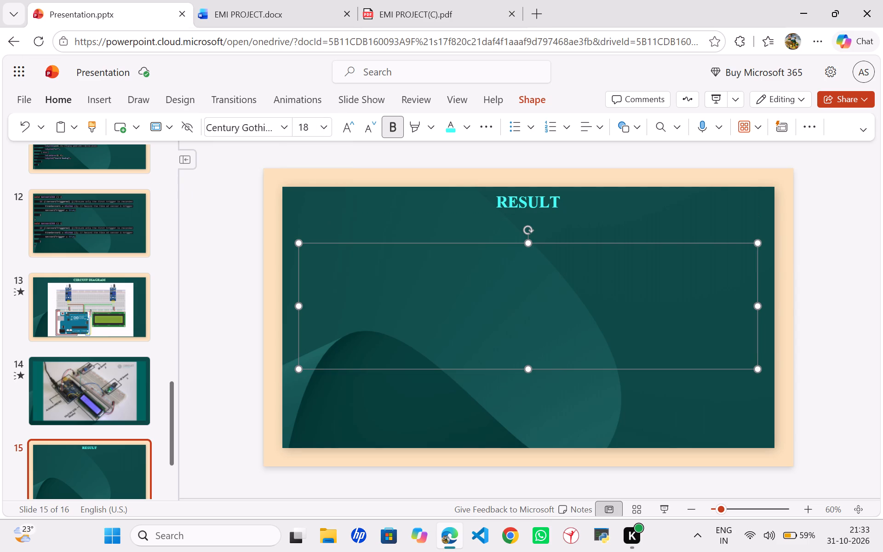
Copy the paragraph under RESULT in the EMI PROJECT(C) PDF and paste it into the RESULT slide's subtitle placeholder.
key("alt+Tab")
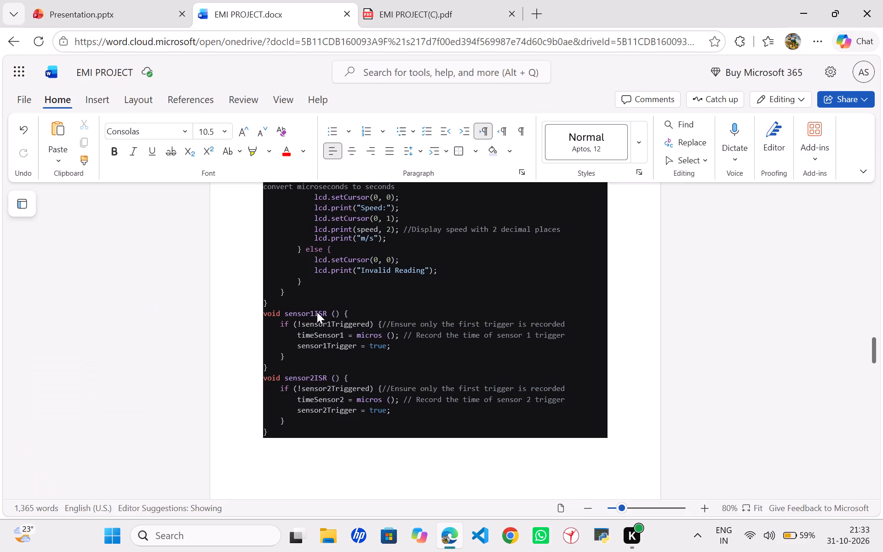
key("ctrl+Tab")
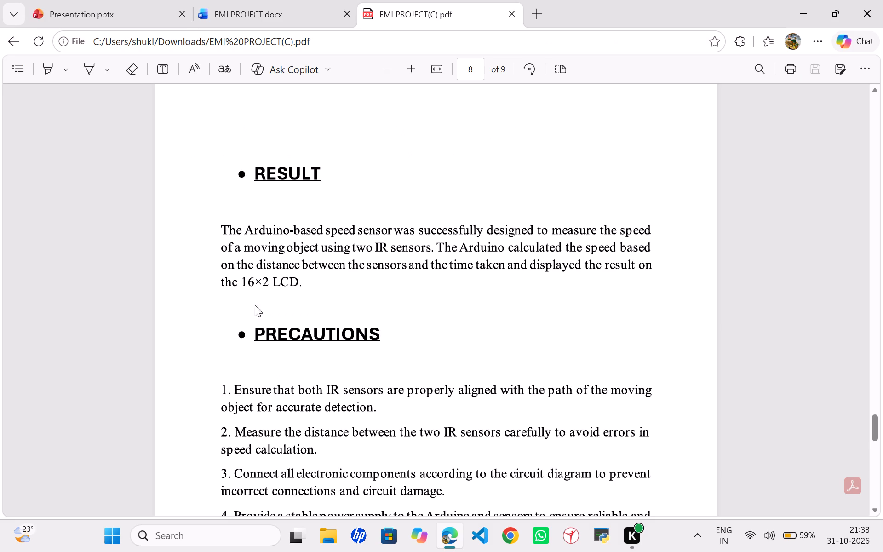
left_click_drag(221, 228, 299, 273)
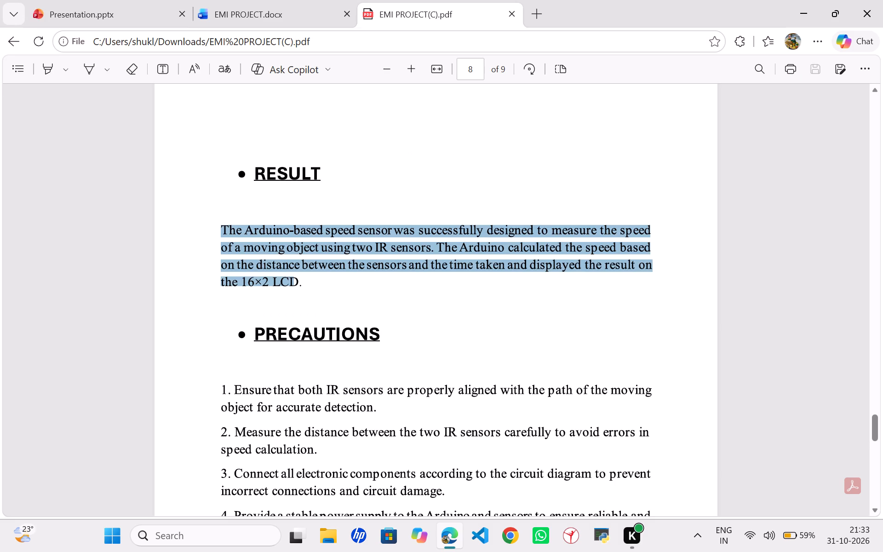
left_click_drag(299, 273, 304, 286)
key("ctrl+c")
left_click(83, 0)
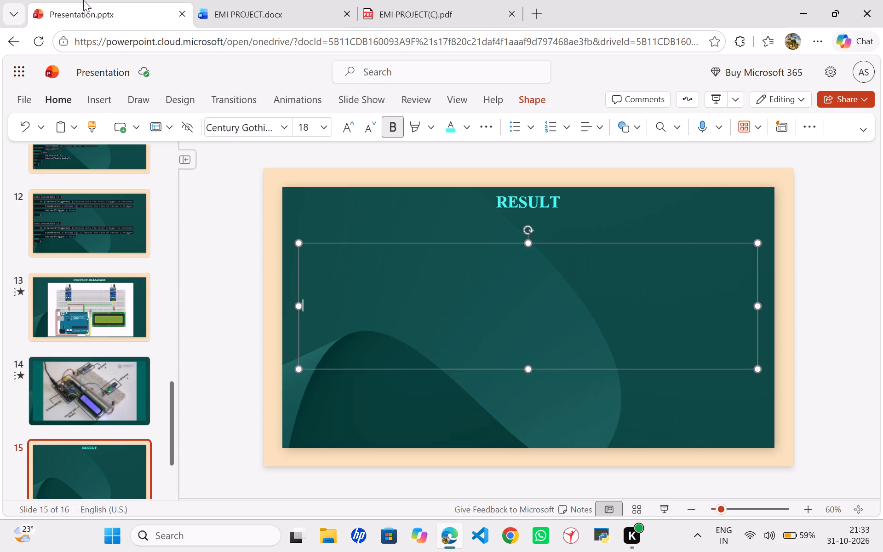
key("ctrl+v")
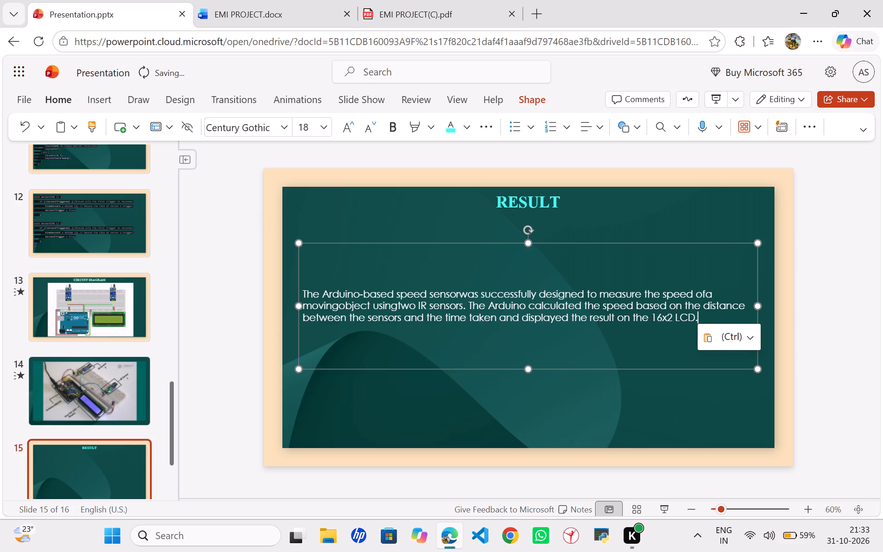
Set the pasted RESULT paragraph to the Batang font at size 32.
left_click(303, 292)
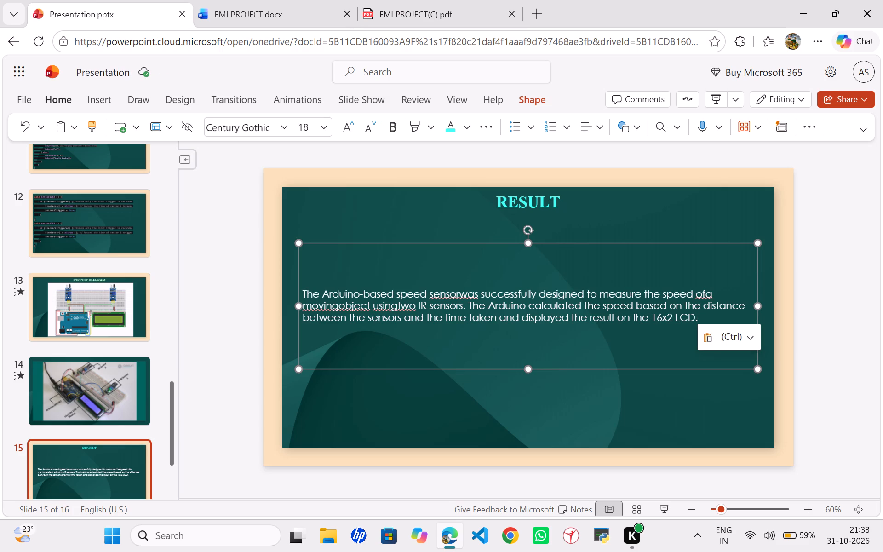
key("ctrl+shift+Left")
key("ctrl+shift+Down")
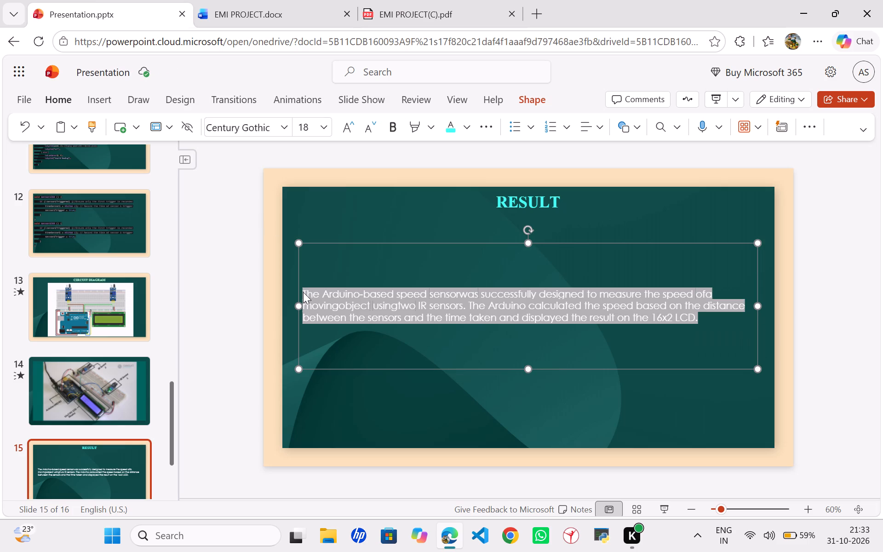
left_click(283, 121)
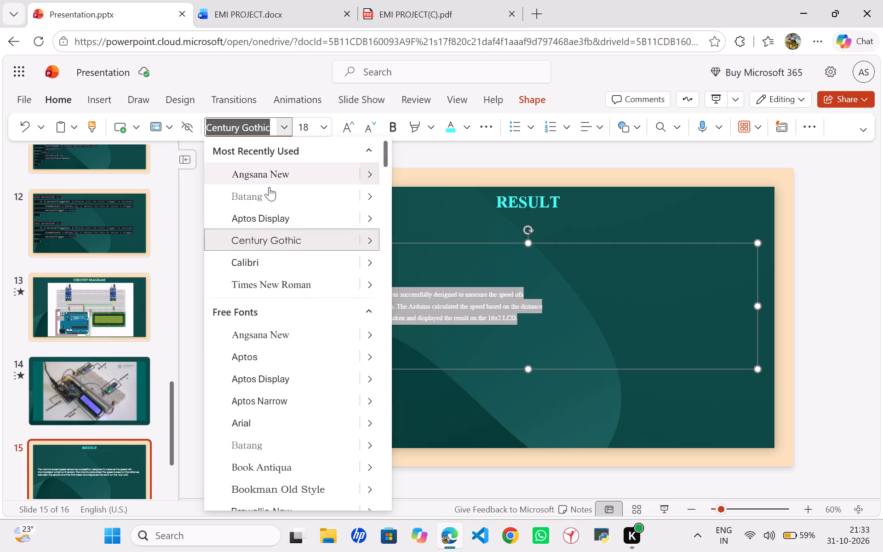
left_click(266, 191)
left_click(326, 123)
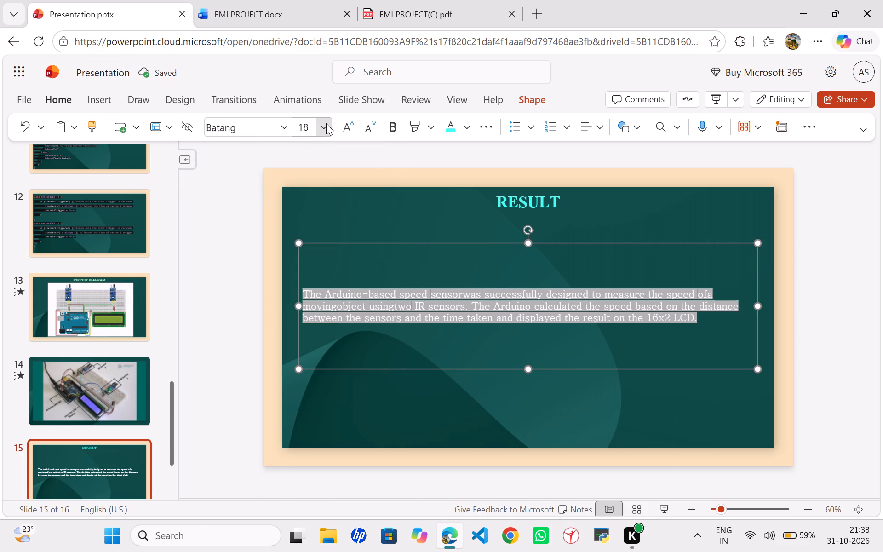
left_click(302, 406)
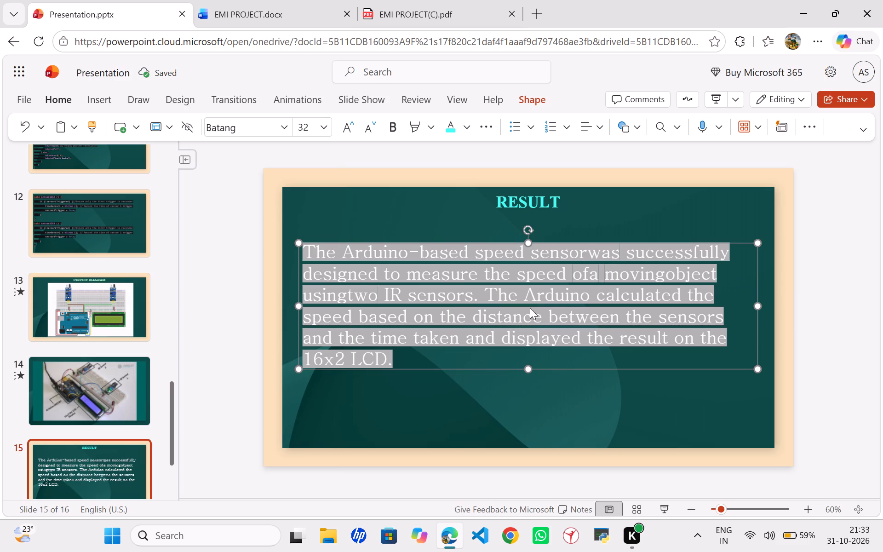
left_click(454, 409)
left_click(496, 384)
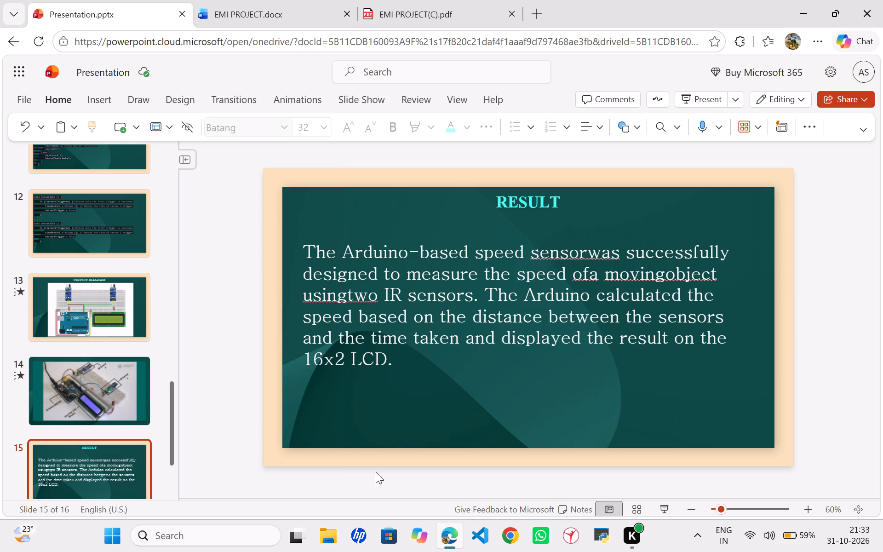
Insert the missing spaces in the RESULT paragraph so it reads "sensor was", "of a", "moving object" and "using two".
left_click(346, 299)
key("space")
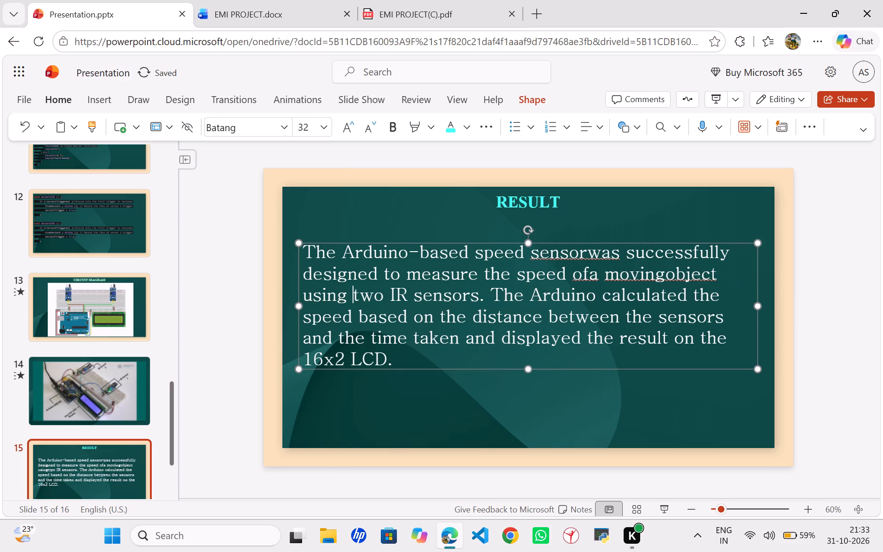
left_click(665, 277)
key("space")
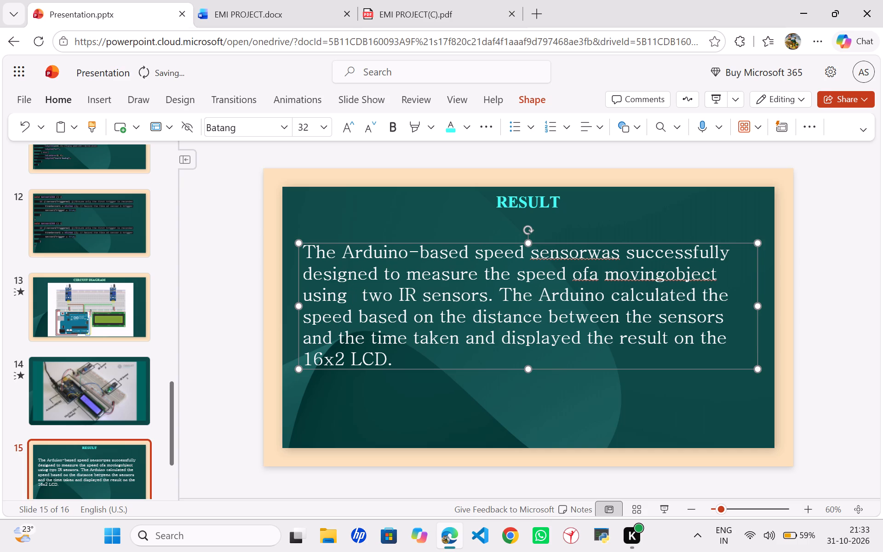
key("BackSpace")
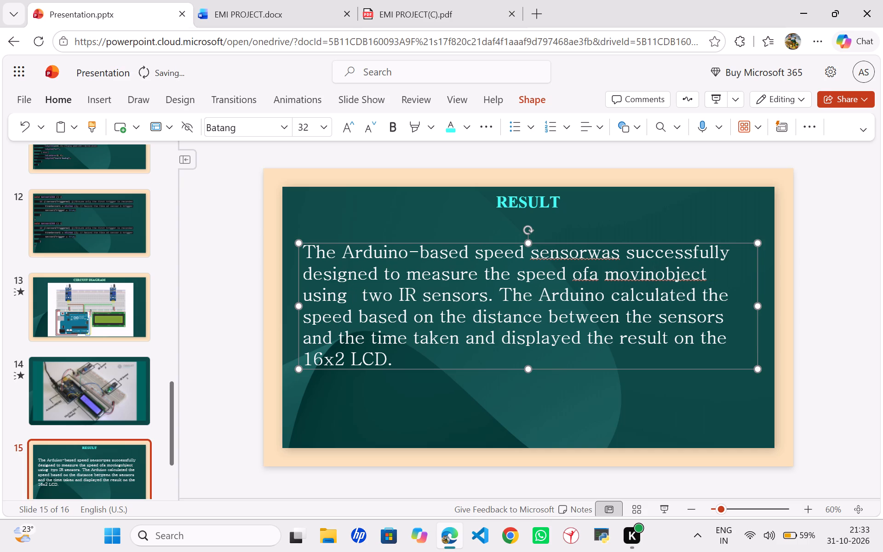
type("g")
key("space")
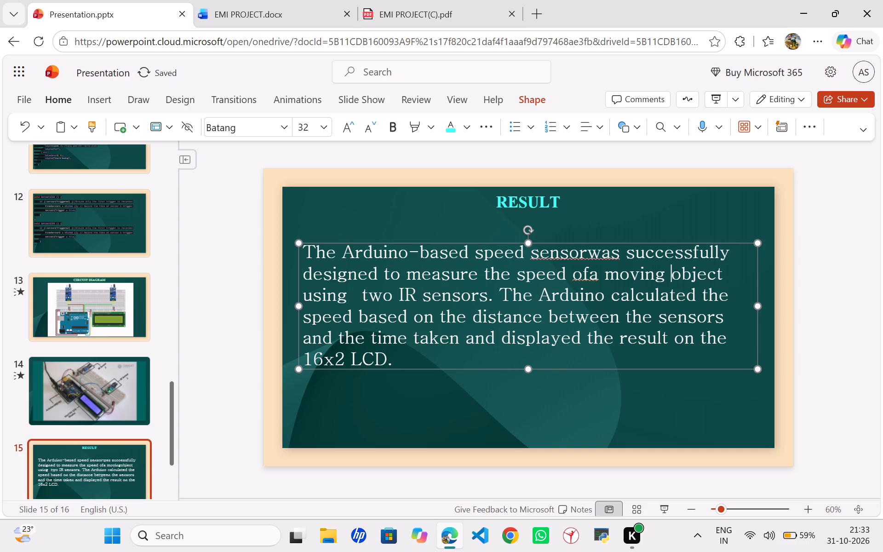
left_click(362, 300)
key("BackSpace")
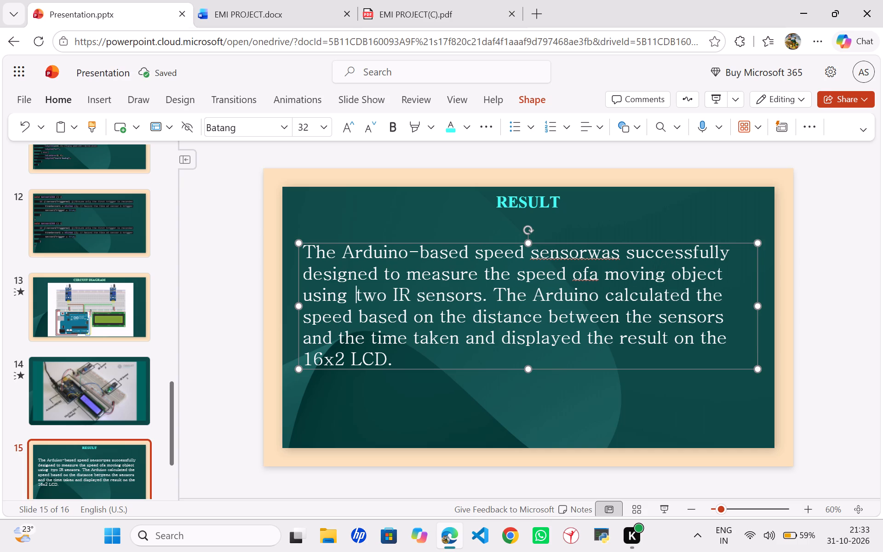
left_click(585, 255)
key("space")
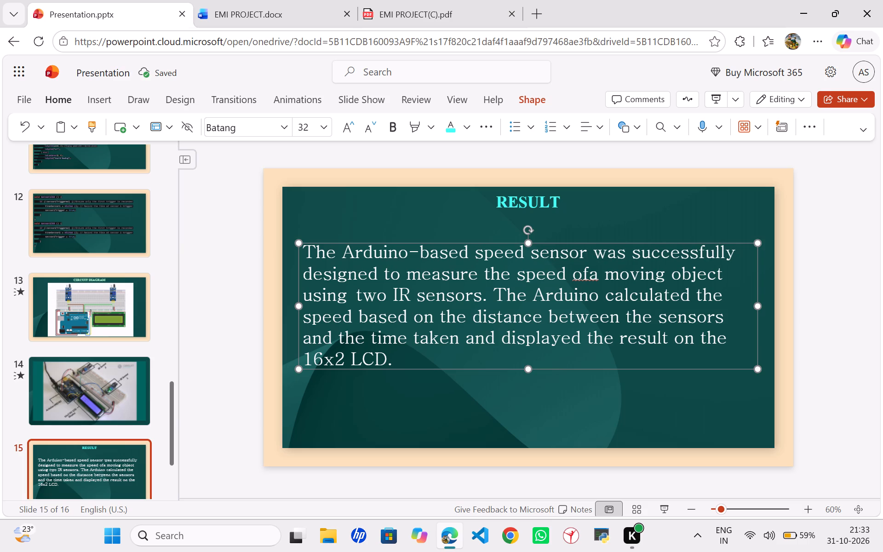
left_click(586, 277)
key("space")
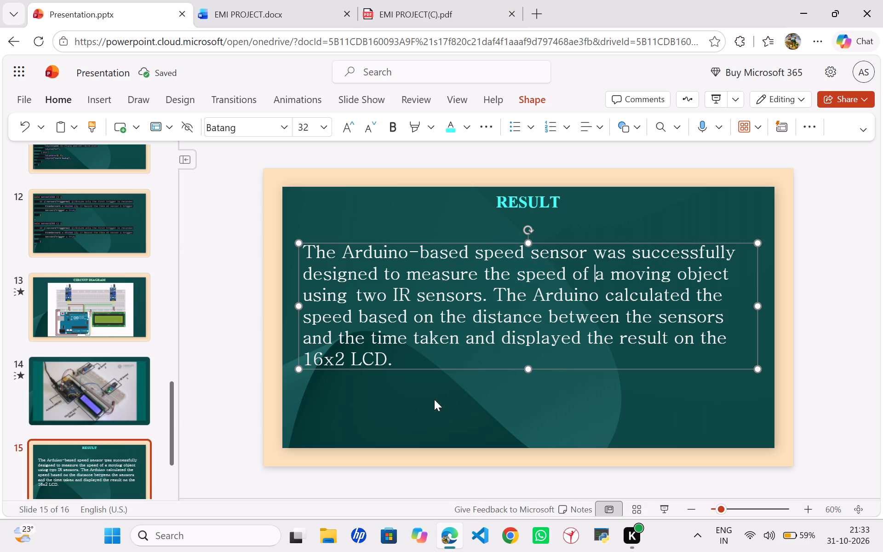
left_click(410, 409)
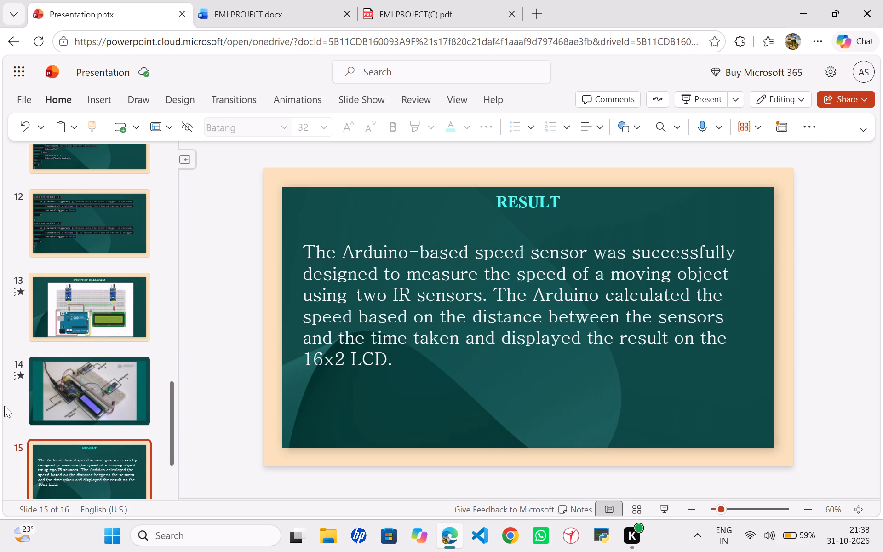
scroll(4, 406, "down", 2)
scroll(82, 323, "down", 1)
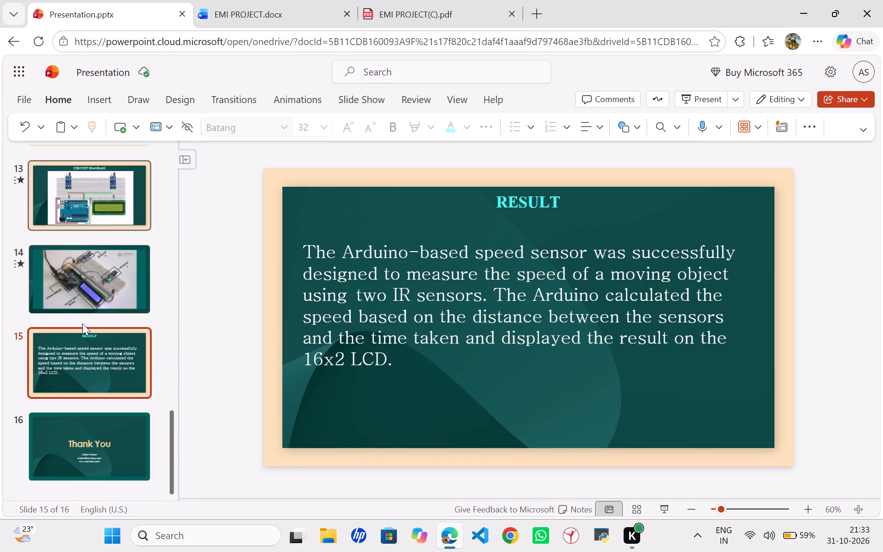
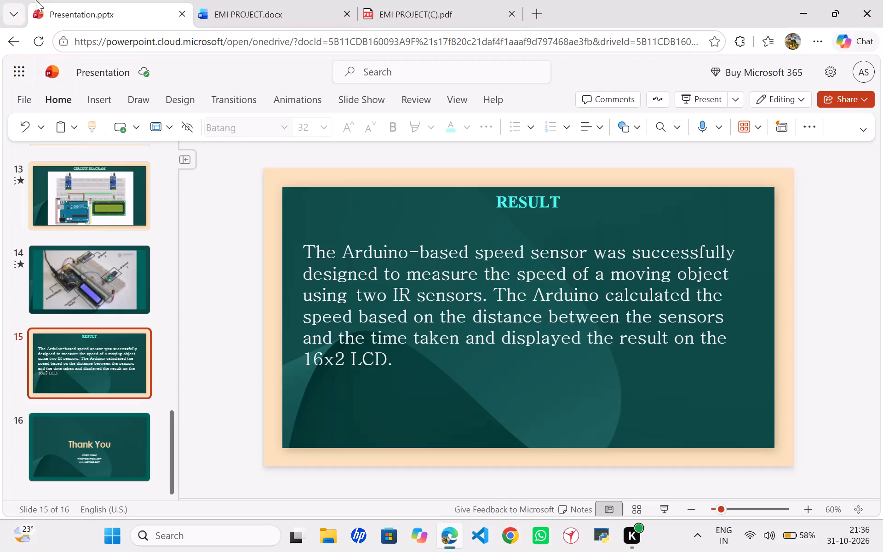
Switch to the EMI PROJECT Word document and look past the program code for the next section to present.
left_click(224, 0)
scroll(286, 269, "down", 5)
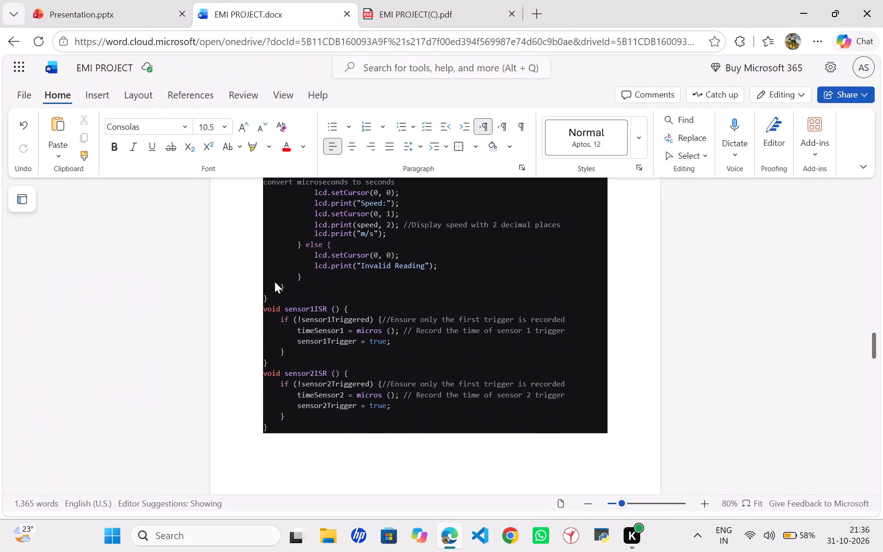
scroll(288, 265, "left", 1)
left_click(250, 270)
scroll(250, 270, "down", 12)
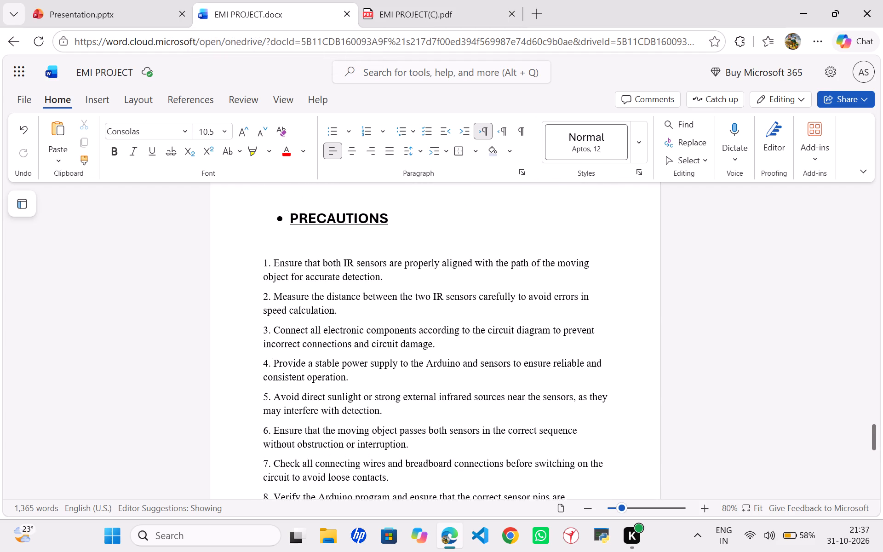
scroll(312, 248, "down", 1)
scroll(312, 248, "up", 1)
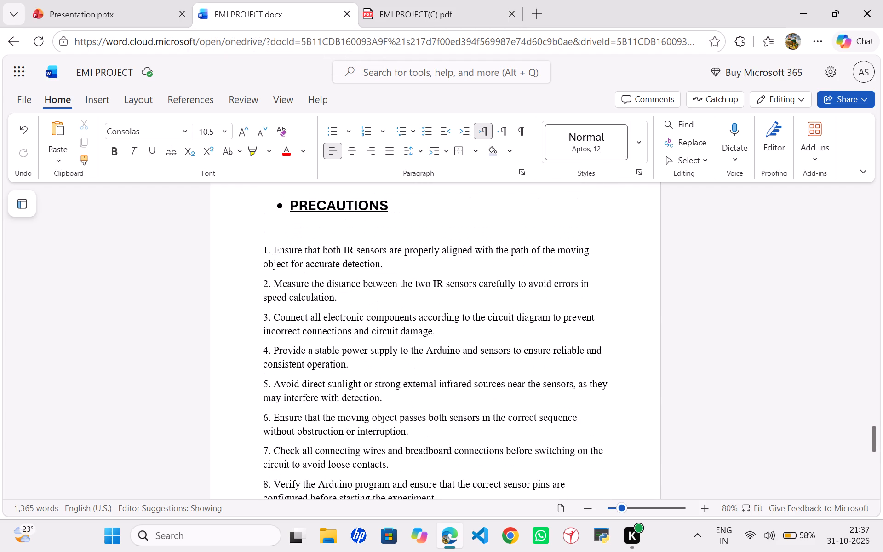
Return to the presentation and add two Section Title slides after the RESULT slide.
left_click(161, 0)
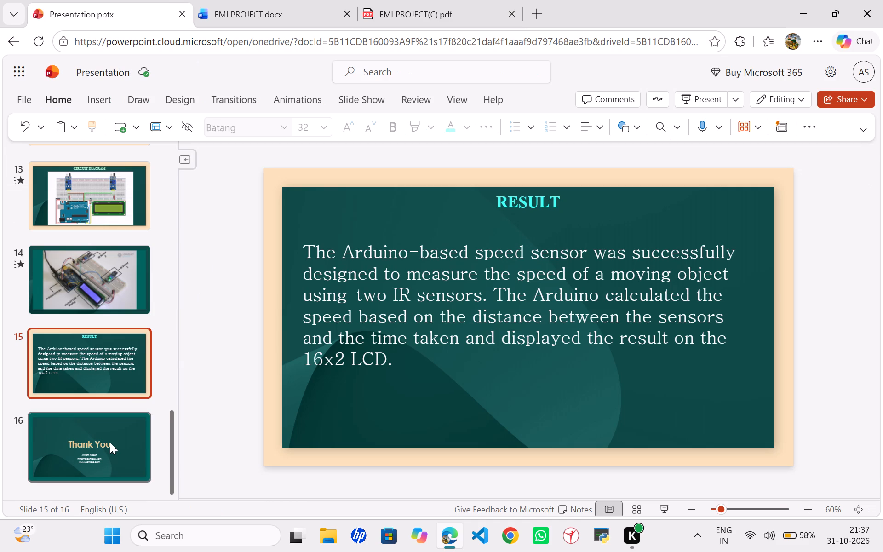
left_click(142, 126)
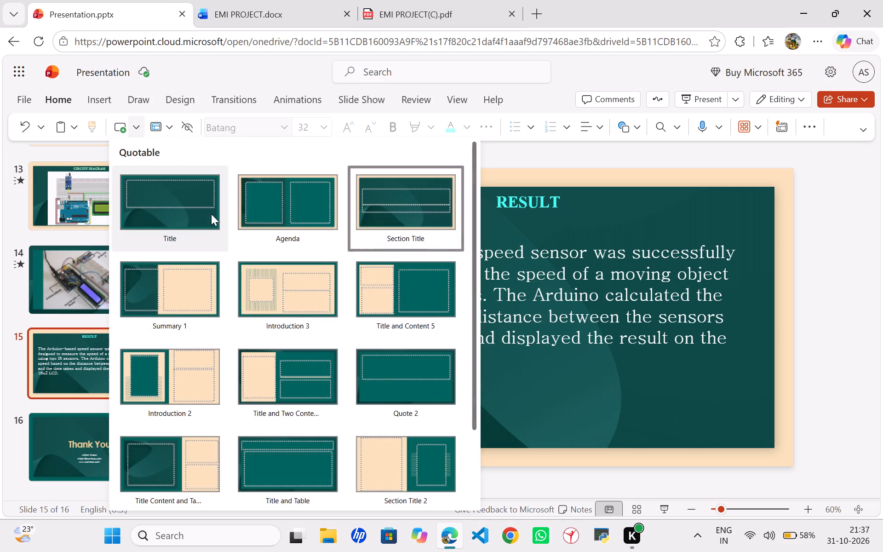
left_click(414, 224)
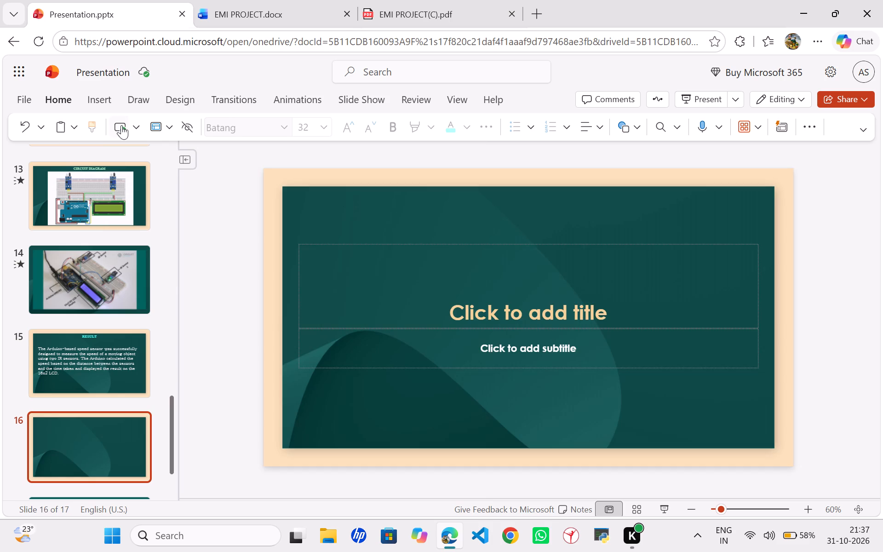
left_click(123, 125)
left_click(92, 359)
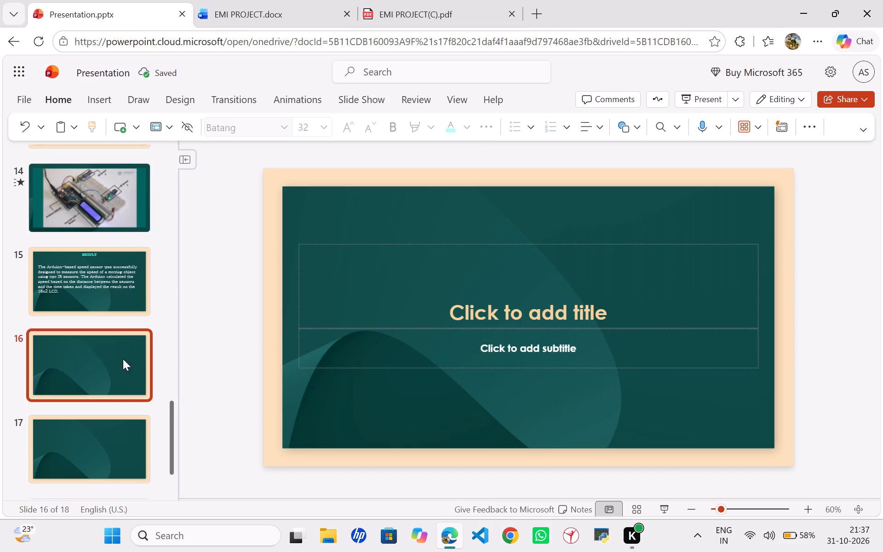
Enter PRECAUTIONS as the title of the new slide 16.
left_click(528, 317)
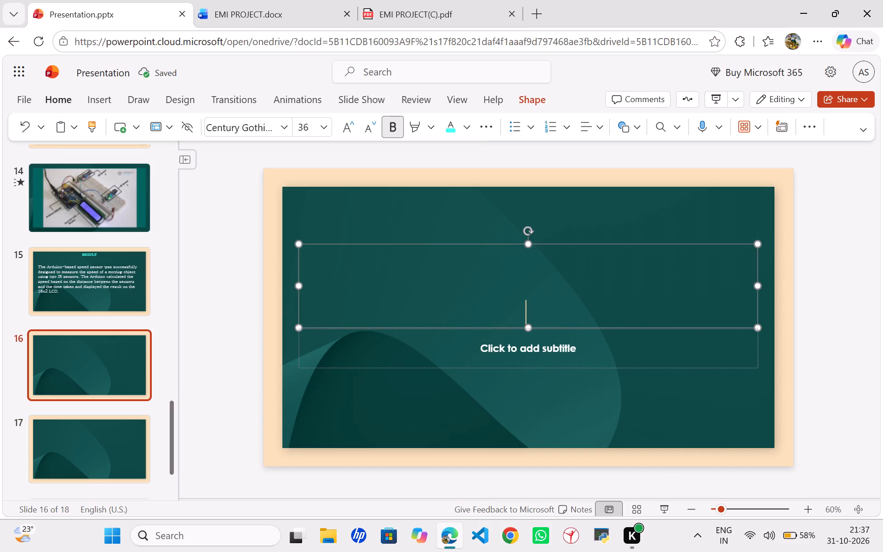
type("PRE")
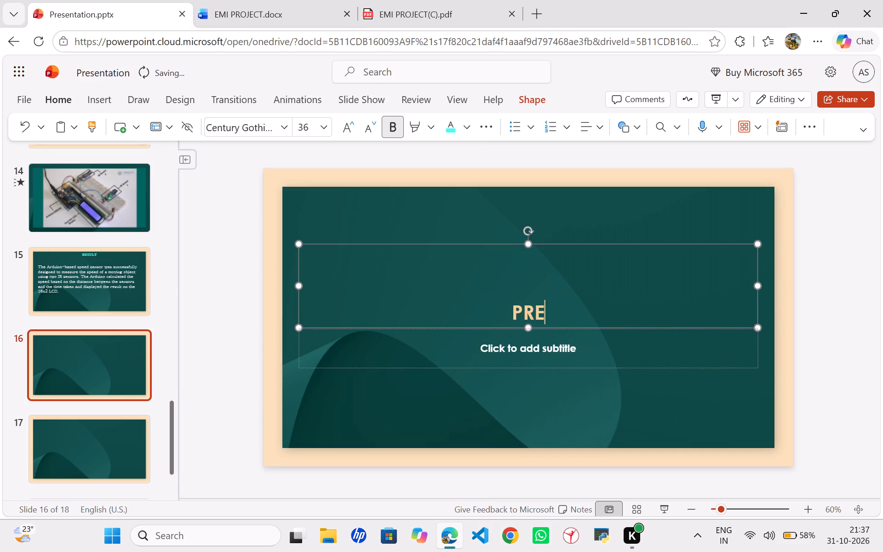
type("CA")
type("UTIPMS")
key("BackSpace")
key("BackSpace")
key("BackSpace")
type("ONS")
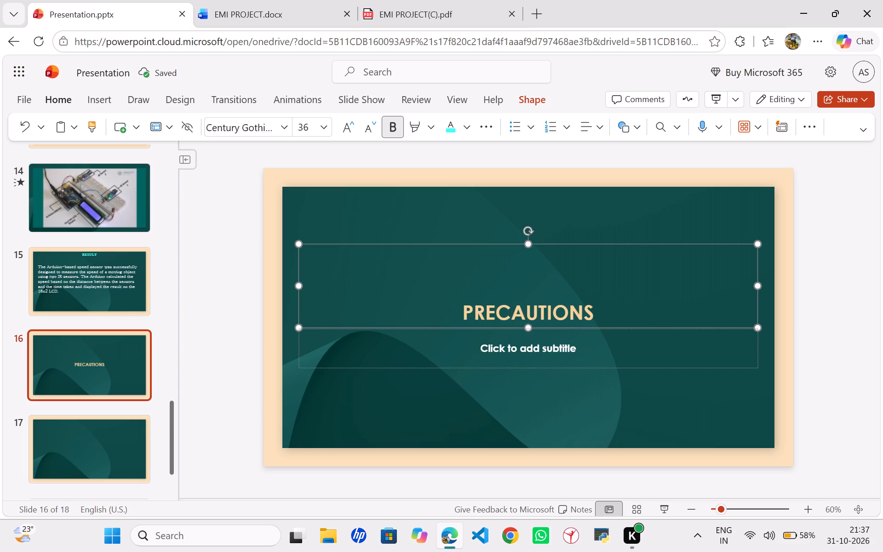
Format the PRECAUTIONS title in Angsana New with the light turquoise theme colour used for the RESULT title.
left_click_drag(465, 313, 596, 319)
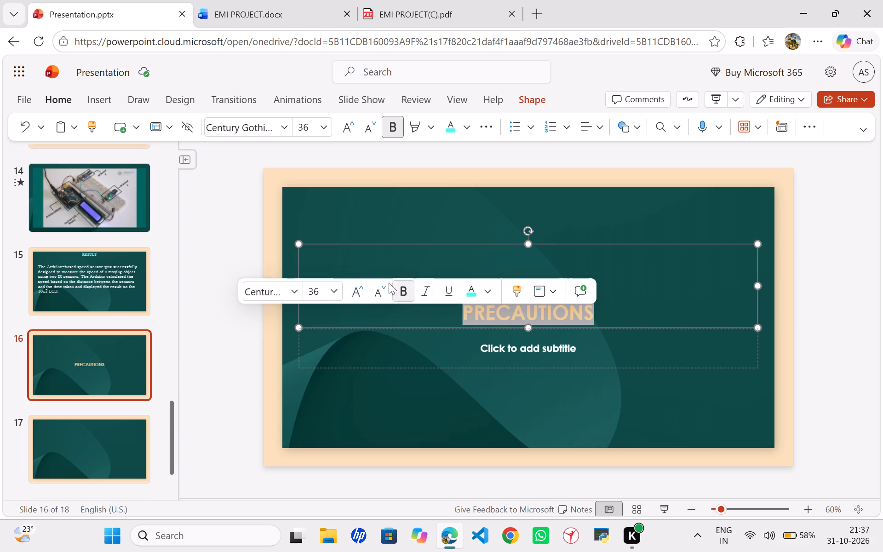
left_click(288, 299)
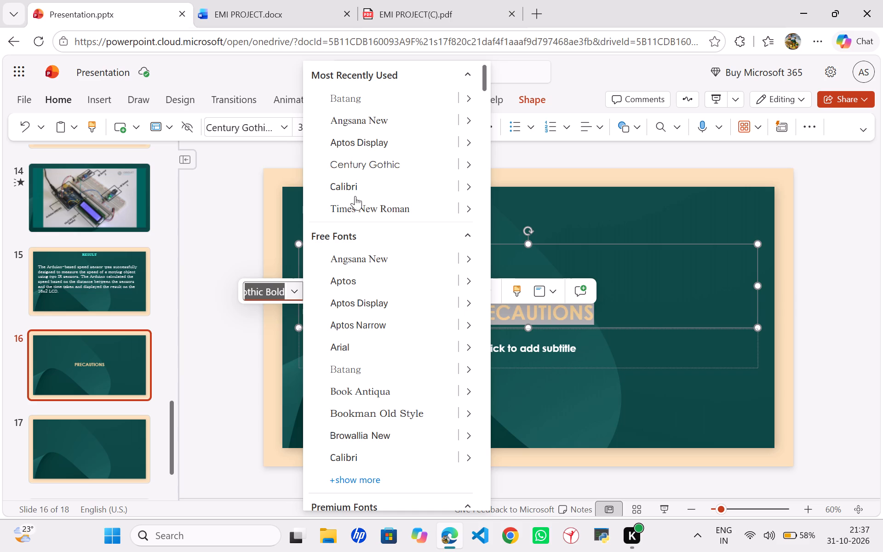
left_click(361, 99)
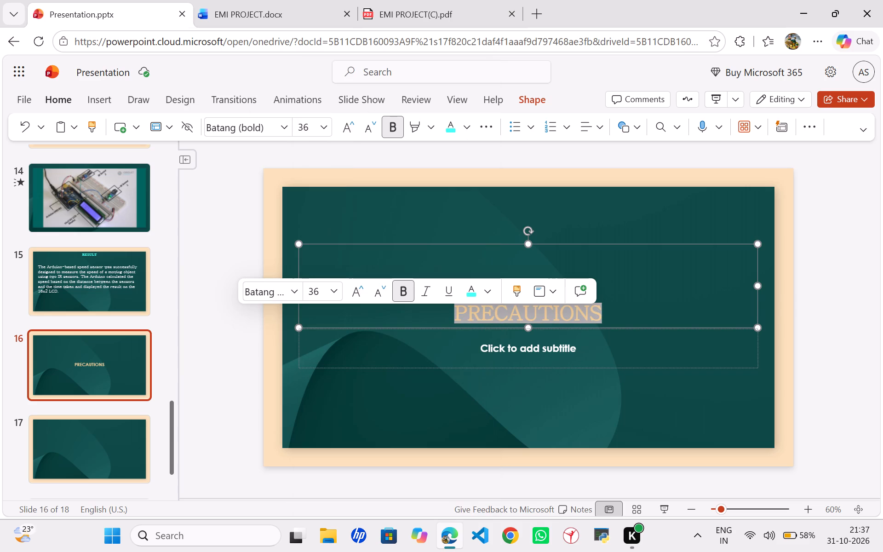
left_click(296, 284)
left_click(362, 118)
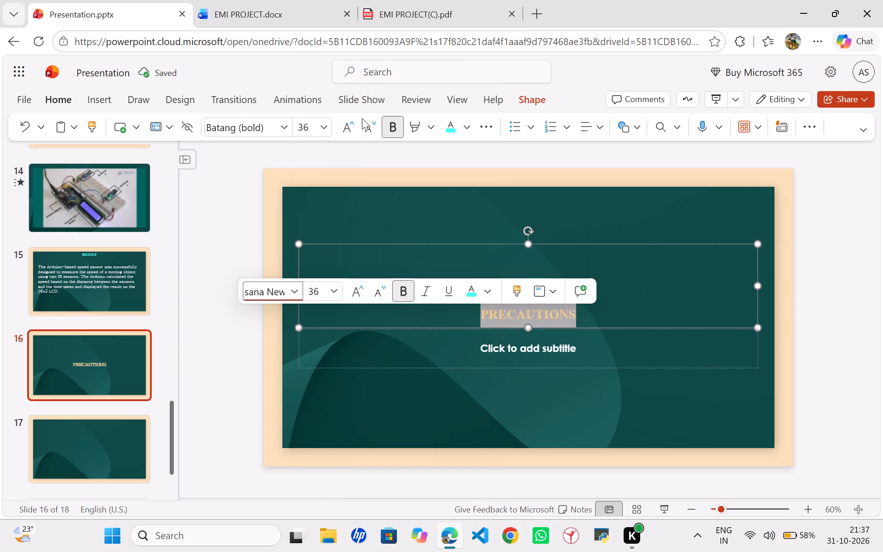
left_click(335, 288)
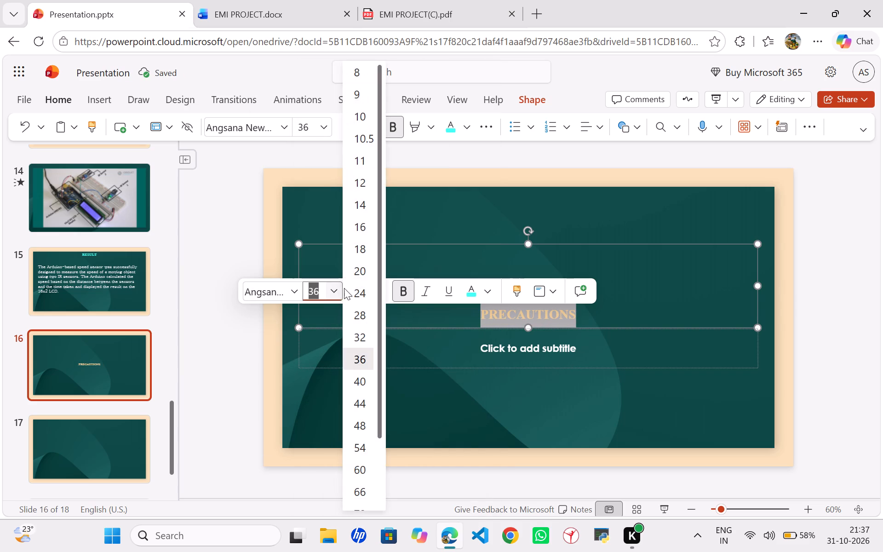
left_click(490, 289)
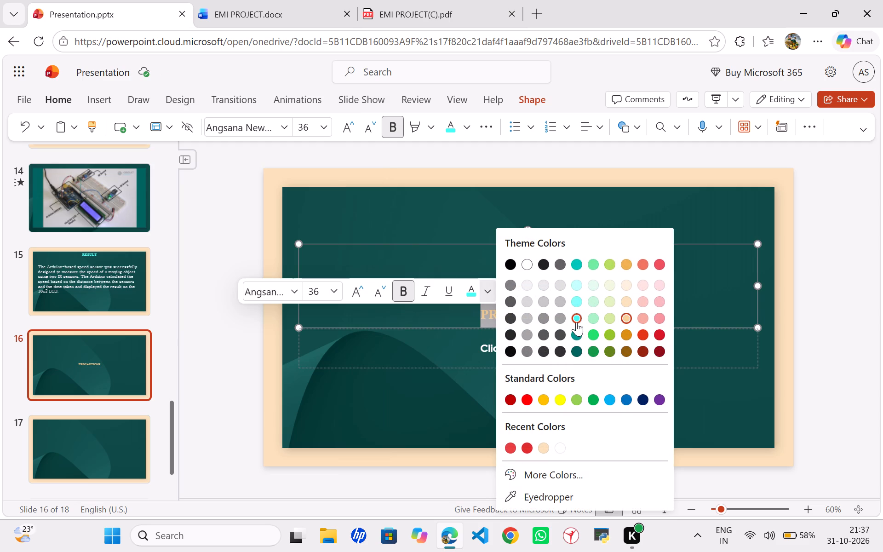
left_click(576, 320)
left_click(607, 318)
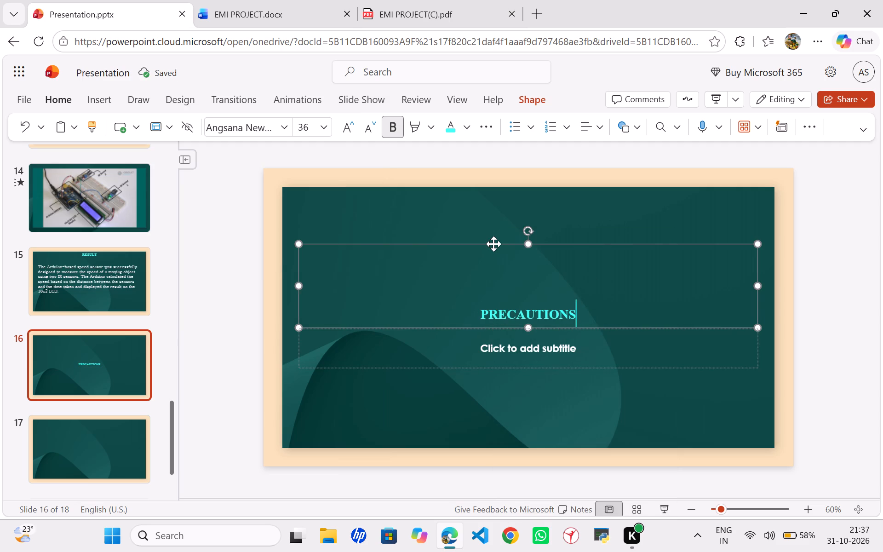
Move the PRECAUTIONS title box to the top edge of the green area and reduce its height to about 0.58".
left_click_drag(493, 244, 497, 185)
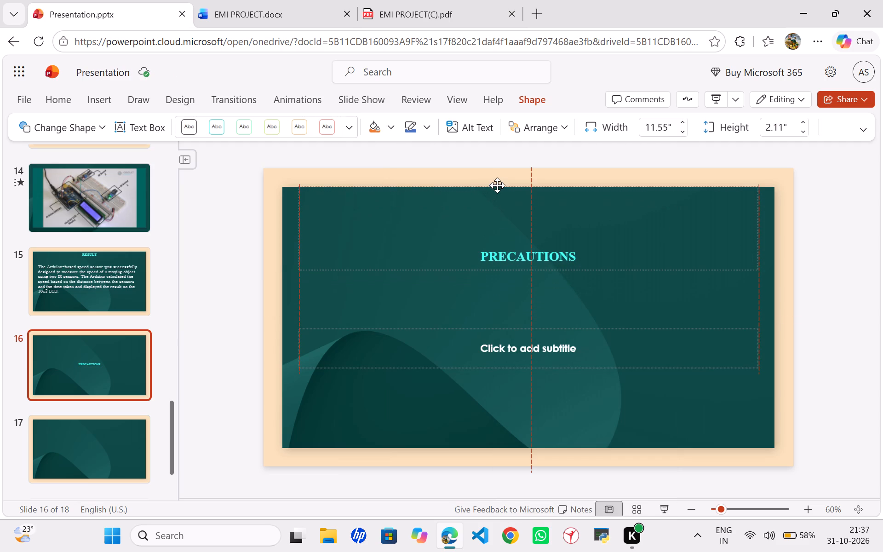
left_click_drag(497, 185, 497, 186)
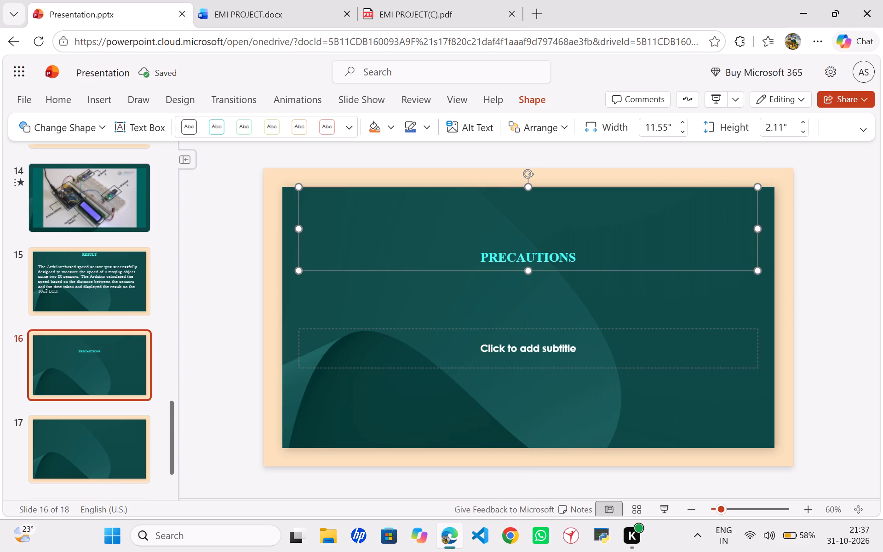
left_click_drag(528, 268, 530, 207)
Stretch slide 16's subtitle placeholder from just below the title to the bottom of the green area, about 6" high.
left_click(468, 346)
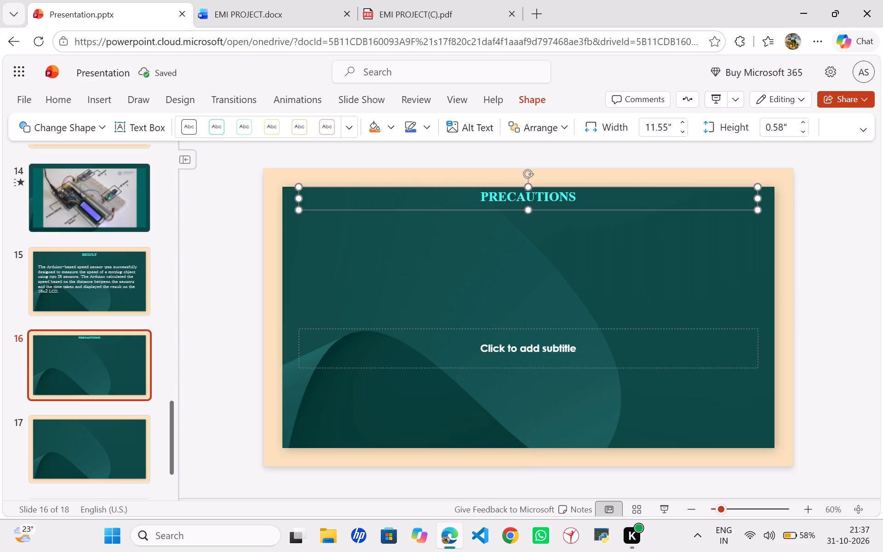
left_click_drag(530, 329, 528, 213)
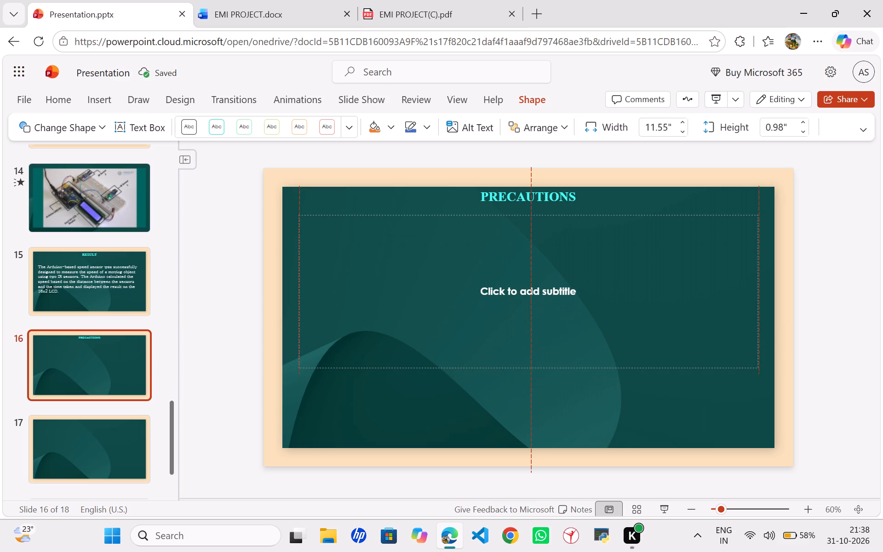
left_click_drag(528, 213, 528, 209)
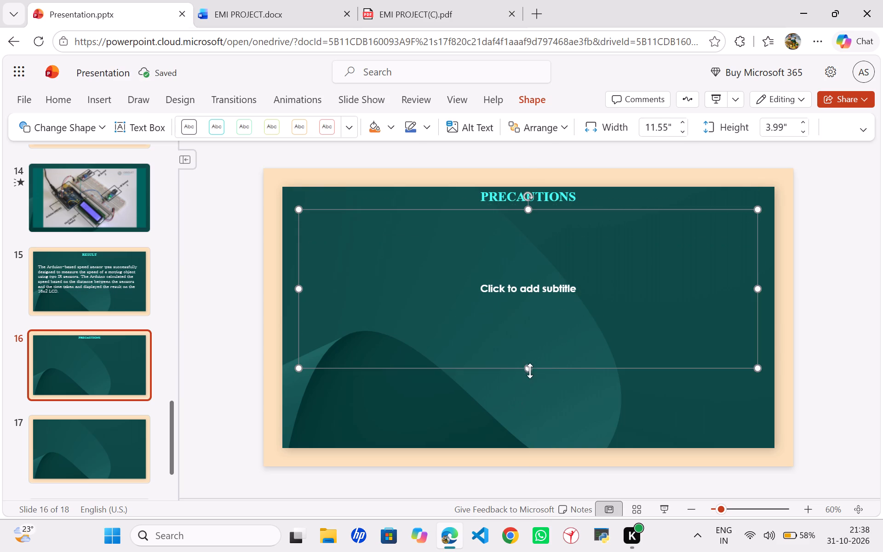
left_click_drag(526, 369, 513, 438)
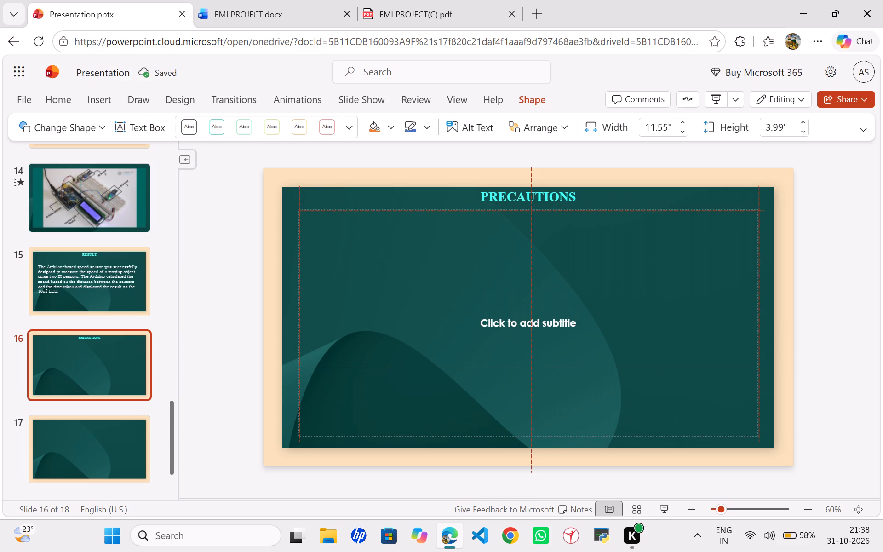
left_click_drag(513, 438, 517, 446)
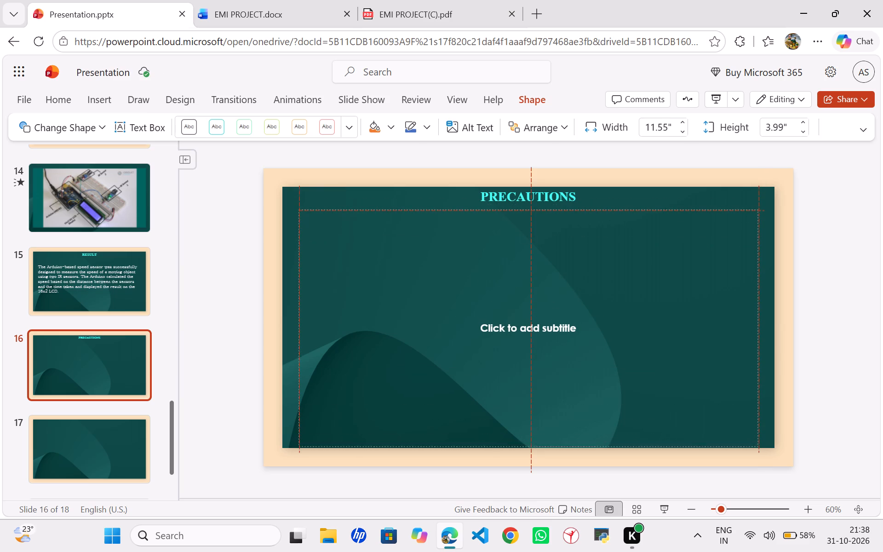
left_click_drag(517, 446, 516, 446)
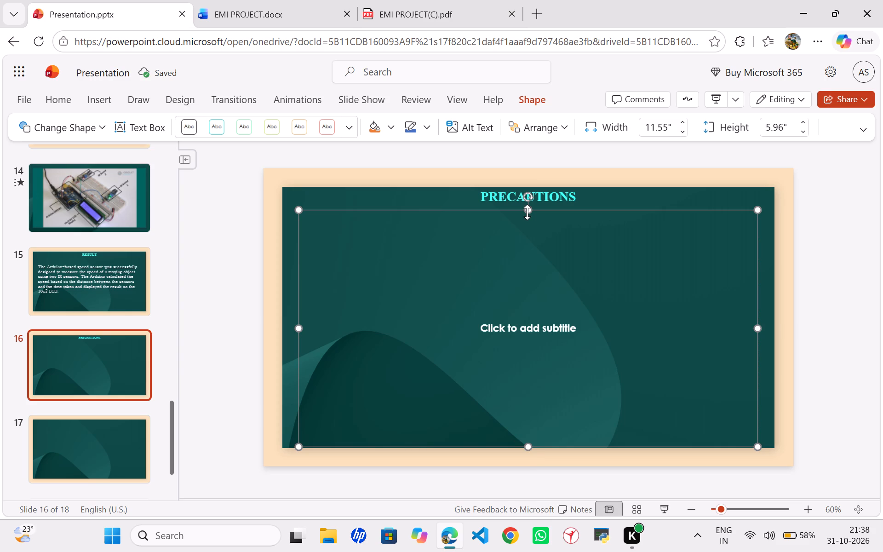
left_click_drag(527, 212, 526, 208)
Set the subtitle placeholder's text on the PRECAUTIONS slide to left alignment.
left_click(468, 325)
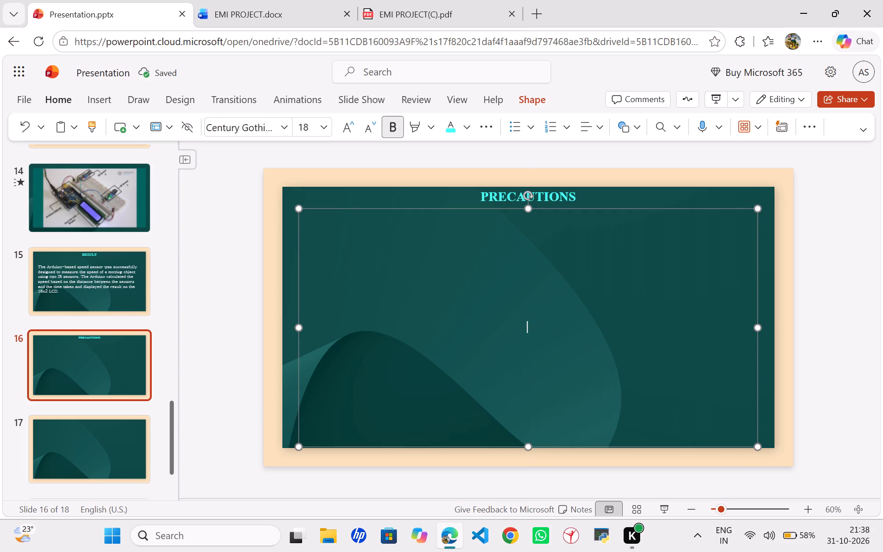
left_click(585, 133)
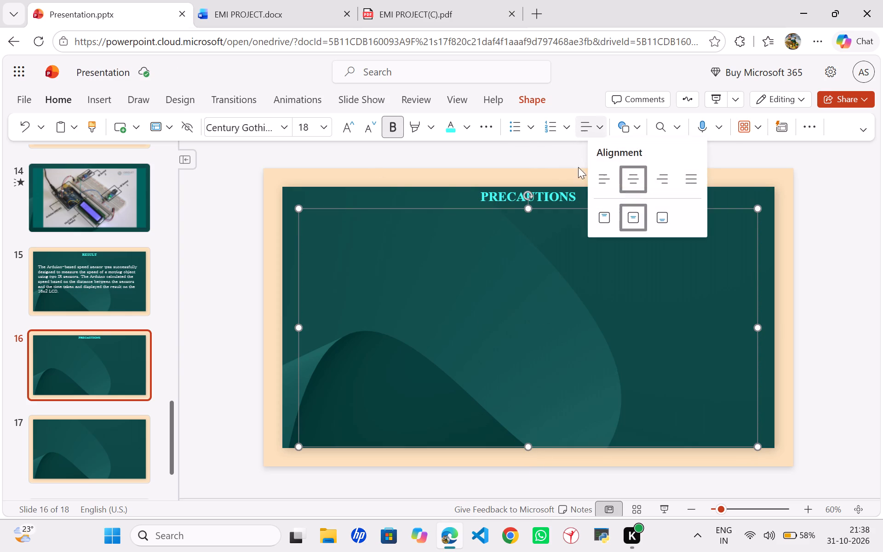
left_click(596, 190)
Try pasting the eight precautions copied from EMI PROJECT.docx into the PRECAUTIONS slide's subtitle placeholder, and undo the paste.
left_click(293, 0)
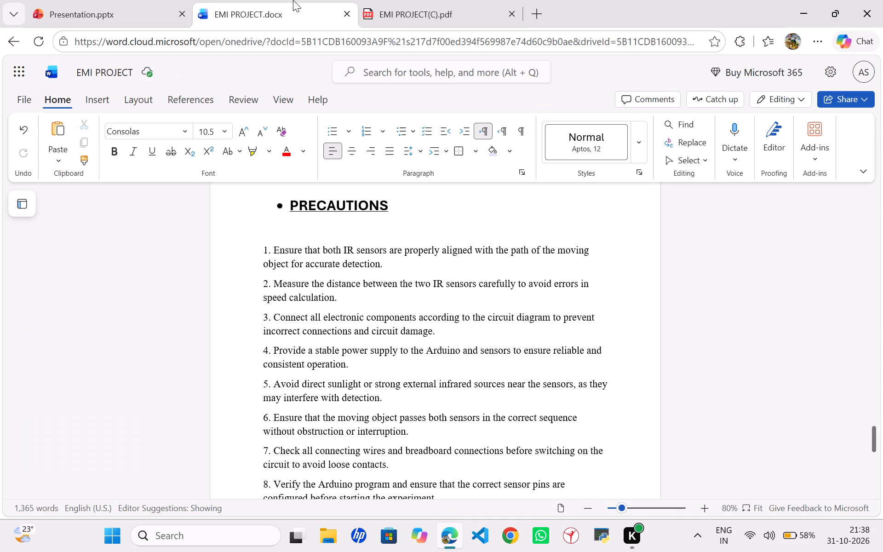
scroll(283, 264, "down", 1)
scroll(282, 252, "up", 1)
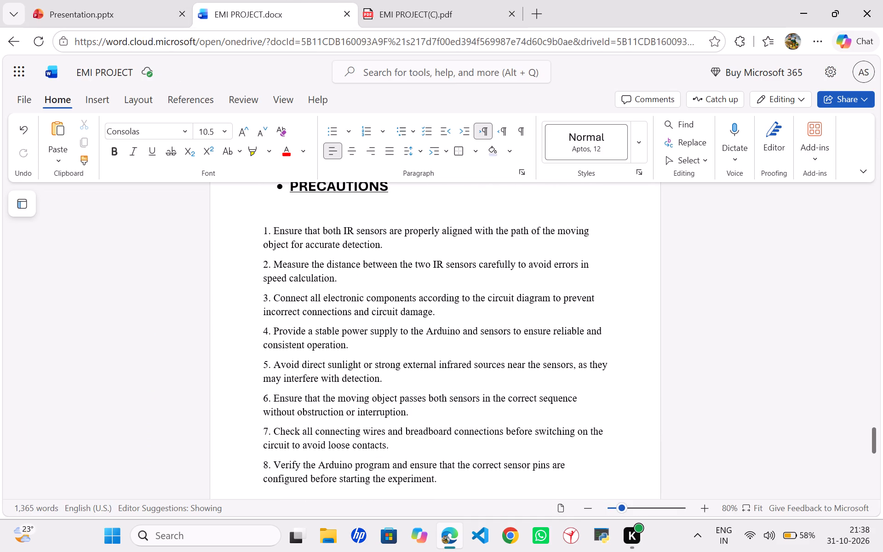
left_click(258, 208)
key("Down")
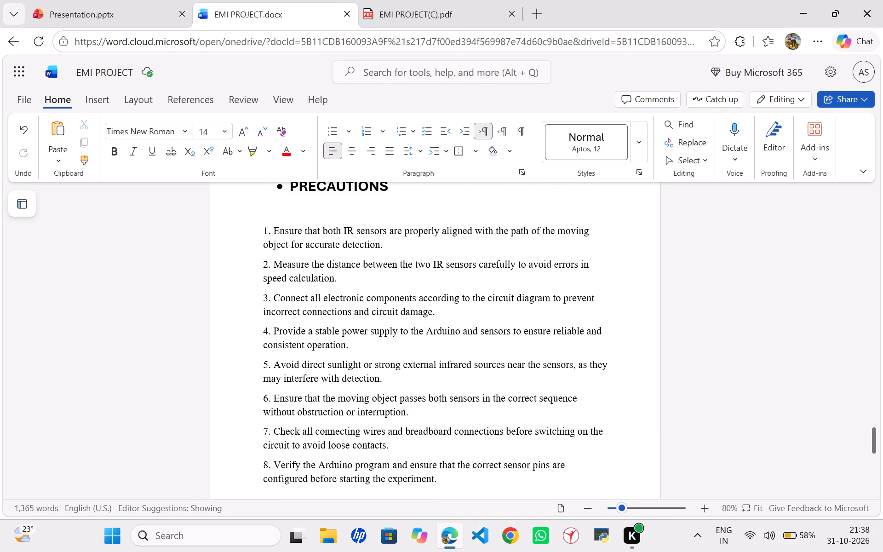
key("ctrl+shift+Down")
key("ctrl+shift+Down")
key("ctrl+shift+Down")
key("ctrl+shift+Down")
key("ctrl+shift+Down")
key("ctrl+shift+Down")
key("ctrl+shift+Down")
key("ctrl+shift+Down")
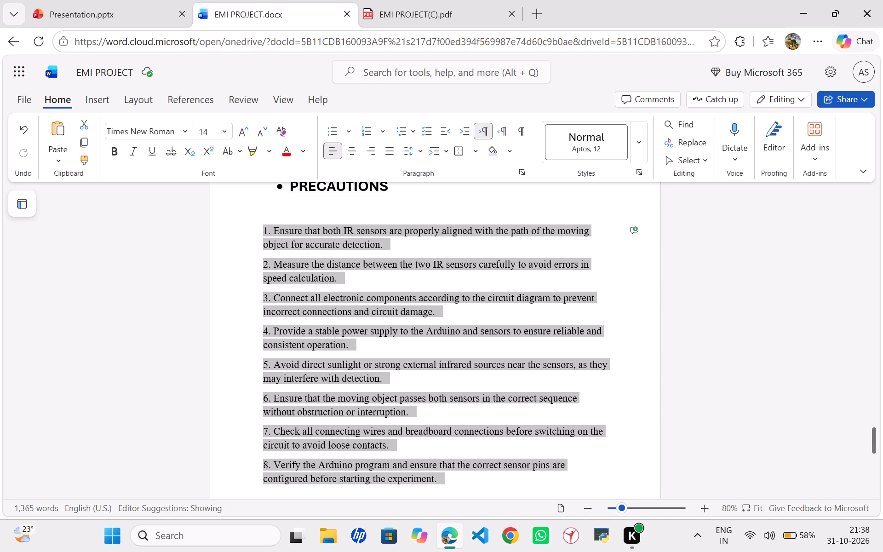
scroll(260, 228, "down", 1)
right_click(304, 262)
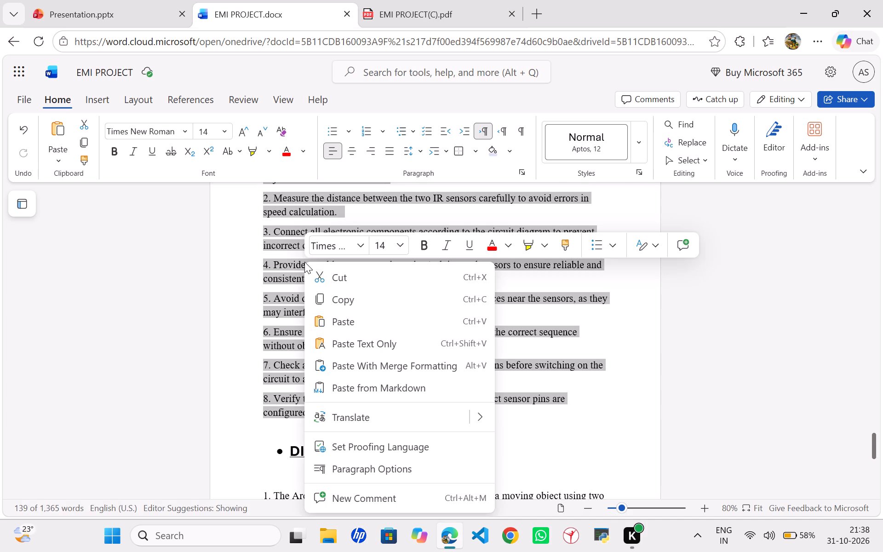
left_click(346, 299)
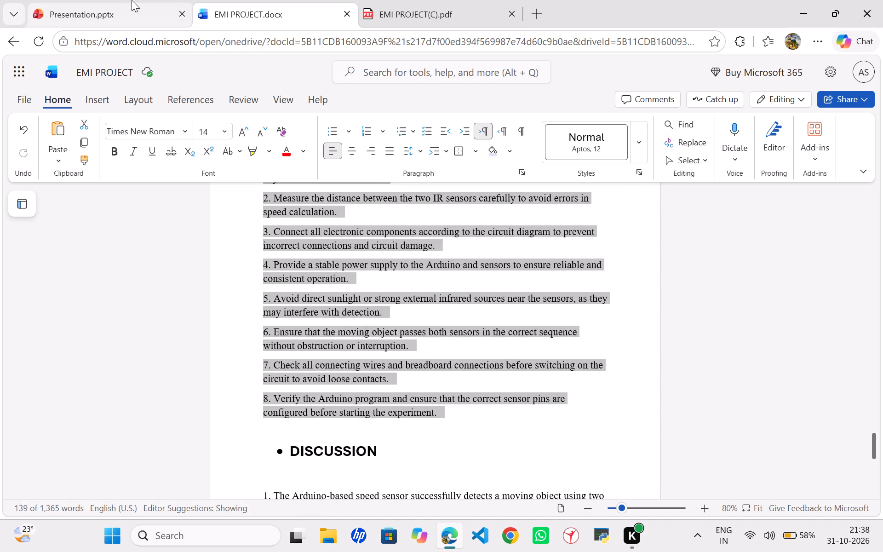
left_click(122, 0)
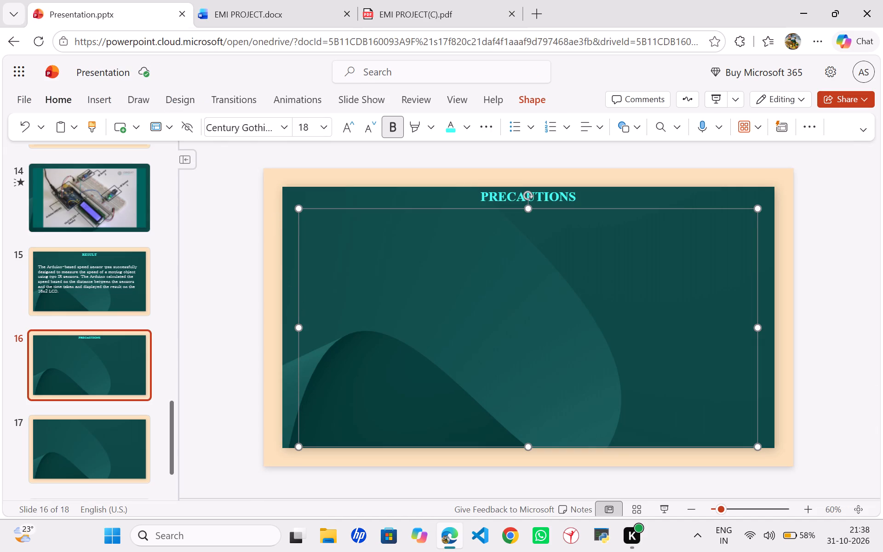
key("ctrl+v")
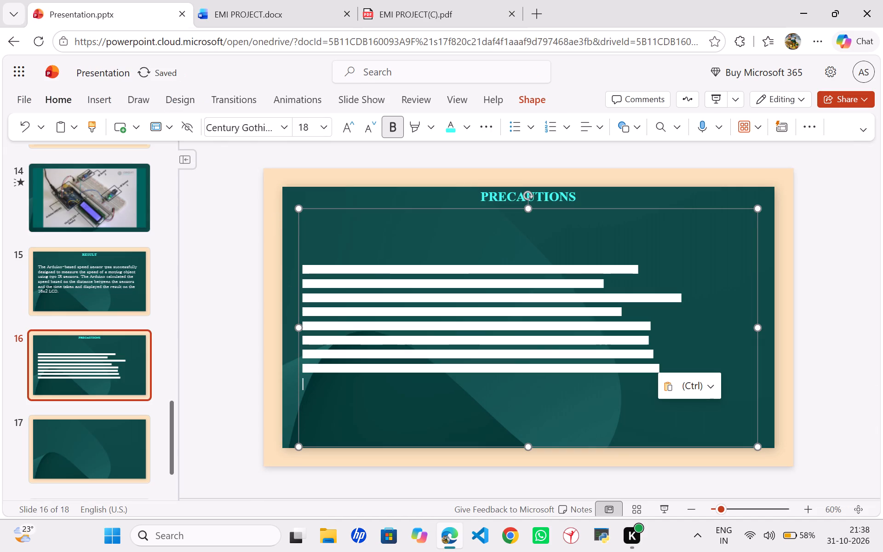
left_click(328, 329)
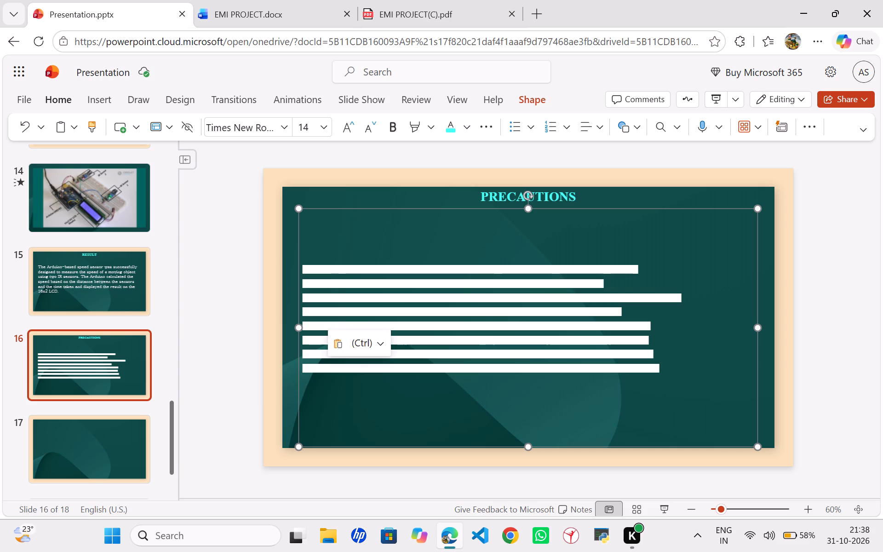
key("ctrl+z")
Copy the eight numbered precautions from EMI PROJECT(C).pdf and paste them into the subtitle placeholder on the PRECAUTIONS slide.
left_click(450, 0)
scroll(321, 207, "down", 1)
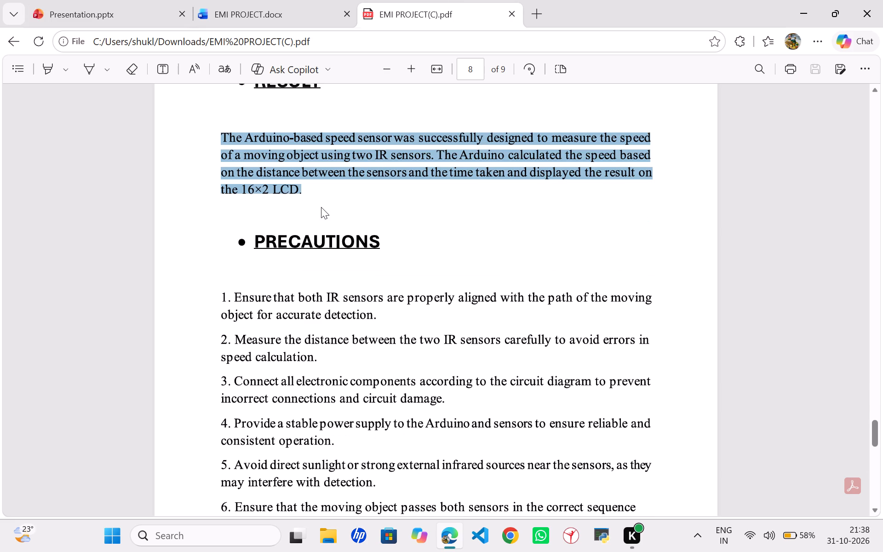
scroll(321, 207, "down", 1)
left_click(222, 295)
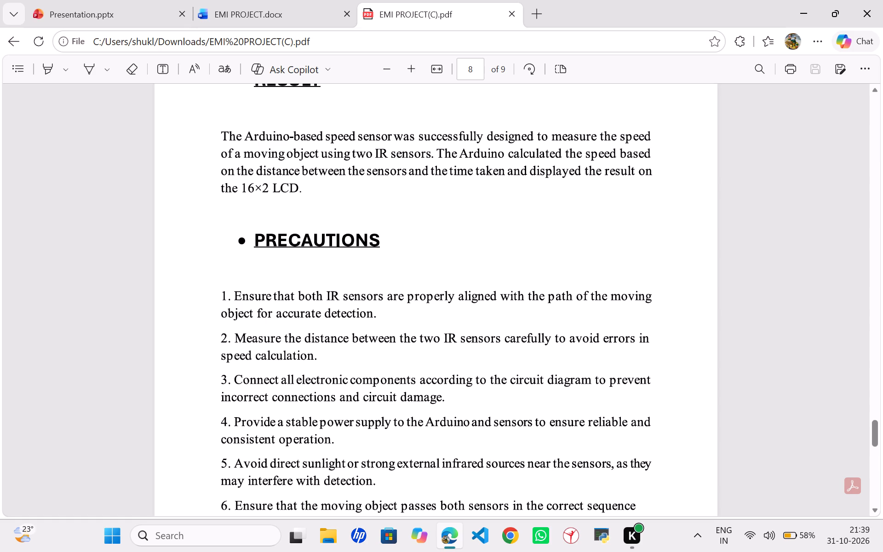
left_click_drag(223, 296, 441, 433)
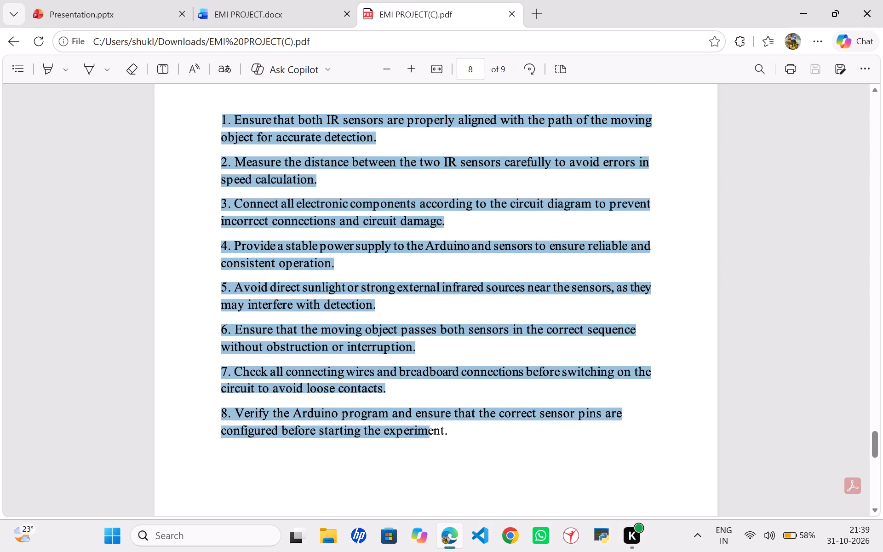
left_click_drag(441, 433, 449, 433)
key("ctrl+c")
key("alt+Tab")
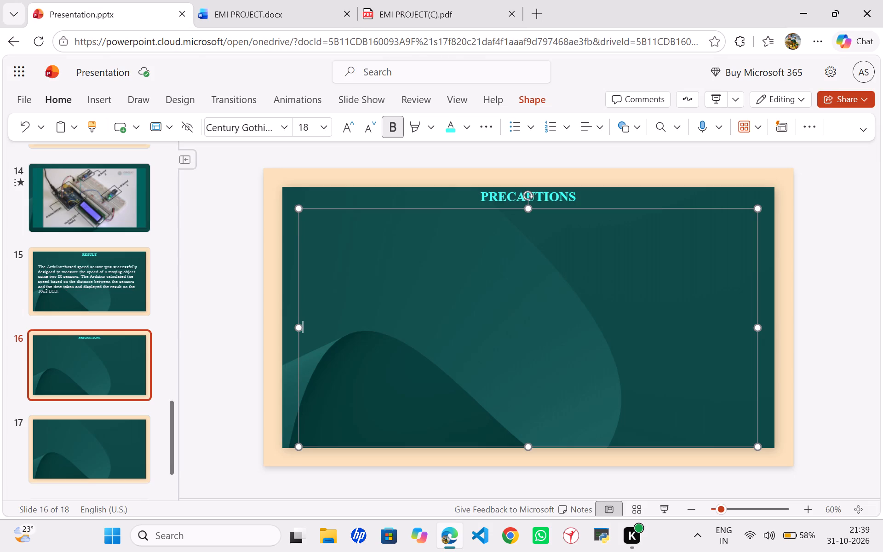
key("ctrl+v")
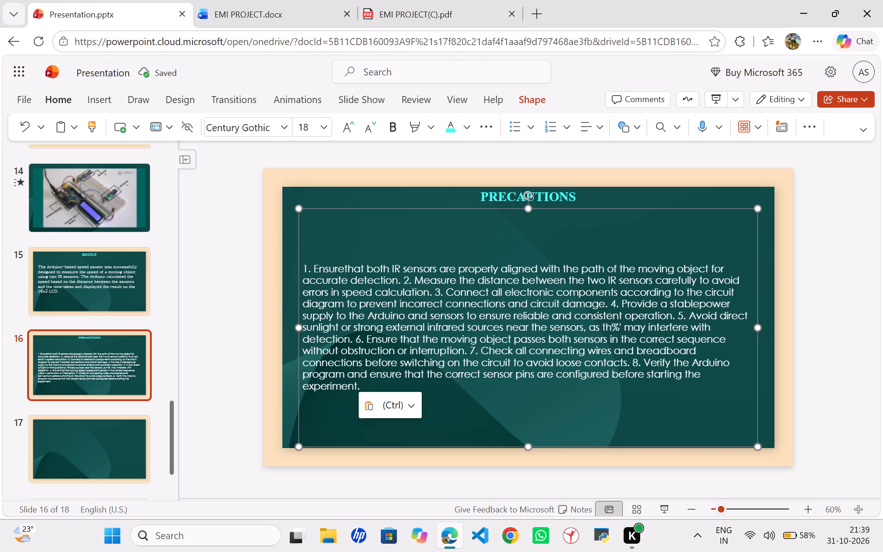
Break the pasted text so that precautions 2, 3 and 4 each start a new paragraph.
left_click(400, 283)
key("Return")
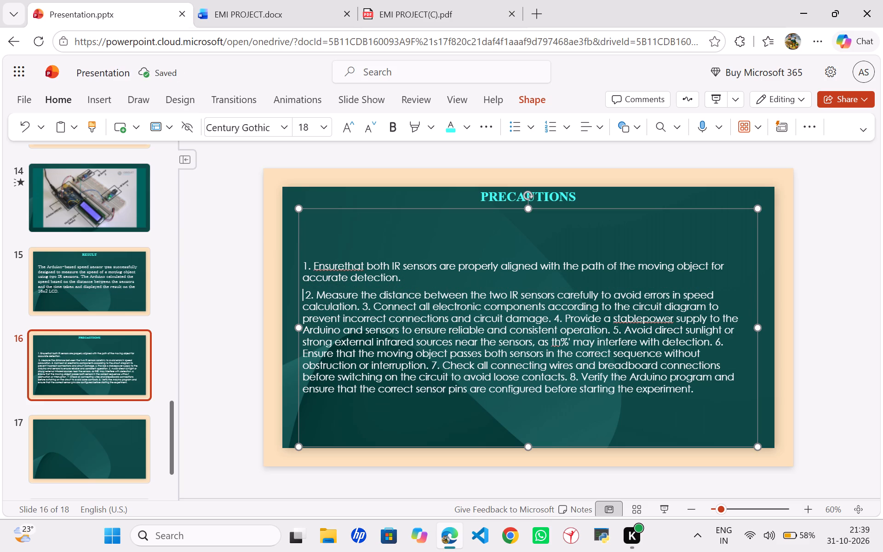
left_click(363, 306)
key("Left")
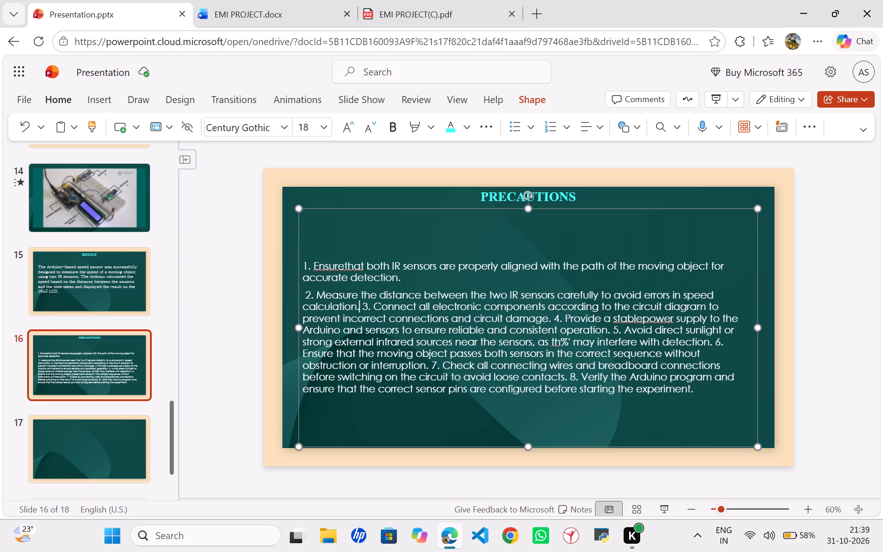
key("Return")
key("Down")
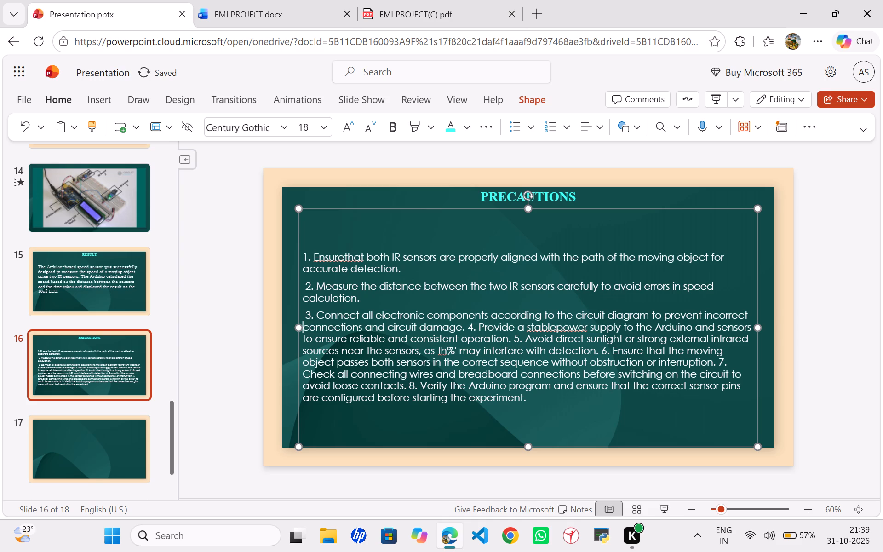
key("Right")
key("Right")
key("Right")
key("Right")
key("Right")
key("Right")
key("Right")
key("Right")
key("Right")
key("Right")
key("Right")
key("Right")
key("Right")
key("Right")
key("Right")
key("Right")
key("Right")
key("Right")
key("Right")
key("Right")
key("Left")
key("Return")
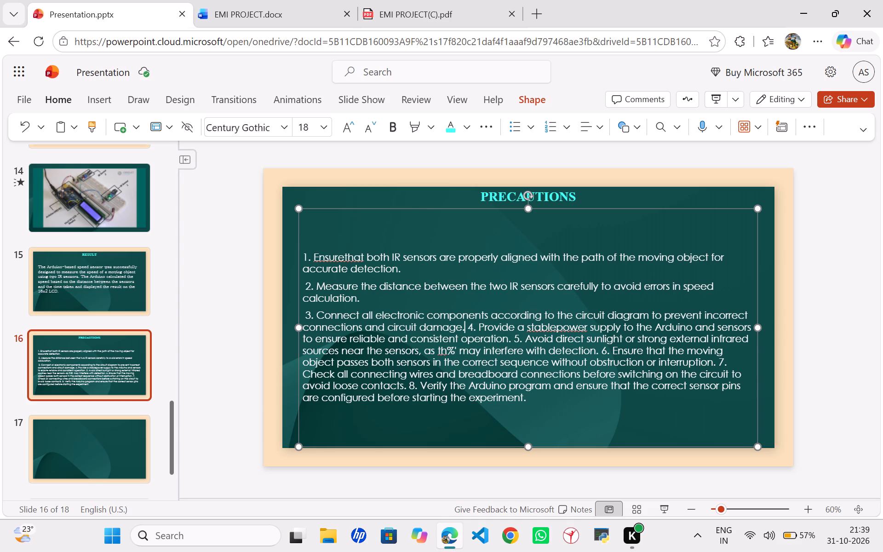
Start new paragraphs at precautions 5 and 6, adding a leading space before number 5 to match the other items.
key("Down")
key("Right")
key("Right")
key("Right")
key("Right")
key("Right")
key("Right")
key("Right")
key("Right")
key("Right")
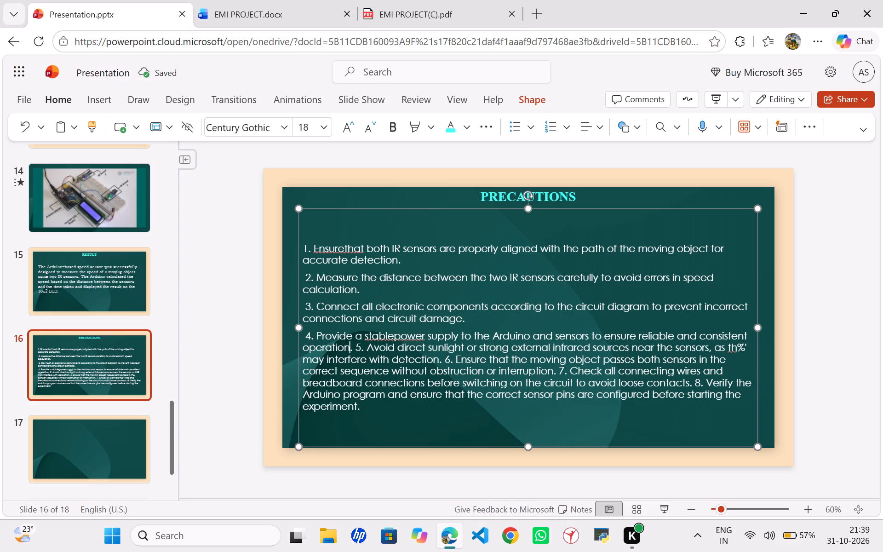
key("Right")
key("Right")
key("Return")
key("Down")
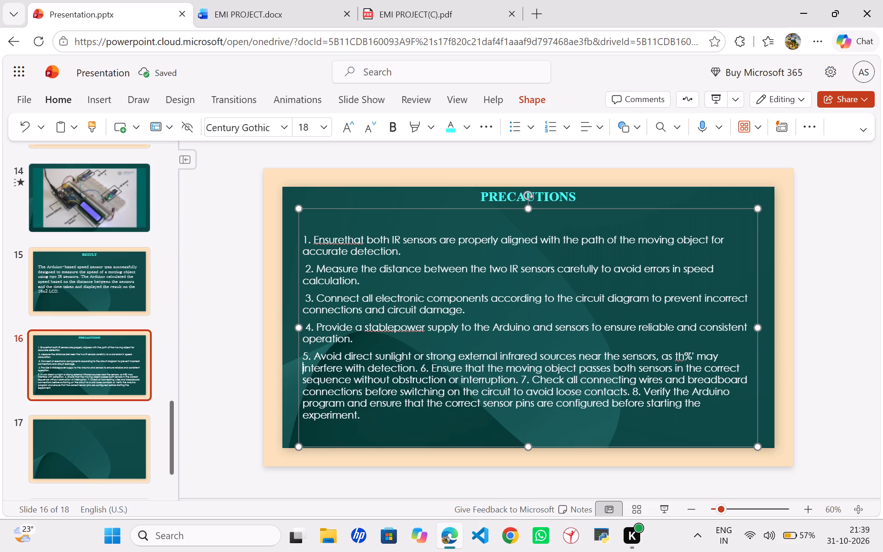
key("Up")
key("space")
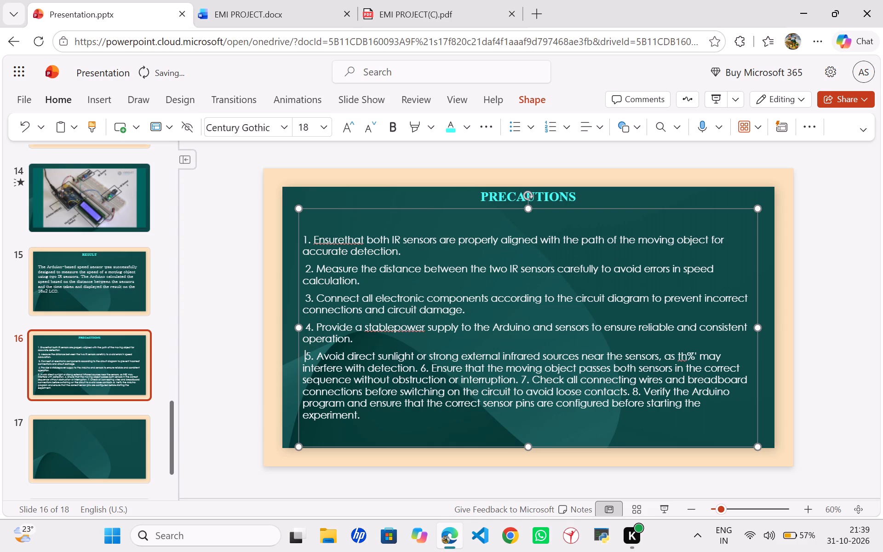
key("Down")
key("Right")
key("Right")
key("Right")
key("Right")
key("Right")
key("Right")
key("Right")
key("Right")
key("Right")
key("Right")
key("Right")
key("Right")
key("Right")
key("Right")
key("Right")
key("Right")
key("Right")
key("Right")
key("Right")
key("Right")
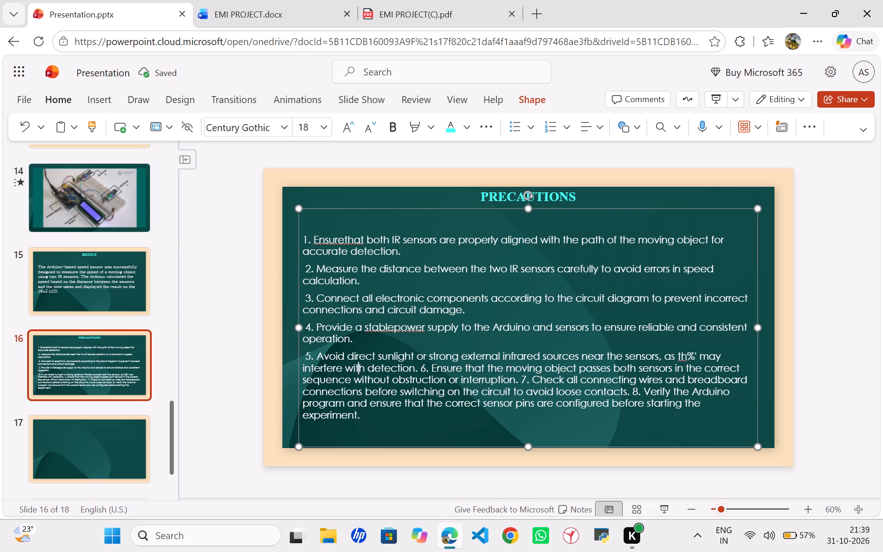
key("Right")
key("Right")
key("Return")
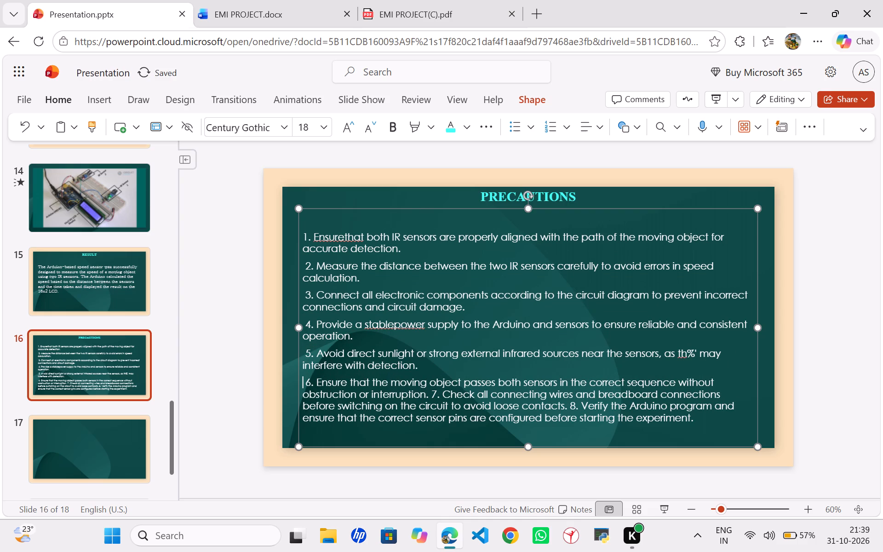
Split the remaining text so that precautions 7 and 8 each start a new paragraph.
key("Down")
key("Right")
key("Right")
key("Right")
key("Right")
key("Right")
key("Right")
key("Right")
key("Right")
key("Right")
key("Right")
key("Right")
key("Right")
key("Right")
key("Right")
key("Right")
key("Right")
key("Right")
key("Right")
key("Right")
key("Right")
key("Right")
key("Right")
key("Right")
key("Return")
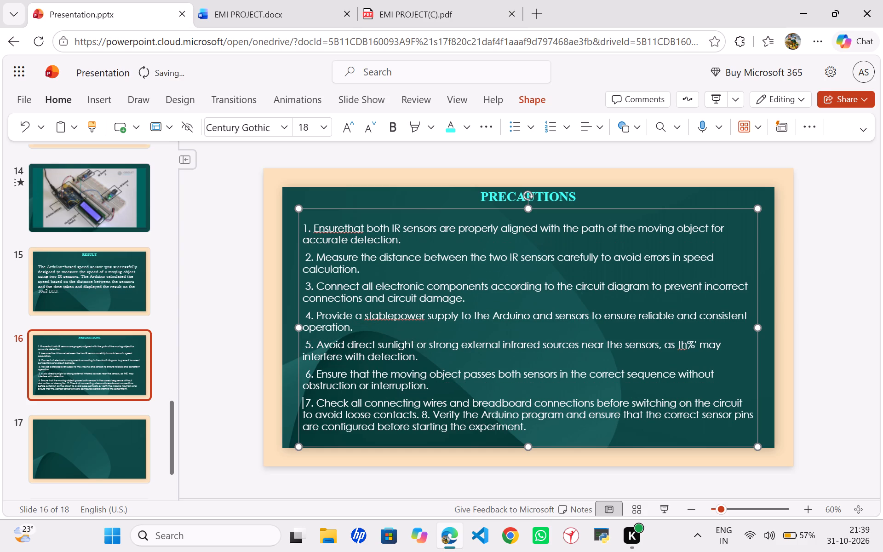
key("Down")
key("Right")
key("Right")
key("Right")
key("Right")
key("Right")
key("Right")
key("Right")
key("Right")
key("Right")
key("Right")
key("Right")
key("Right")
key("Right")
key("Right")
key("Right")
key("Right")
key("Right")
key("Right")
key("Right")
key("Right")
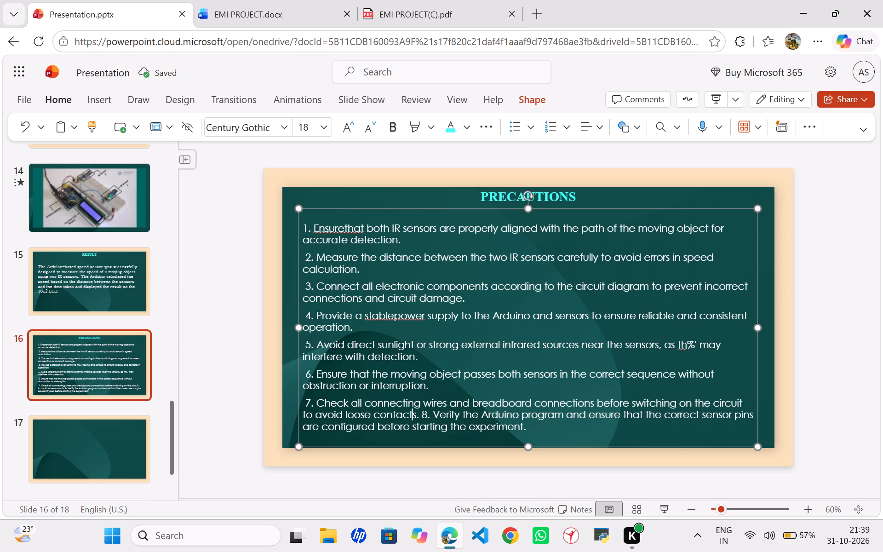
key("Right")
key("Right")
key("Return")
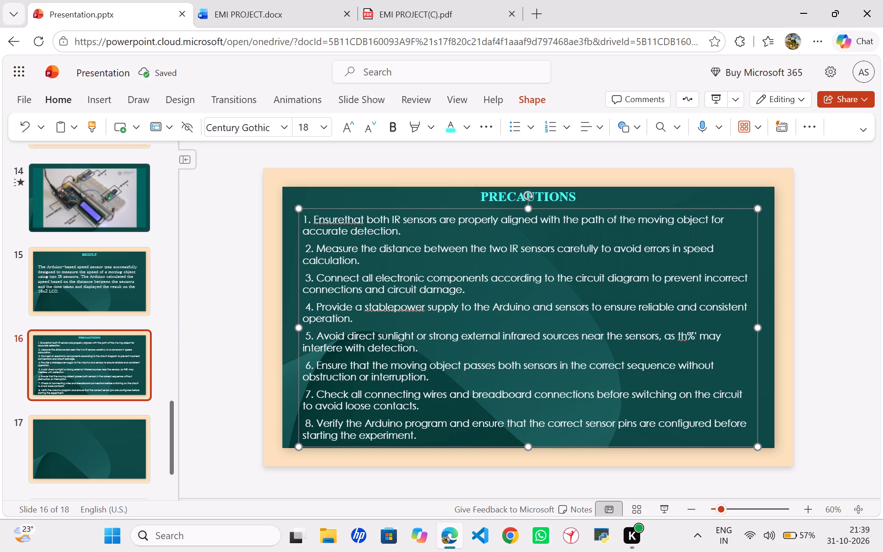
Insert the missing spaces in "Ensure that" in precaution 1 and "stable power" in precaution 4.
left_click(345, 221)
key("space")
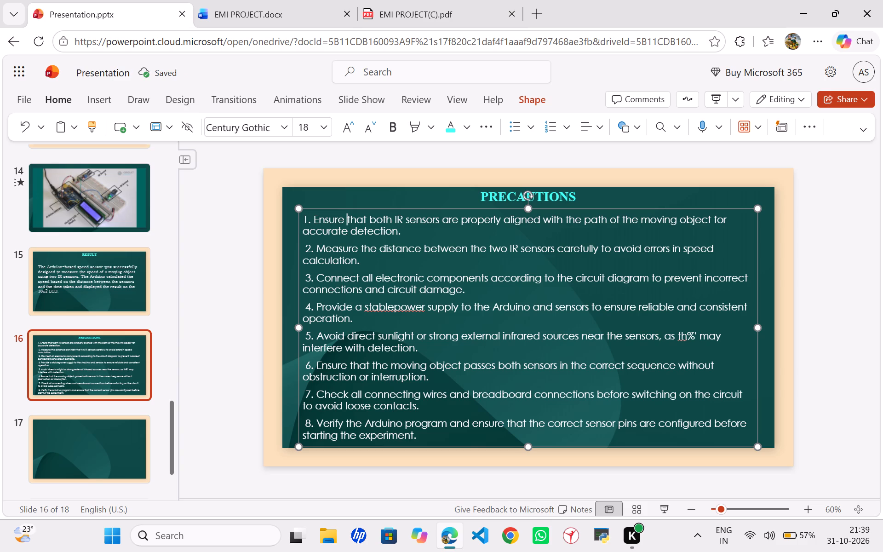
left_click(394, 305)
key("space")
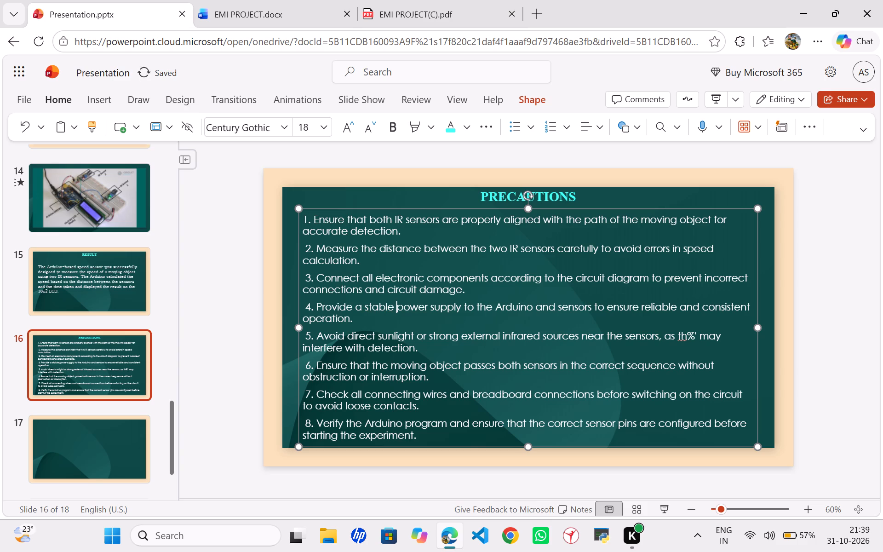
left_click(237, 238)
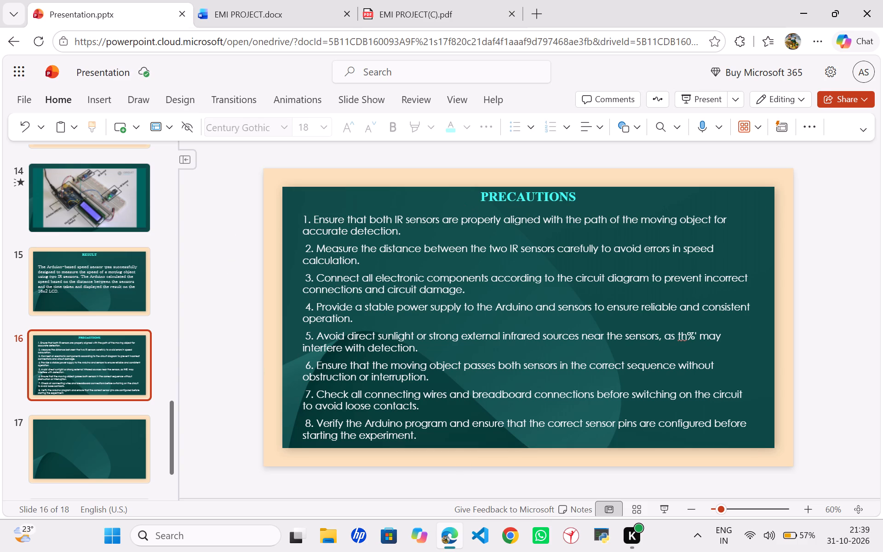
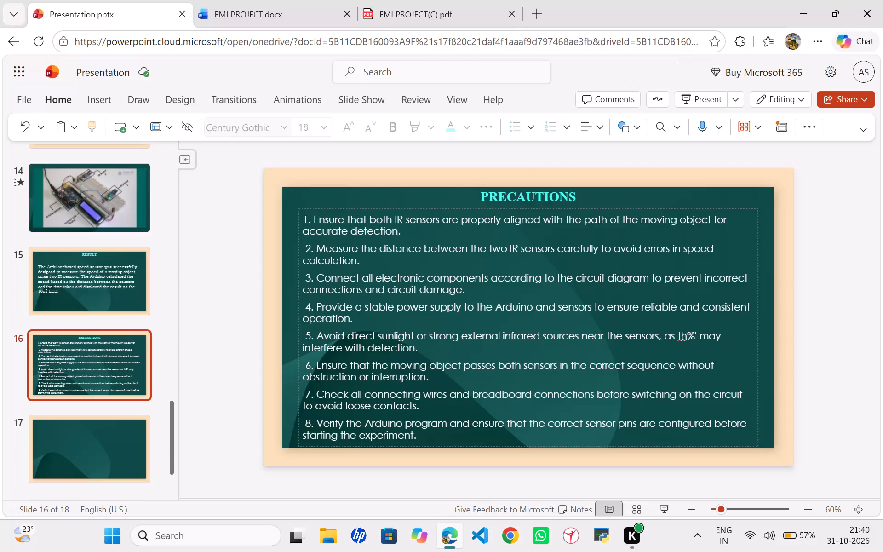
Stretch the precautions text box upward to a height of about 6.52" on the PRECAUTIONS slide.
left_click(455, 211)
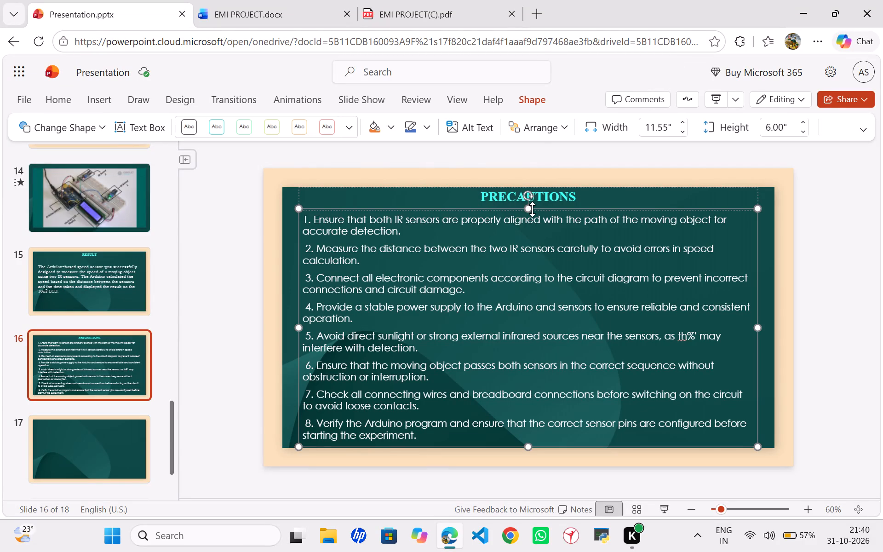
left_click_drag(530, 209, 529, 203)
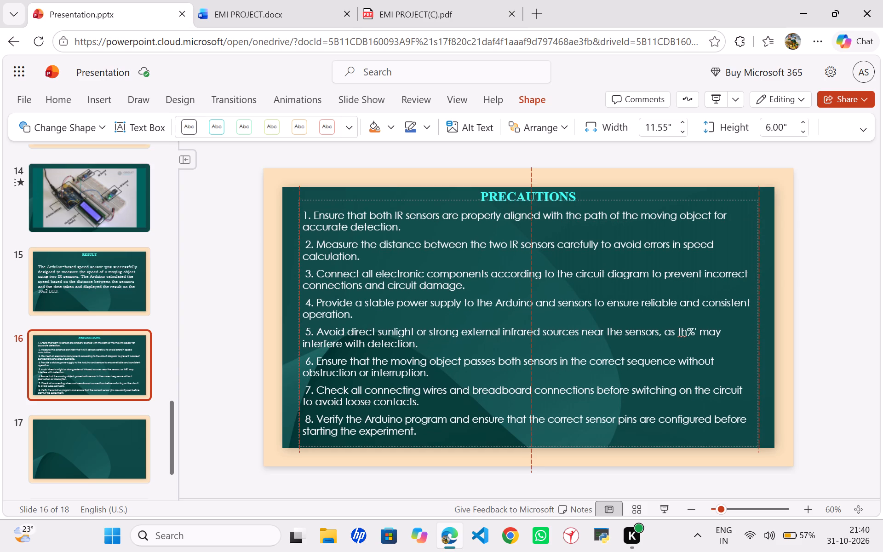
left_click_drag(529, 203, 530, 190)
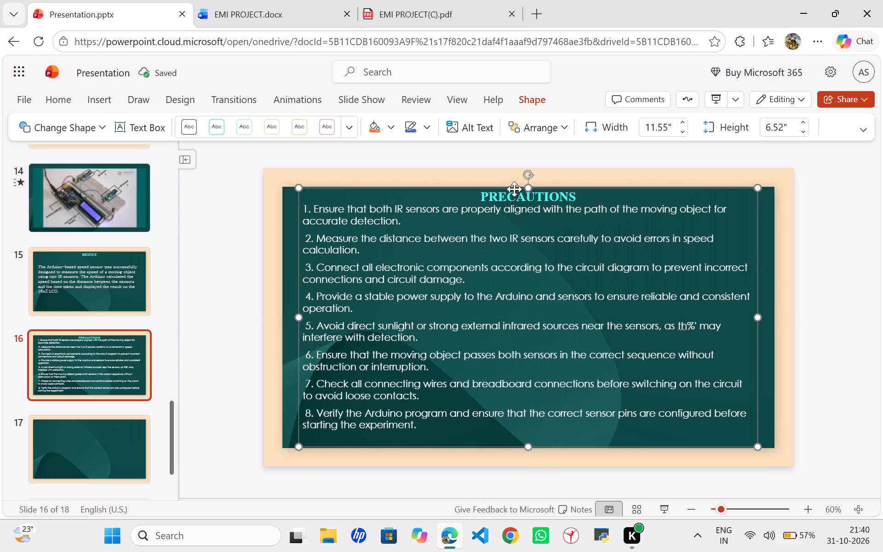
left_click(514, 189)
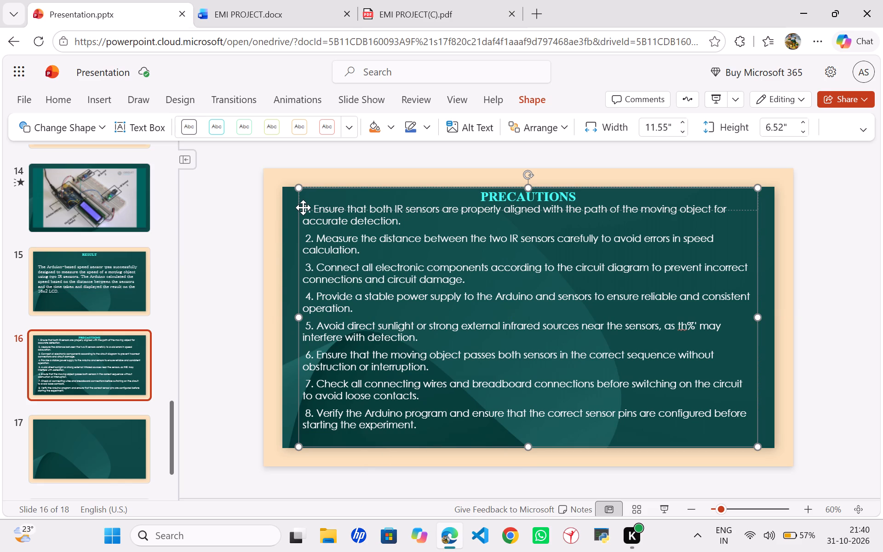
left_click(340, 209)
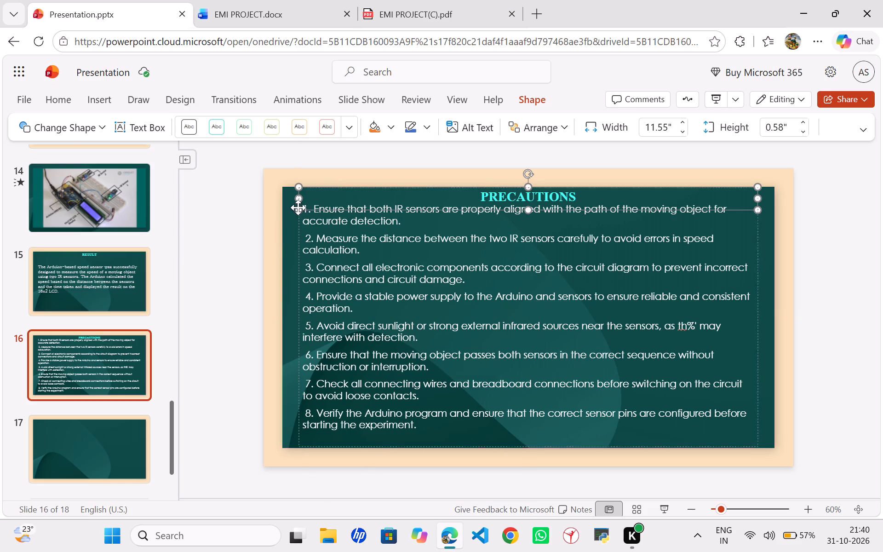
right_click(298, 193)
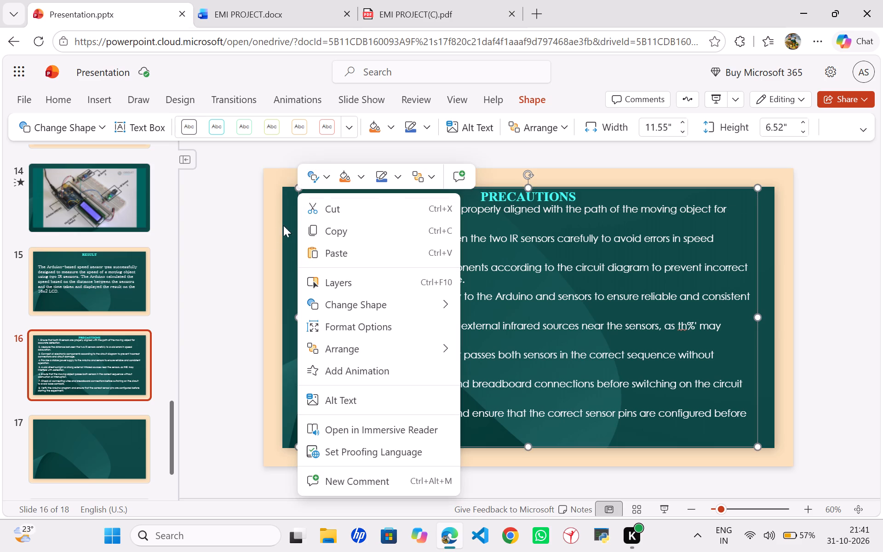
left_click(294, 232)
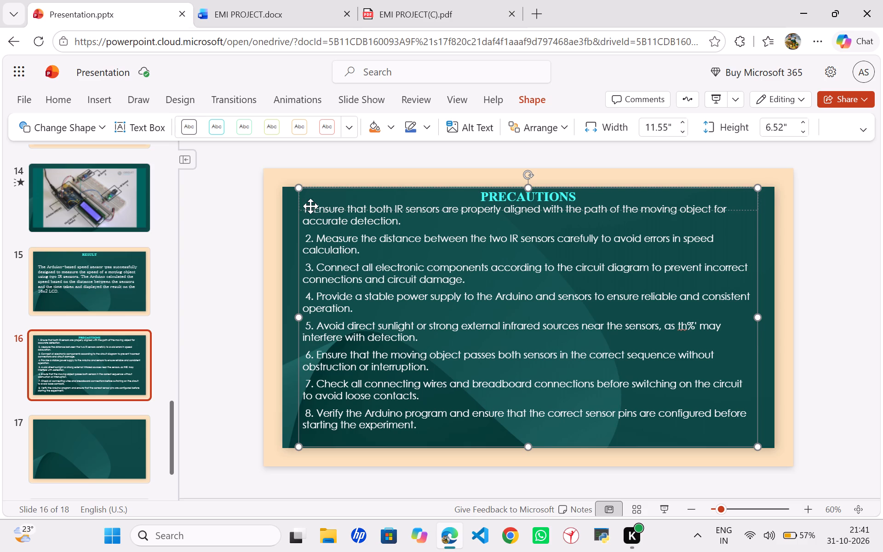
Change the font of all eight precautions to Batang.
right_click(310, 206)
left_click(282, 236)
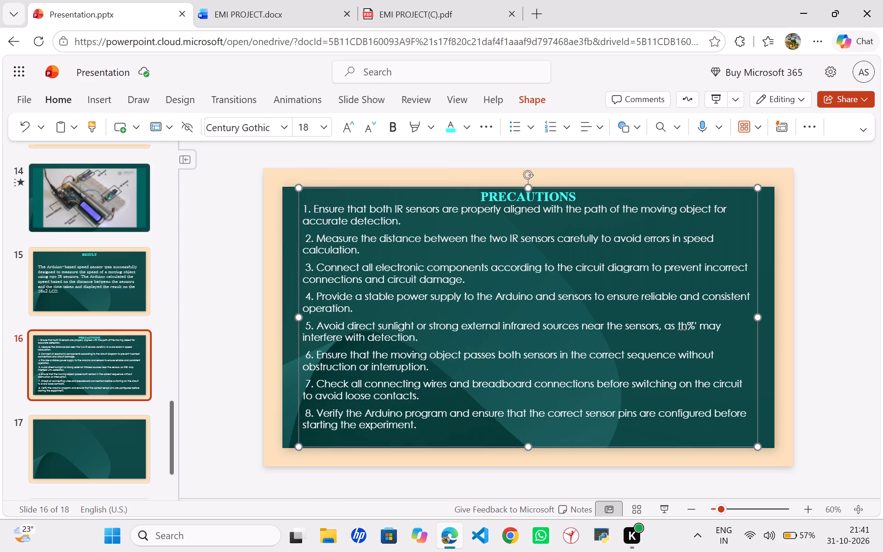
key("Left")
key("ctrl+shift+Down")
key("ctrl+shift+Down")
key("ctrl+shift+Down")
key("ctrl+shift+Down")
key("ctrl+shift+Down")
key("ctrl+shift+Down")
key("ctrl+shift+Down")
key("ctrl+shift+Down")
key("ctrl+shift+Down")
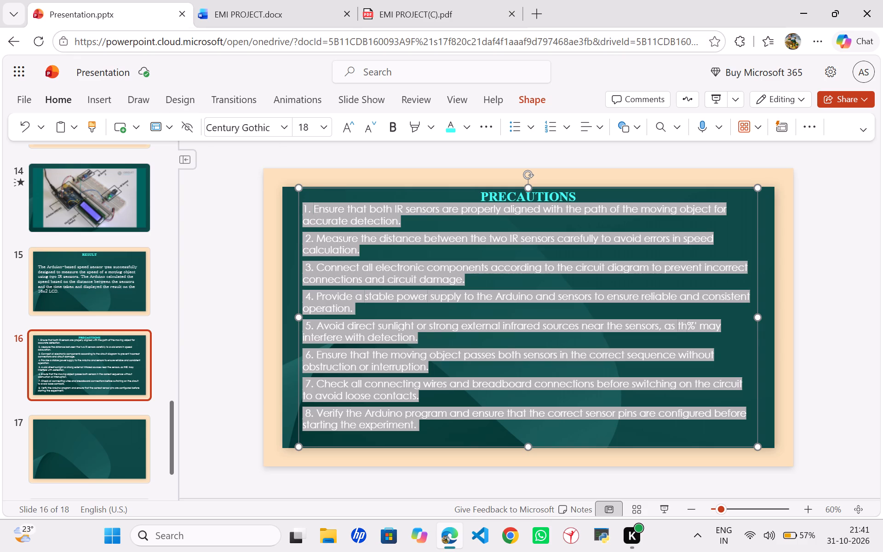
left_click(283, 129)
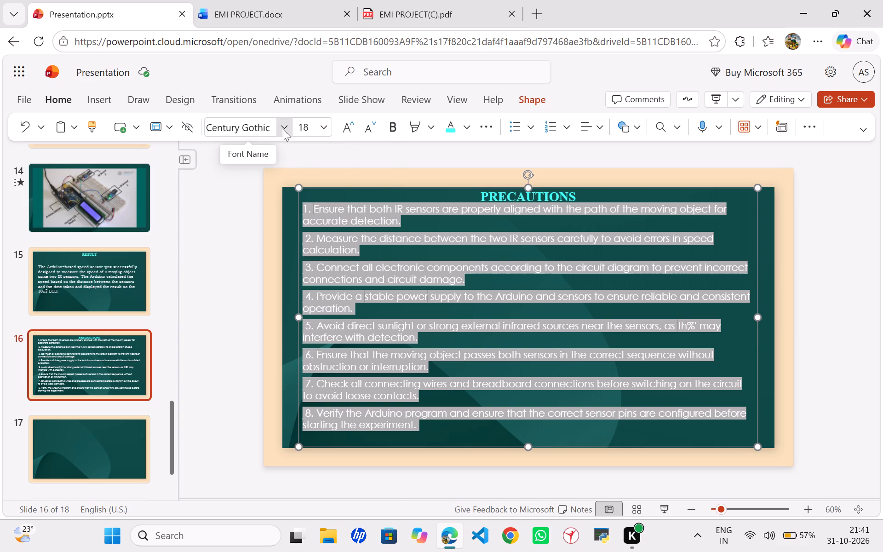
left_click(255, 198)
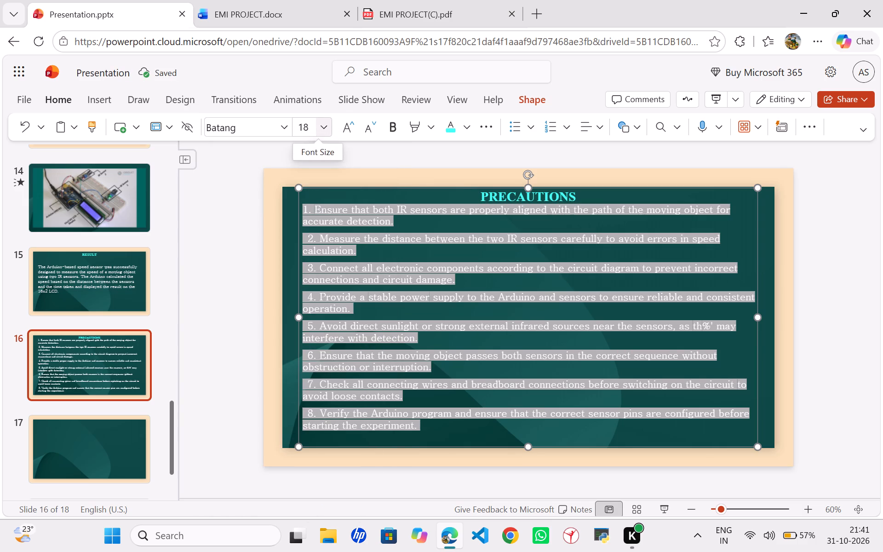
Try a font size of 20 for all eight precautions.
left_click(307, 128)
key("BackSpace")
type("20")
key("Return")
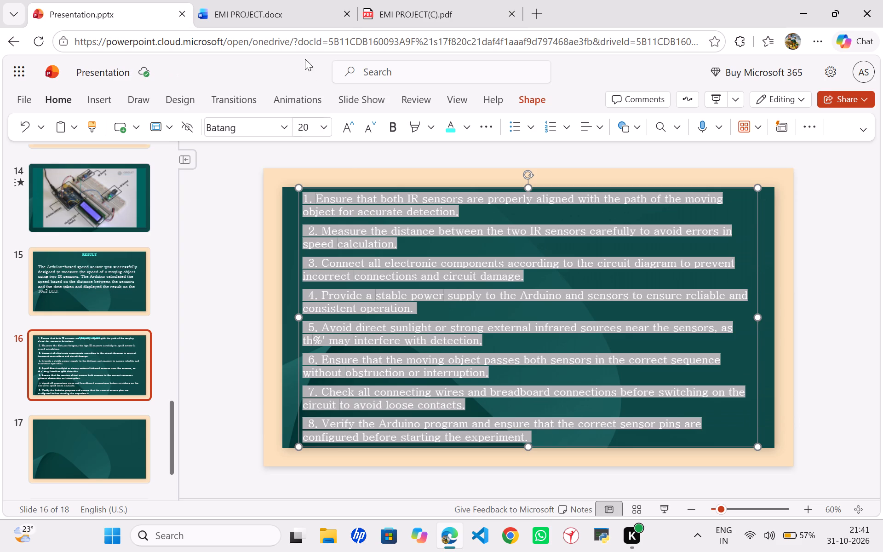
Set the font size of all eight precautions to 19.
left_click(310, 127)
key("BackSpace")
type("19")
key("Return")
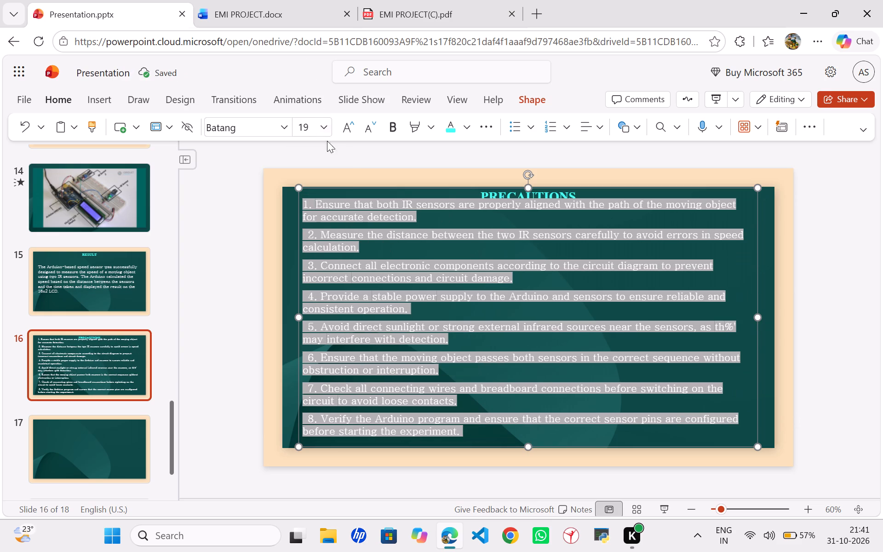
left_click(404, 162)
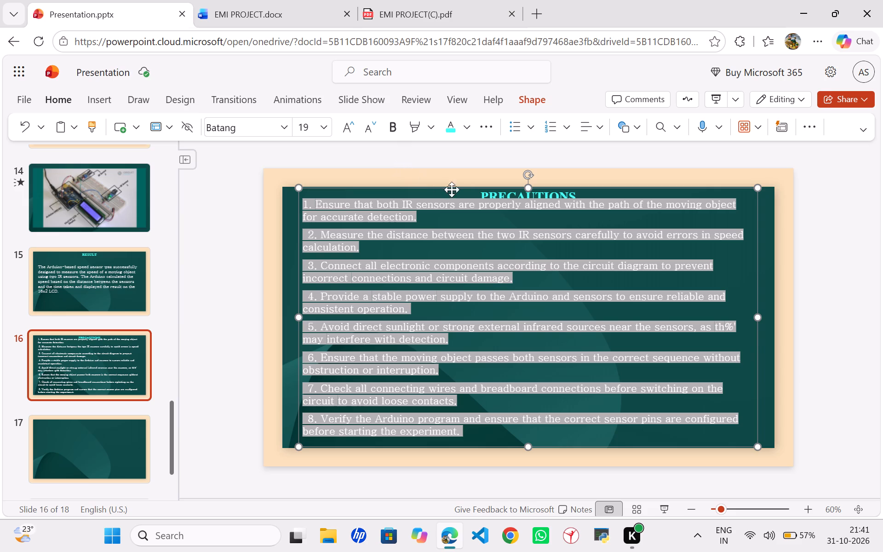
Move the PRECAUTIONS title slightly up, keeping it horizontally centred on the slide.
left_click_drag(465, 190, 466, 204)
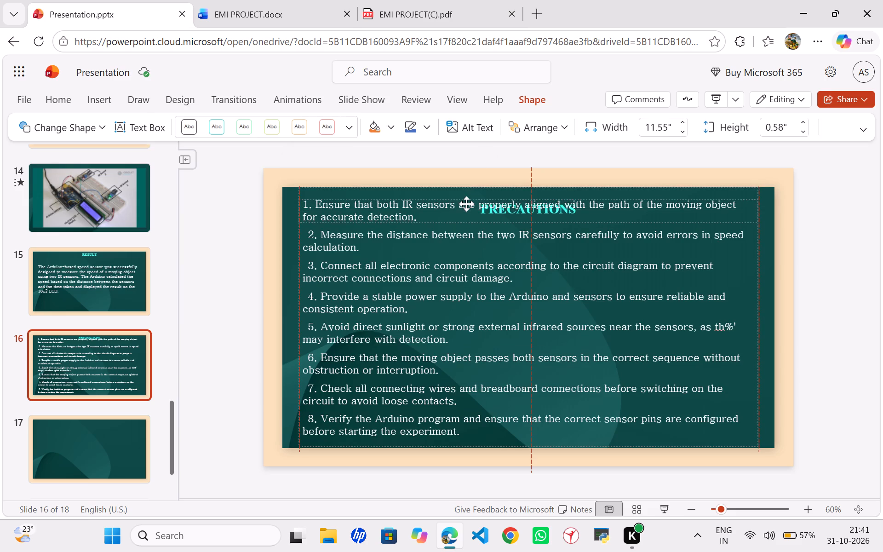
left_click_drag(466, 204, 468, 185)
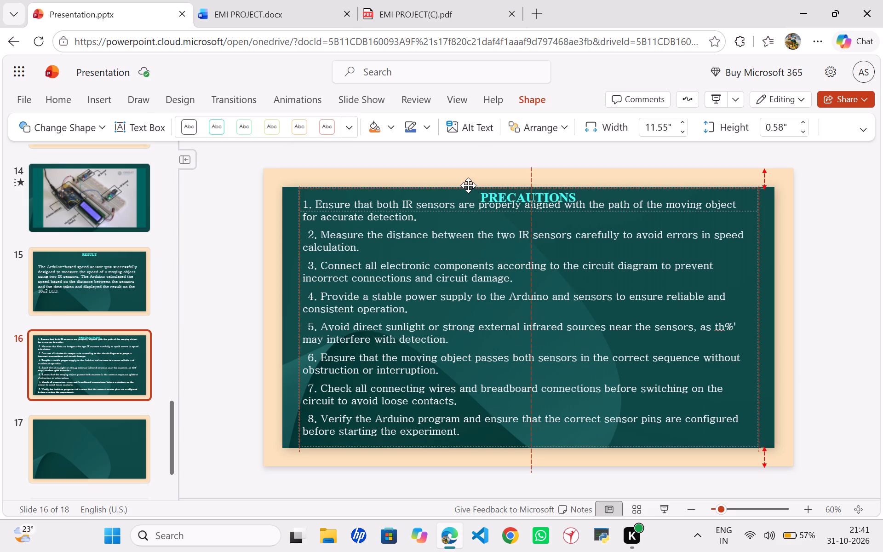
left_click(287, 269)
Move the precautions text box slightly down so that precaution 1 clears the title, keeping it centred.
left_click(441, 202)
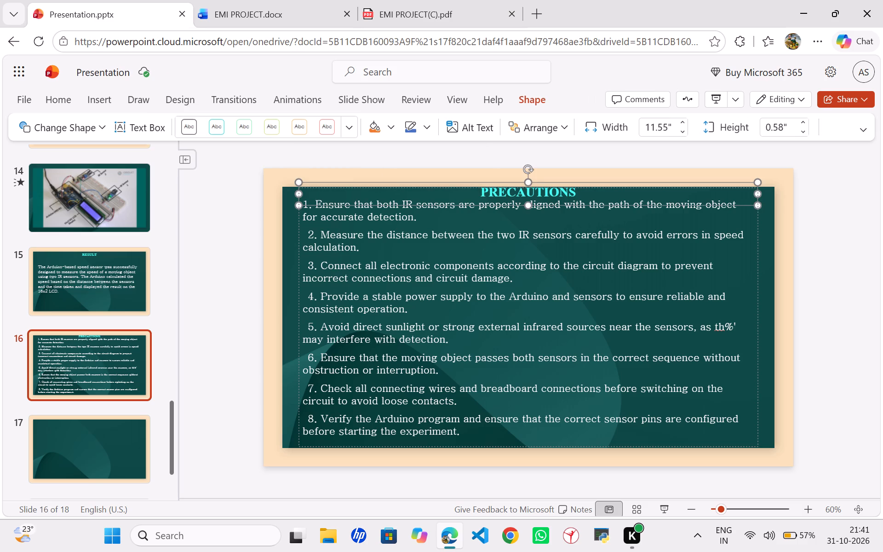
left_click(418, 221)
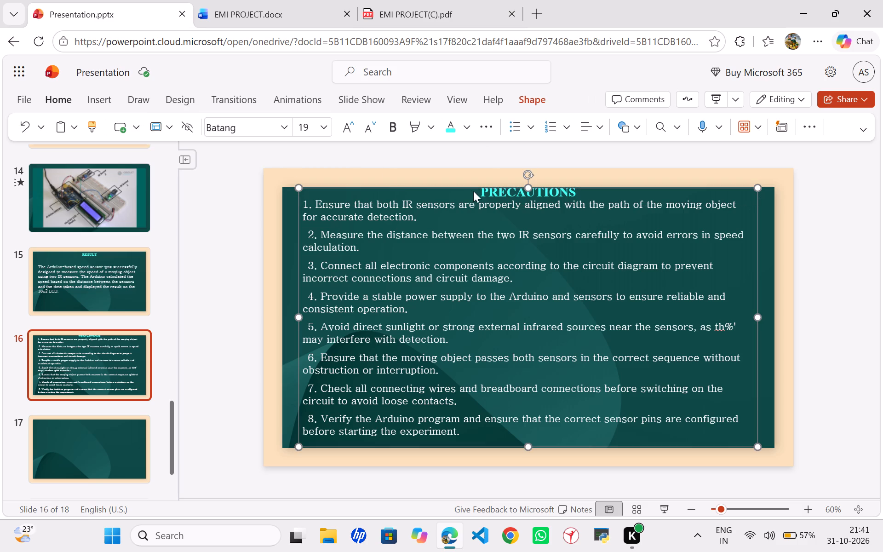
left_click_drag(464, 186, 464, 196)
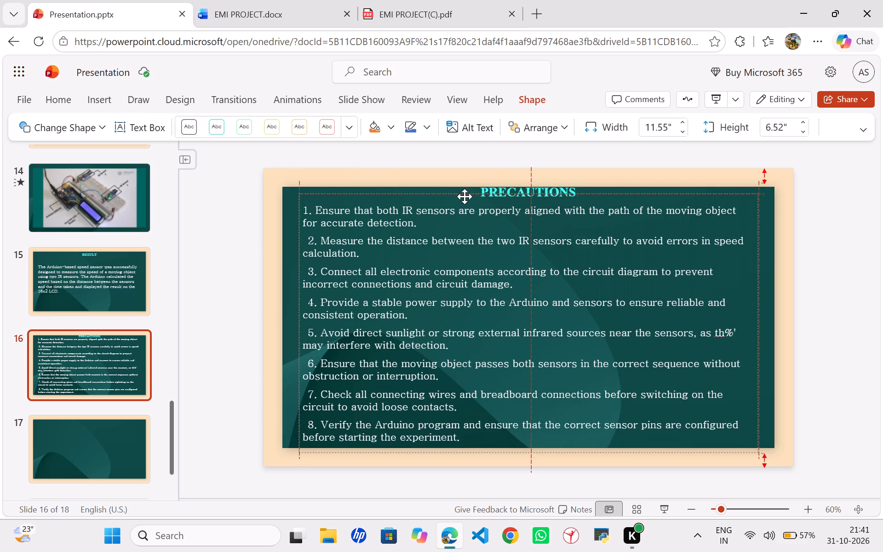
left_click_drag(464, 196, 465, 194)
left_click_drag(465, 194, 465, 196)
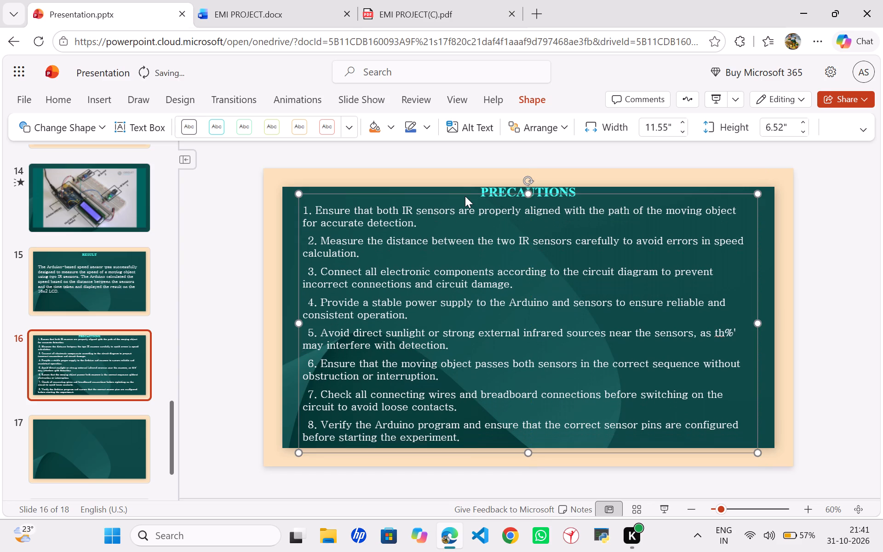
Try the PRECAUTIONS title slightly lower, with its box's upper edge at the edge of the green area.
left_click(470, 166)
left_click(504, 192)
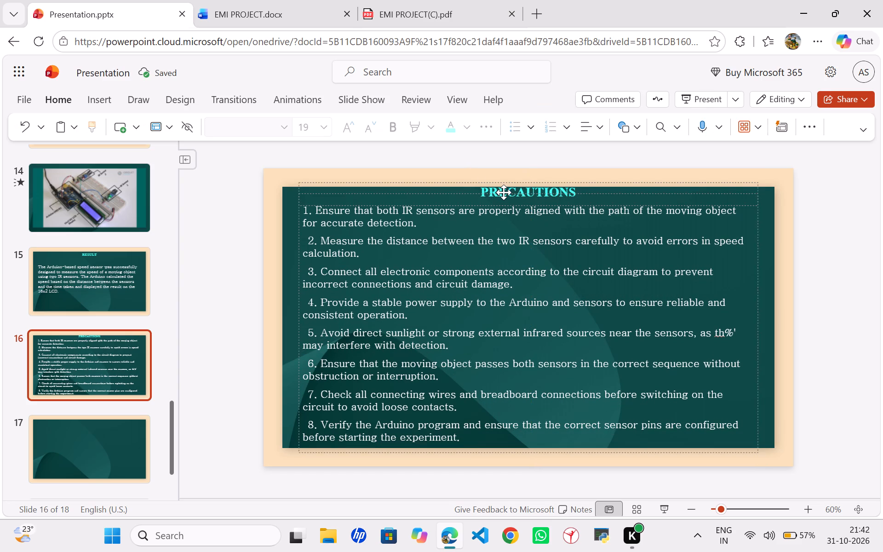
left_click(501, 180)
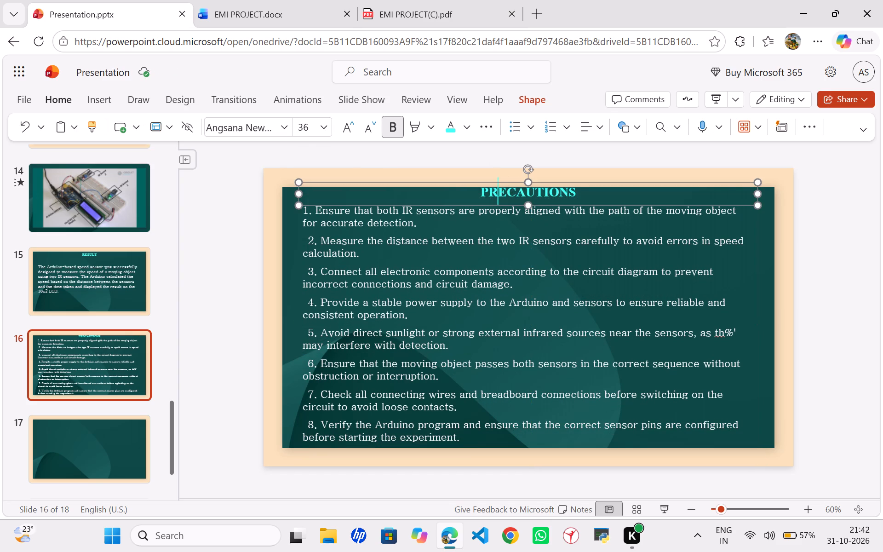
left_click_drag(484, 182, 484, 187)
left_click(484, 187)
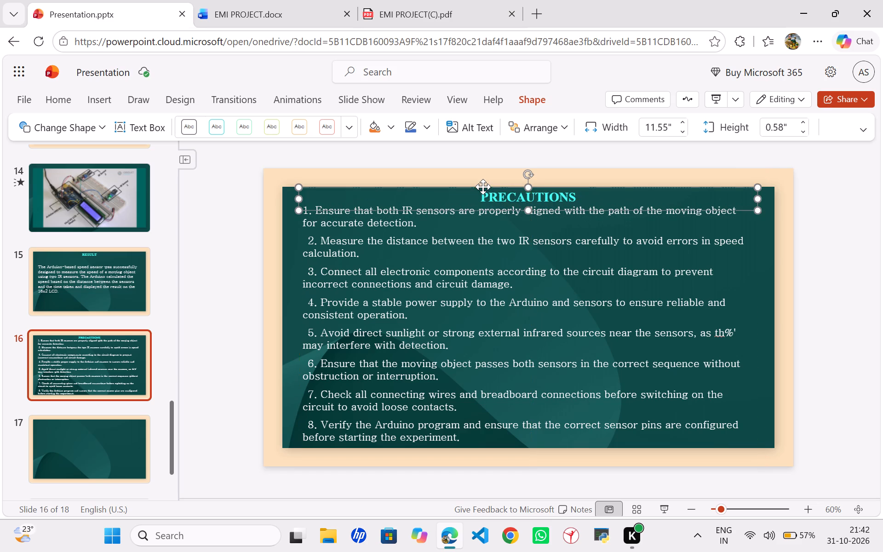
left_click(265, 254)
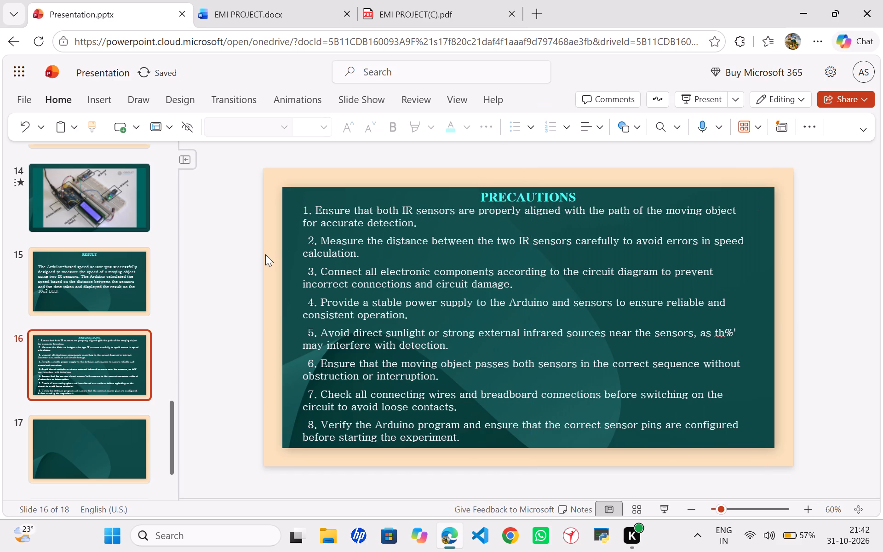
Move the PRECAUTIONS title back up slightly to leave a gap above precaution 1, keeping it centred.
left_click(350, 240)
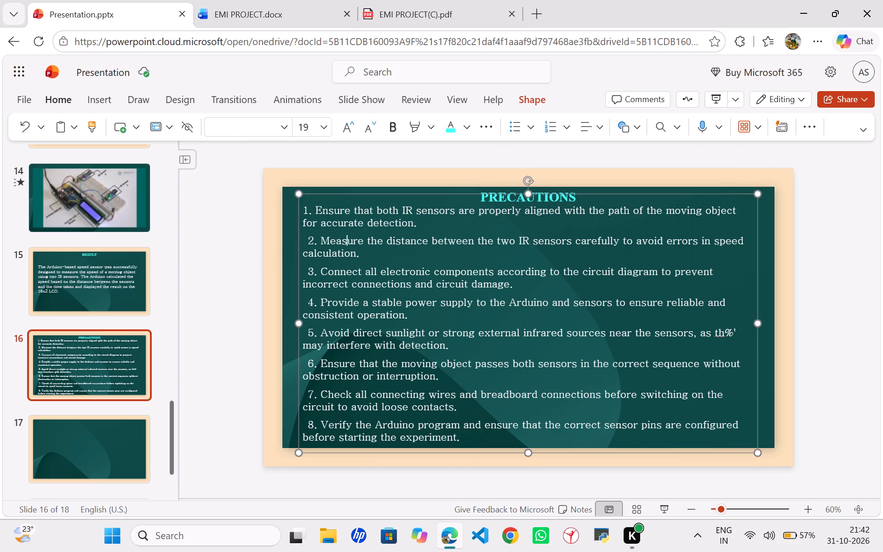
left_click_drag(439, 190, 441, 199)
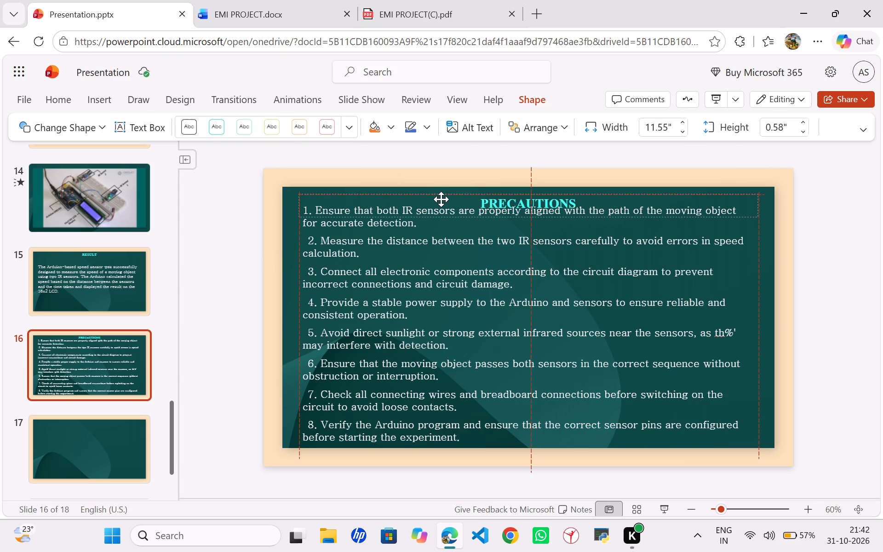
left_click_drag(441, 199, 440, 185)
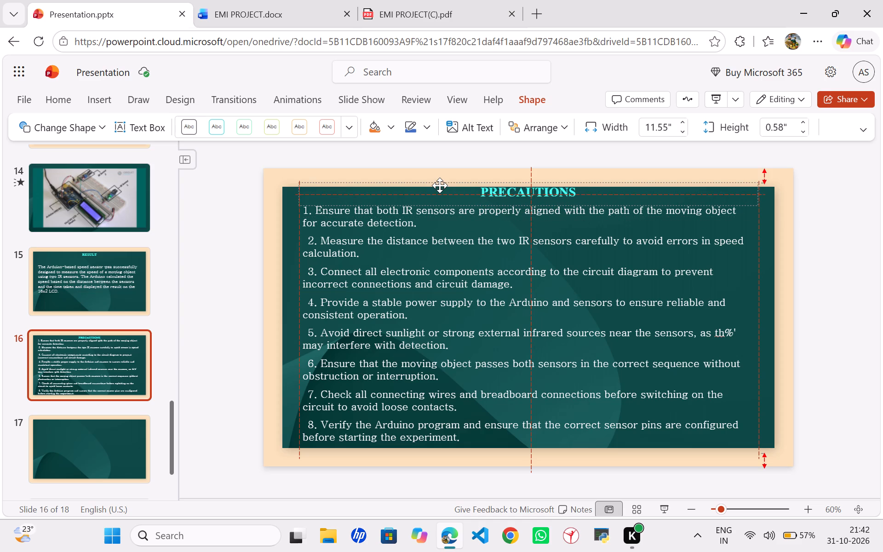
left_click_drag(440, 185, 439, 185)
left_click(410, 164)
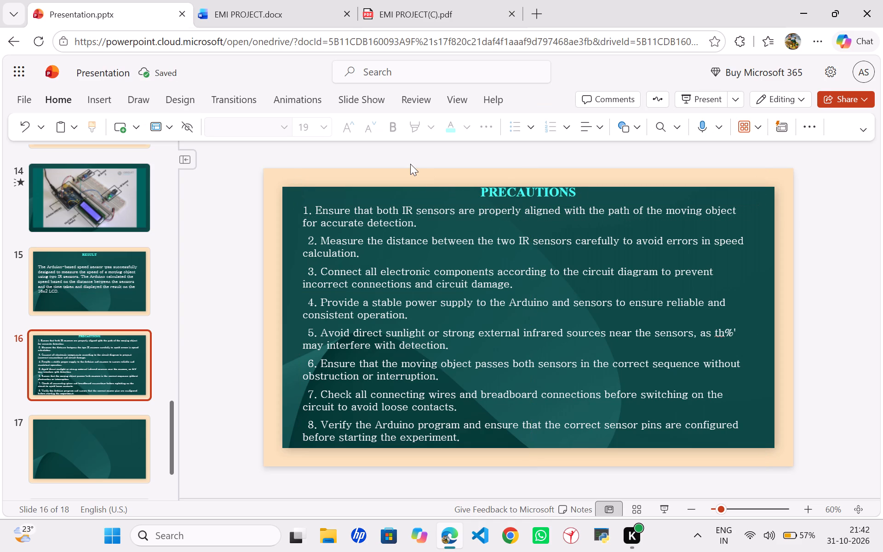
left_click(209, 238)
Move the PRECAUTIONS title slightly down so it sits fully inside the green area, keeping it horizontally centred on the slide.
left_click(519, 194)
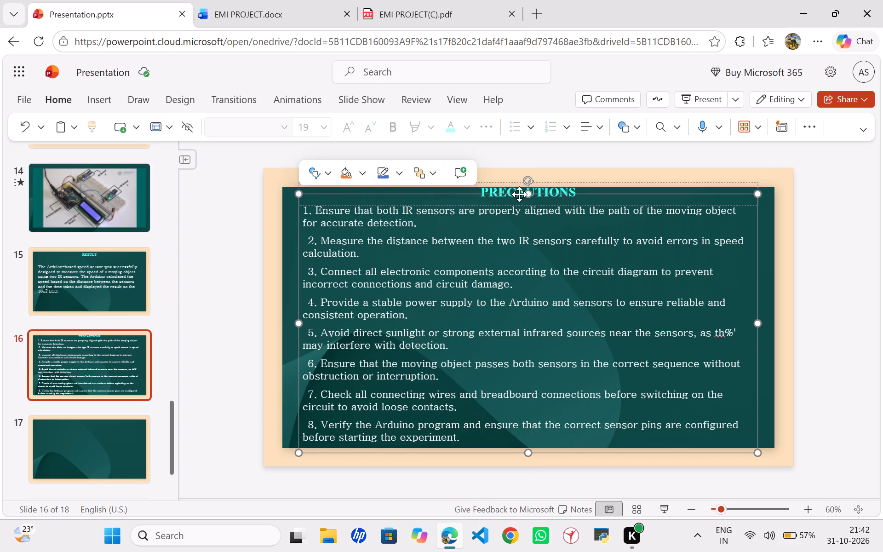
left_click(503, 188)
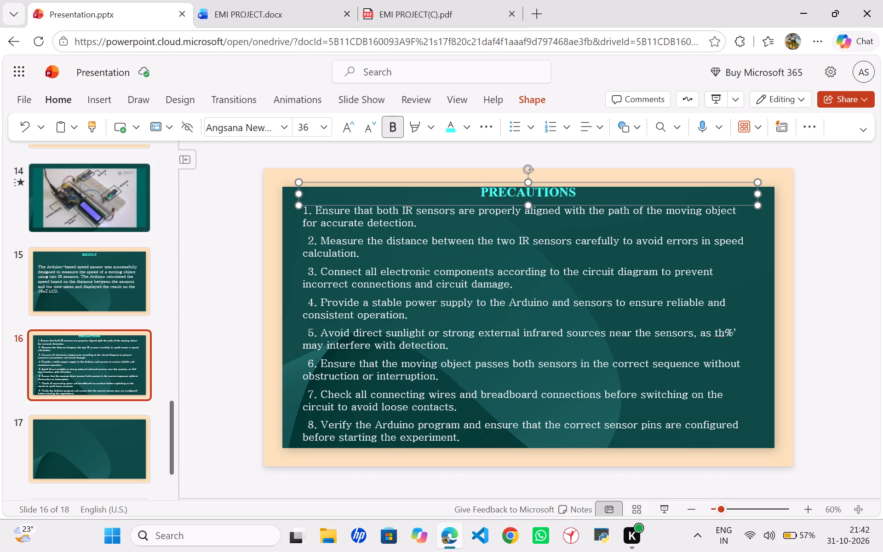
left_click_drag(487, 184, 487, 187)
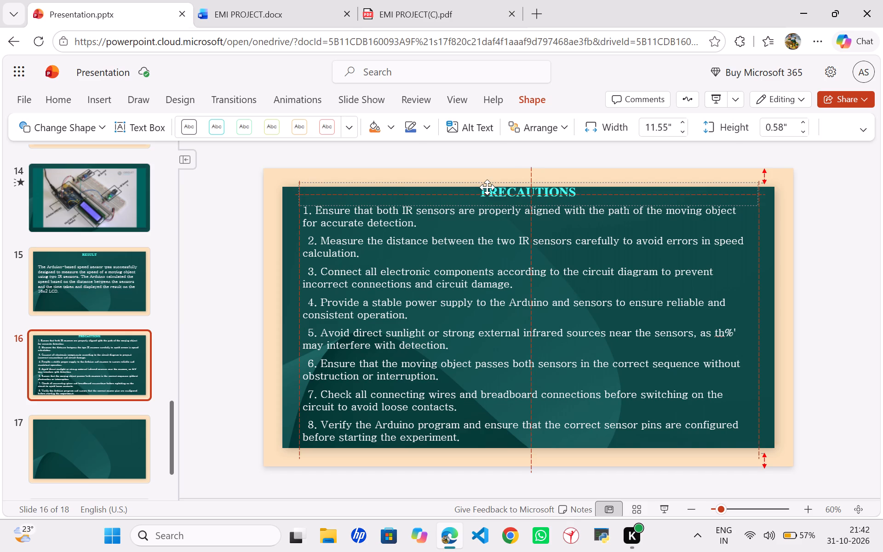
left_click_drag(487, 187, 487, 185)
left_click_drag(487, 185, 487, 188)
left_click_drag(487, 188, 487, 188)
left_click_drag(487, 188, 487, 189)
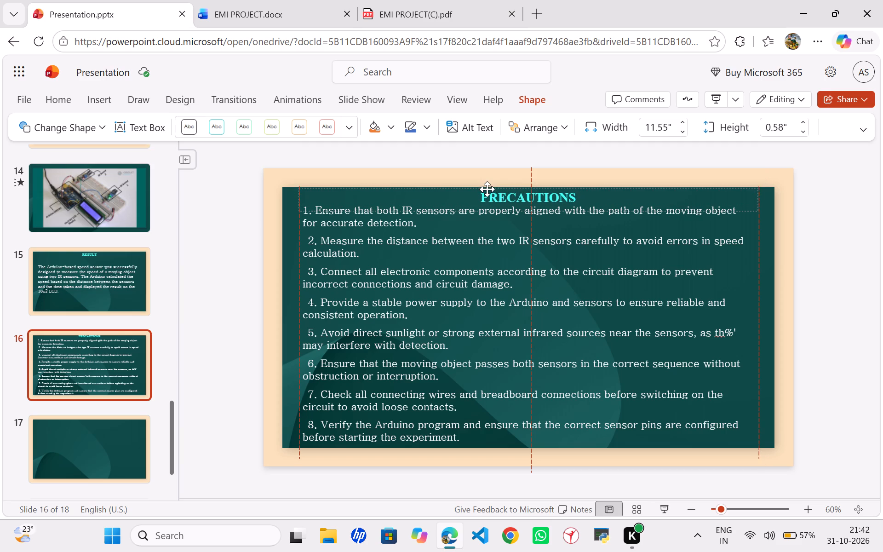
left_click_drag(487, 189, 487, 189)
left_click(256, 271)
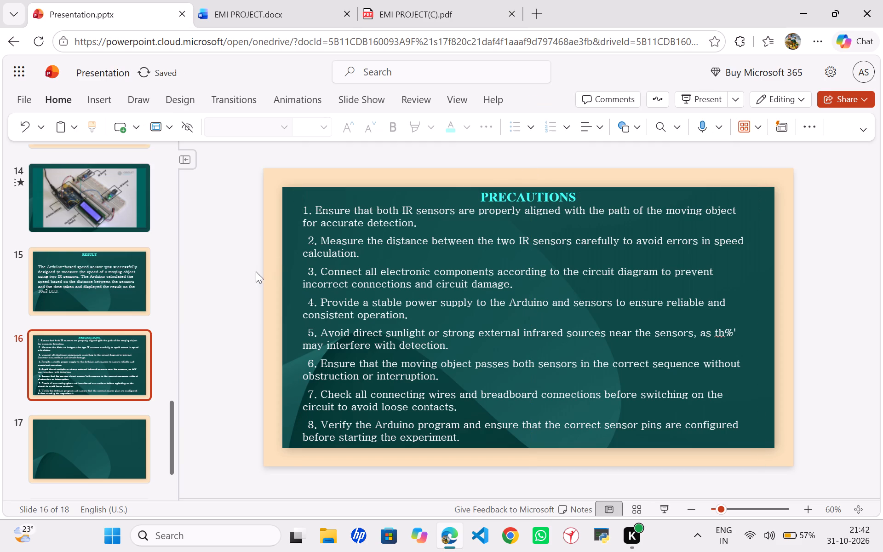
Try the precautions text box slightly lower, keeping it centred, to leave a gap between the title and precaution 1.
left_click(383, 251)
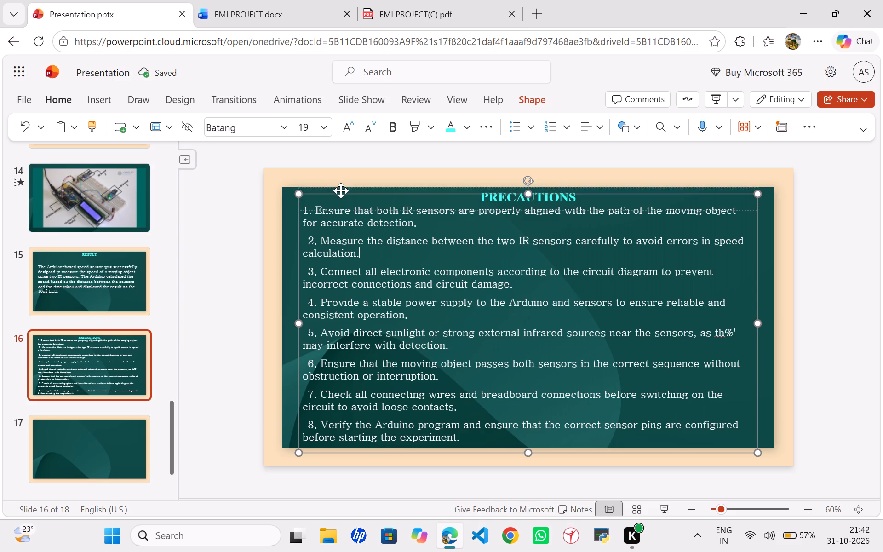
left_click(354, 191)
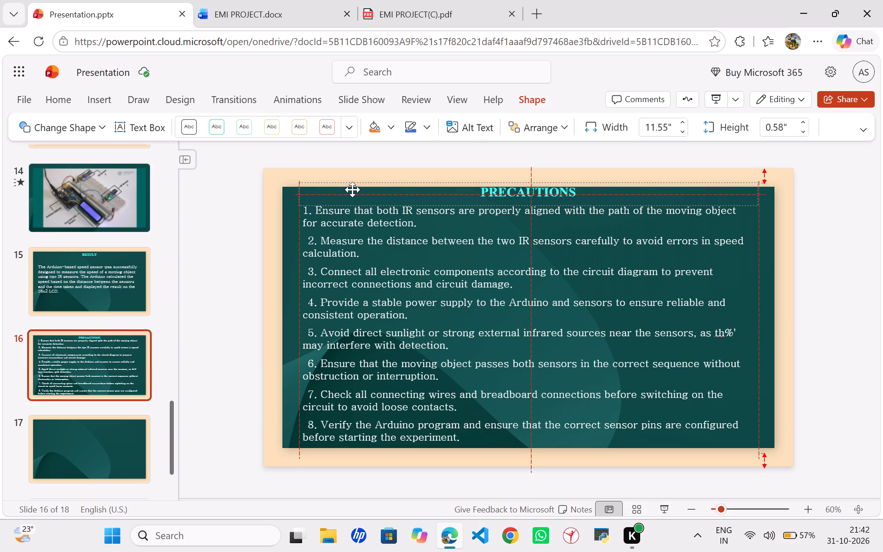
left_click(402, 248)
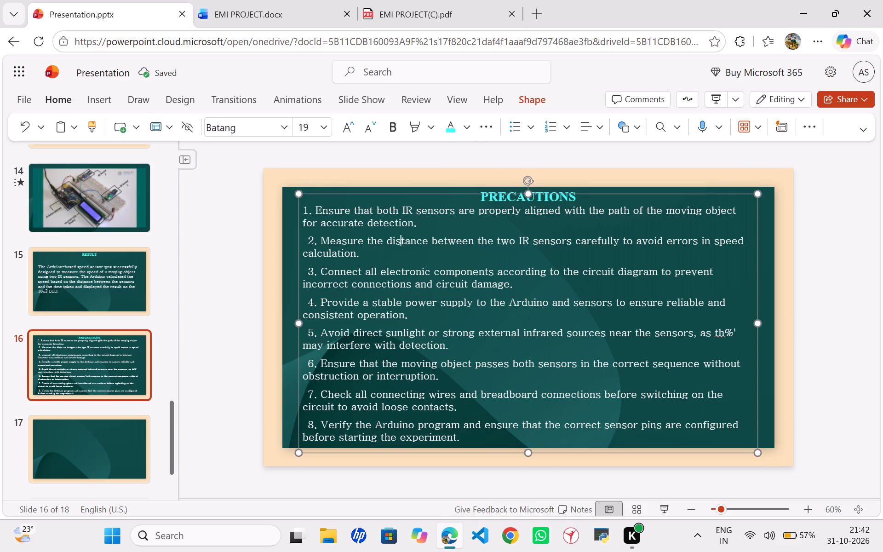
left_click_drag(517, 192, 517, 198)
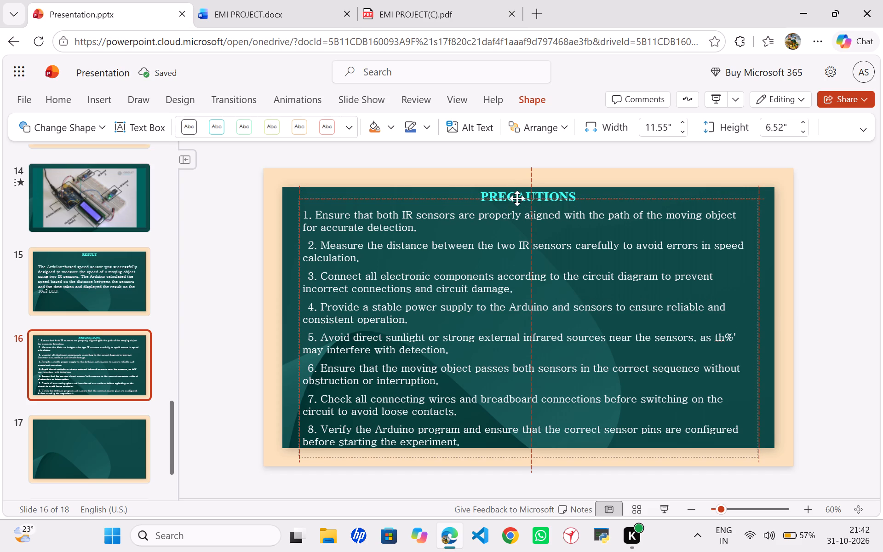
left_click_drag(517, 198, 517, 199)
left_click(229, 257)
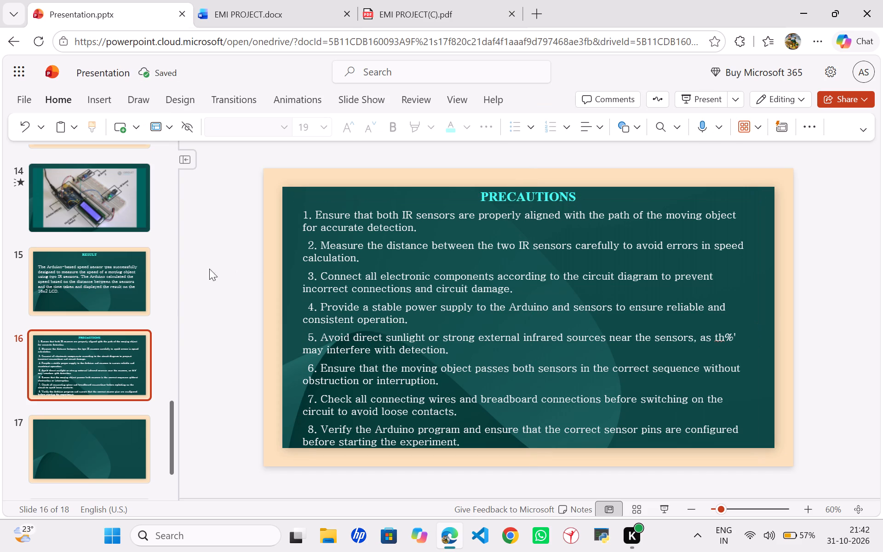
Look through the DISCUSSION and BIBLIOGRAPHY sections of EMI PROJECT.docx for the content of empty slide 17.
left_click(76, 453)
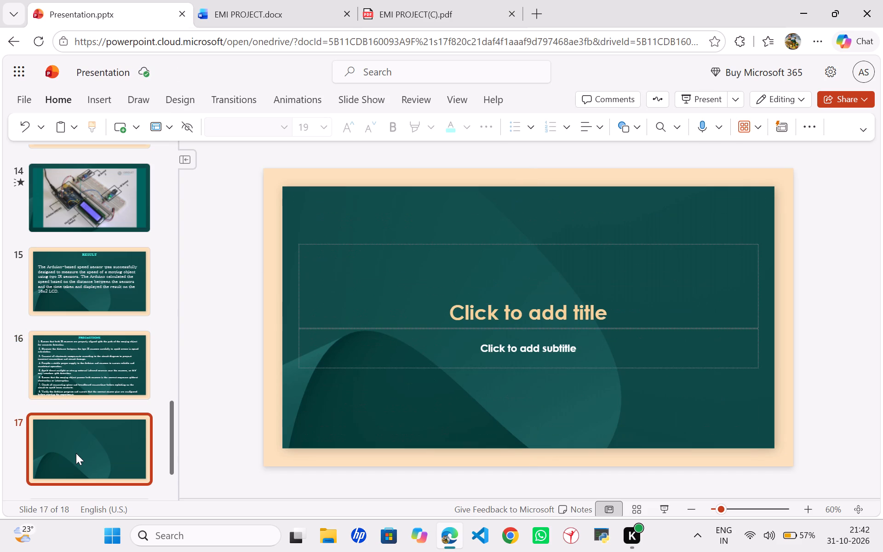
key("ctrl+Tab")
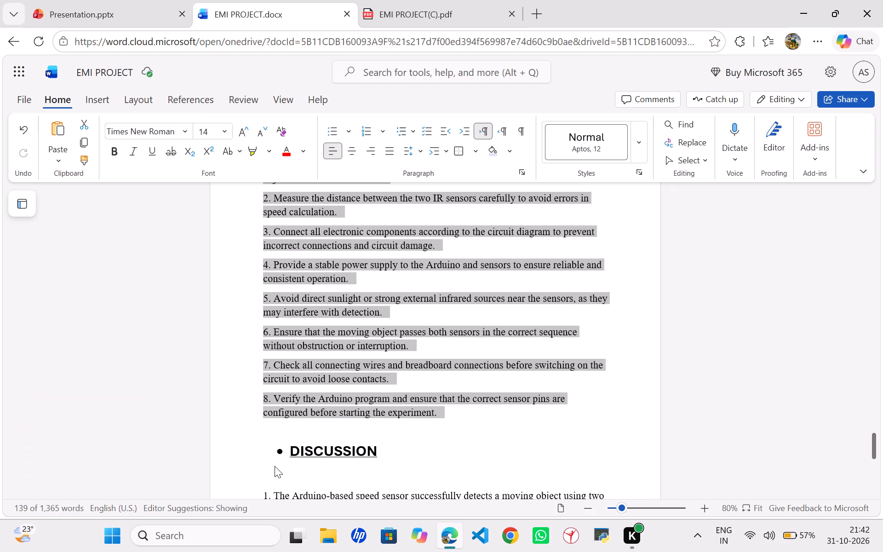
left_click(275, 466)
scroll(275, 466, "down", 3)
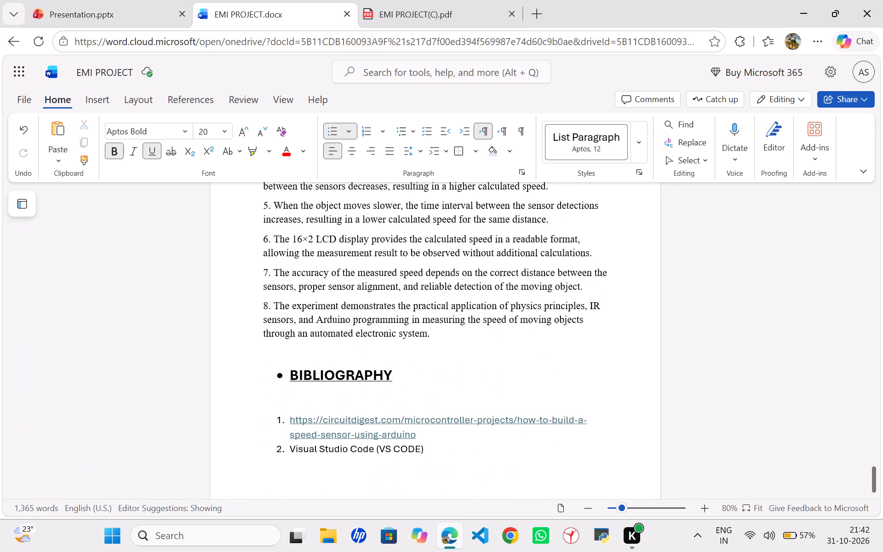
scroll(275, 466, "down", 1)
Close EMI PROJECT.docx, leaving EMI PROJECT(C).pdf open, and return to the presentation.
key("ctrl+Tab")
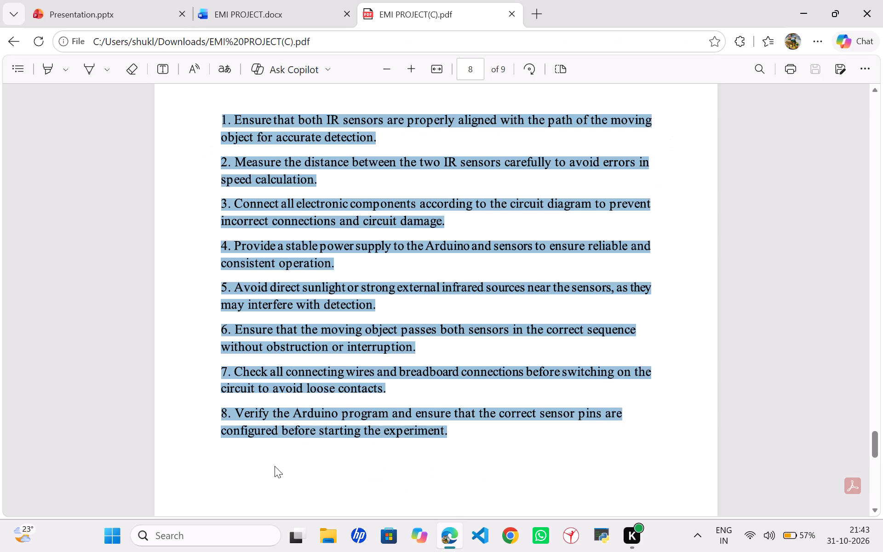
left_click(275, 466)
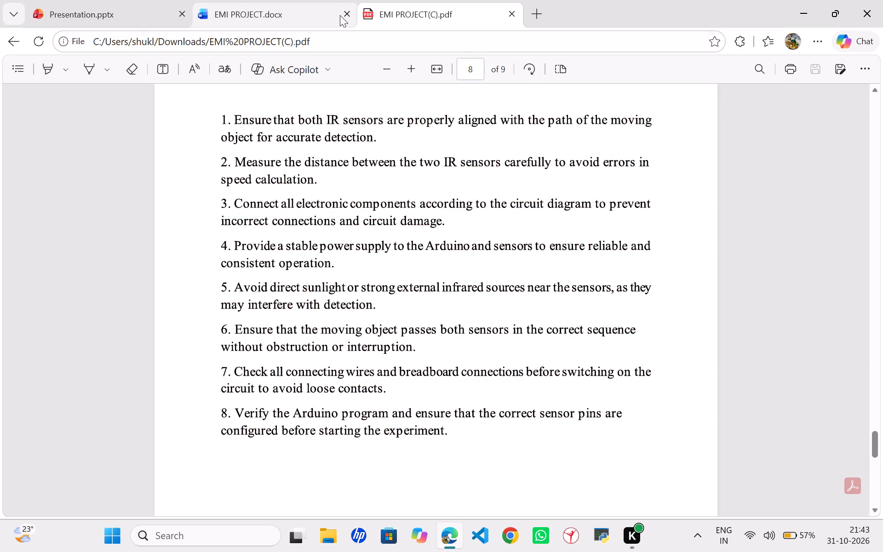
left_click(344, 13)
left_click(155, 0)
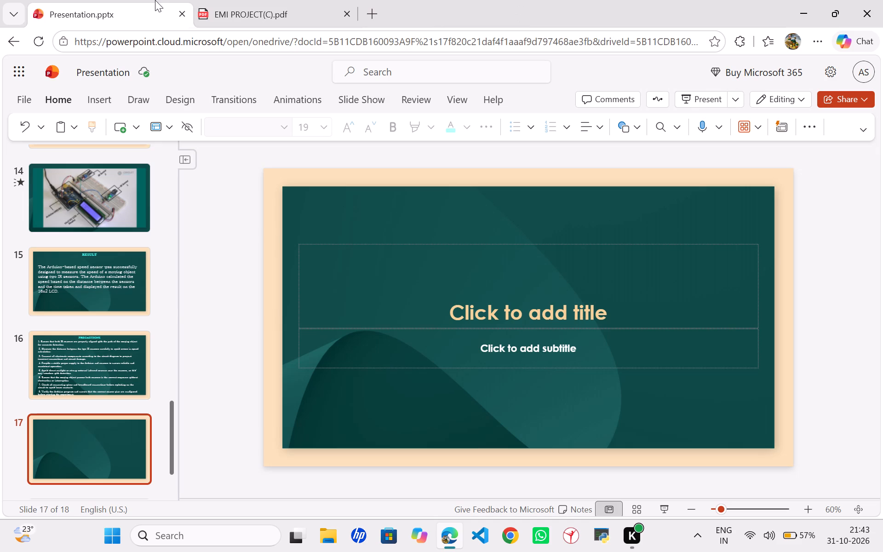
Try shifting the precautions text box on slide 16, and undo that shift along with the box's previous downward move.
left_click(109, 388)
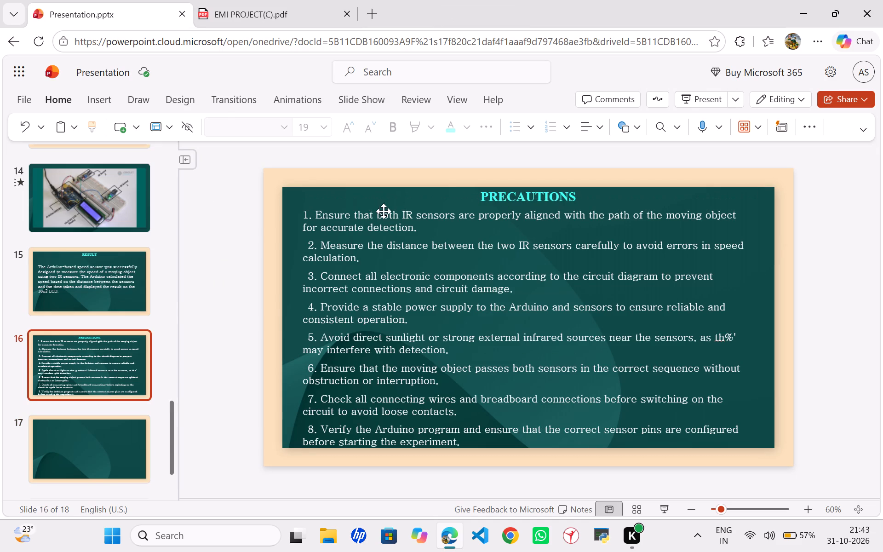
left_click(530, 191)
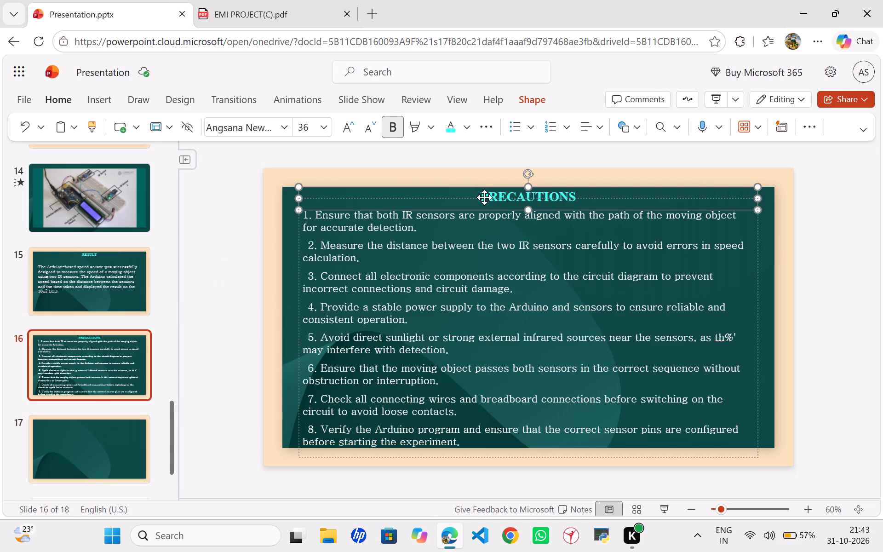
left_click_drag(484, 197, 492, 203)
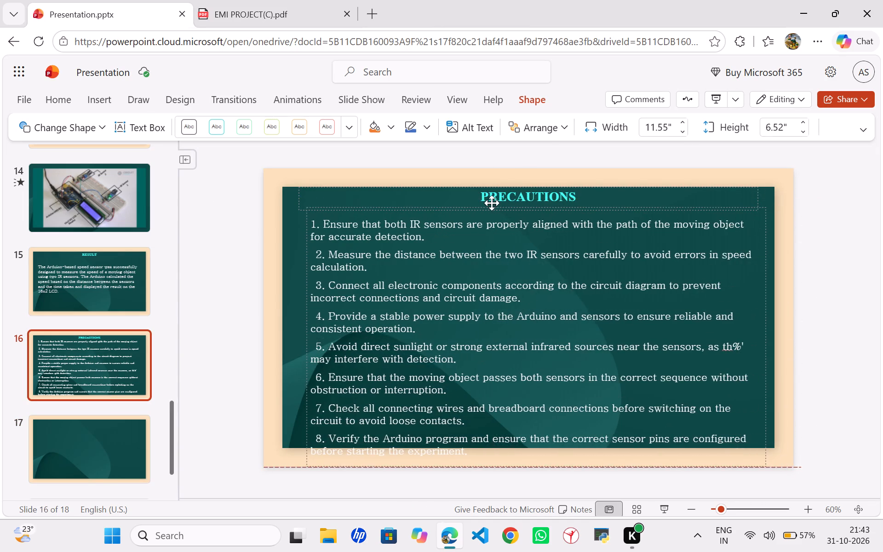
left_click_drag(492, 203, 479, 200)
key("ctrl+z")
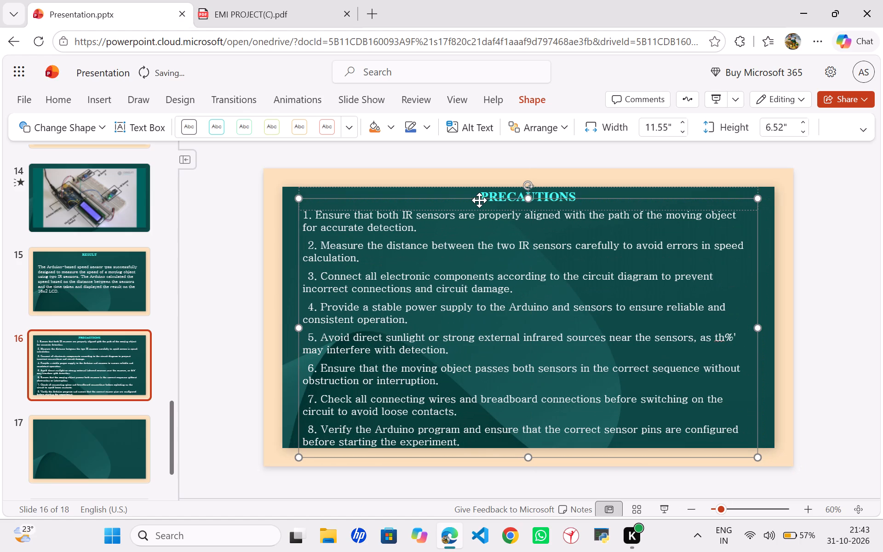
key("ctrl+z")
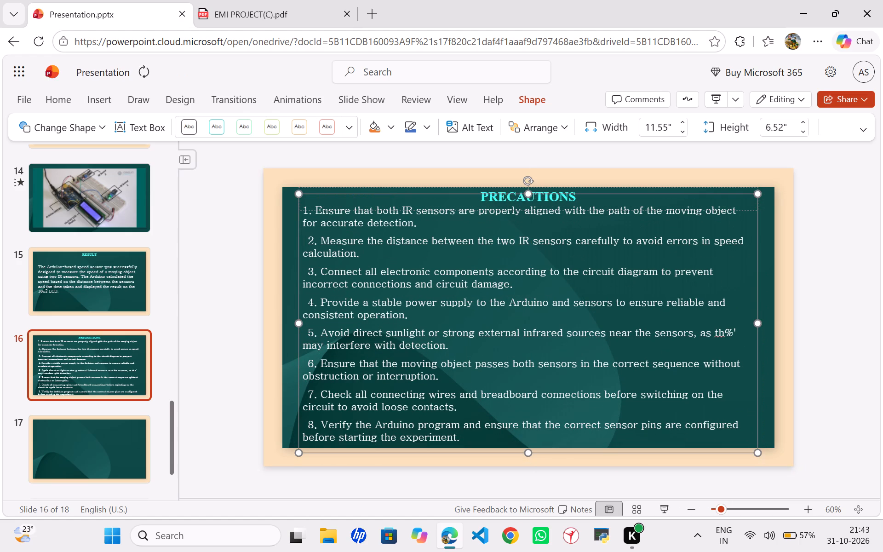
Move the precautions text box slightly down to clear the title and slightly toward the green area's left edge.
left_click(475, 179)
left_click(496, 221)
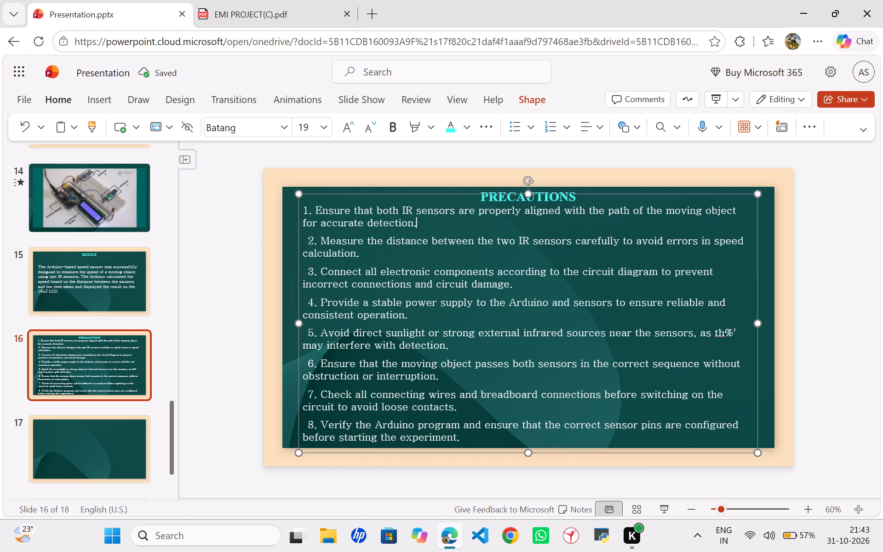
left_click_drag(514, 193, 515, 203)
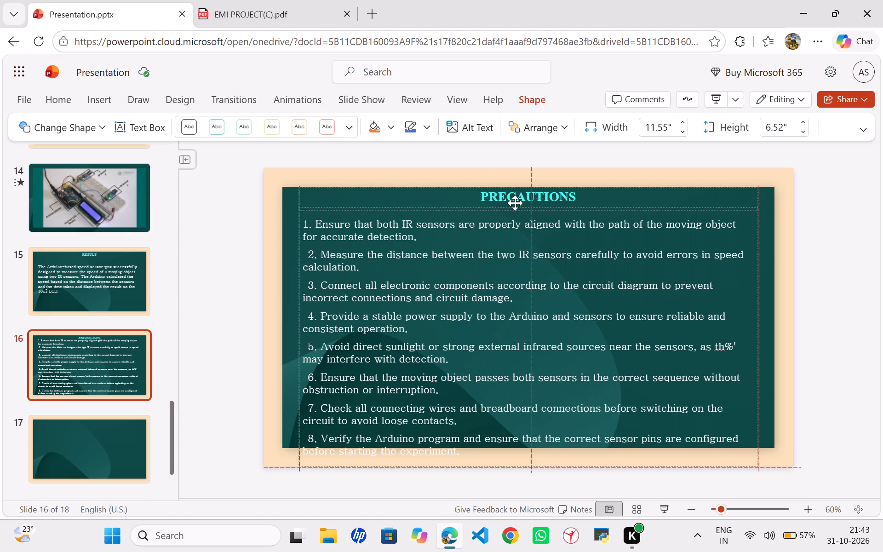
left_click_drag(515, 203, 515, 201)
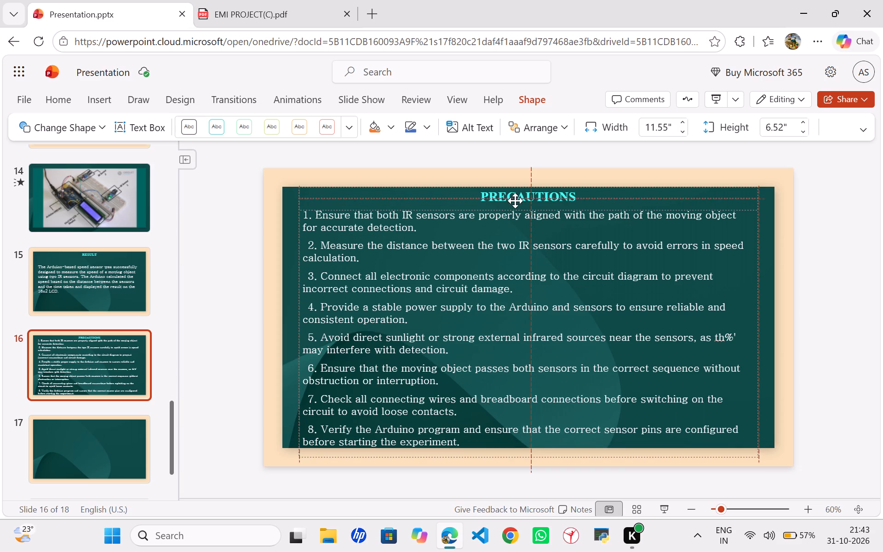
left_click_drag(515, 201, 504, 201)
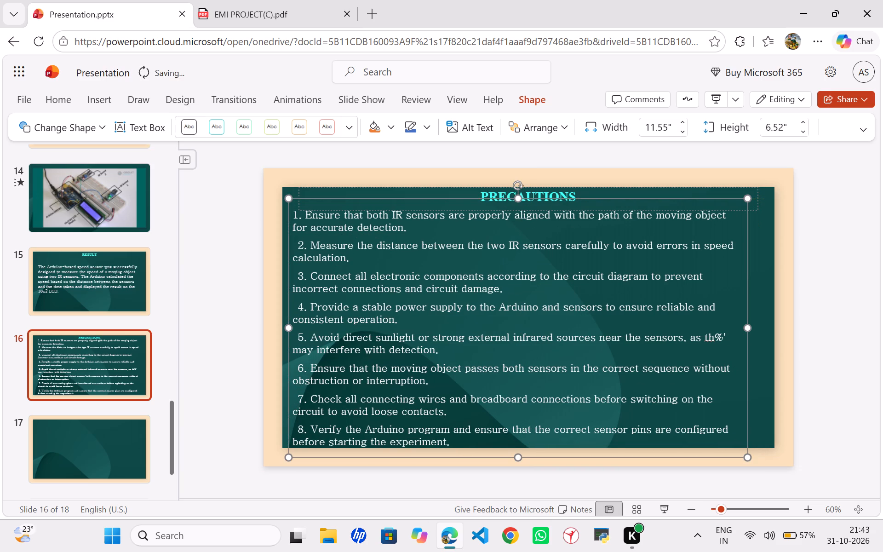
left_click(211, 271)
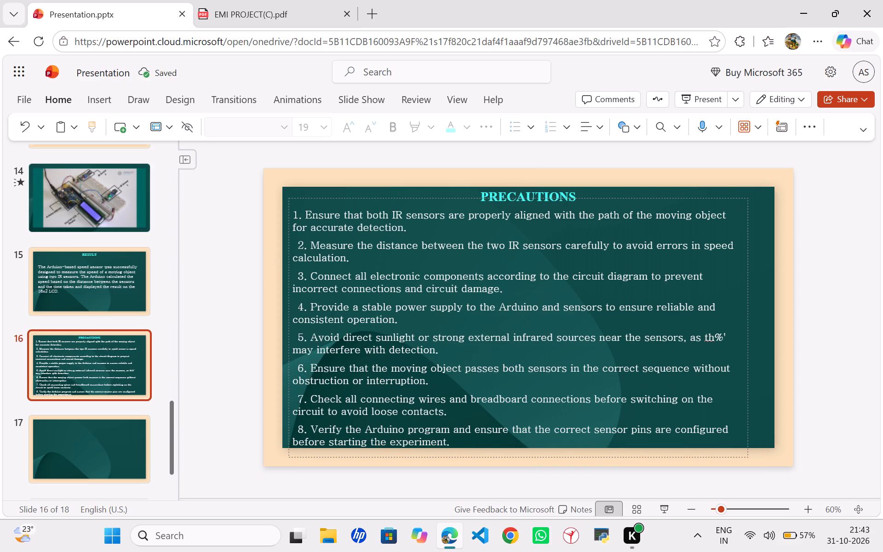
Insert a leading space before precaution 1 so its number lines up with the other precautions.
left_click(294, 217)
key("space")
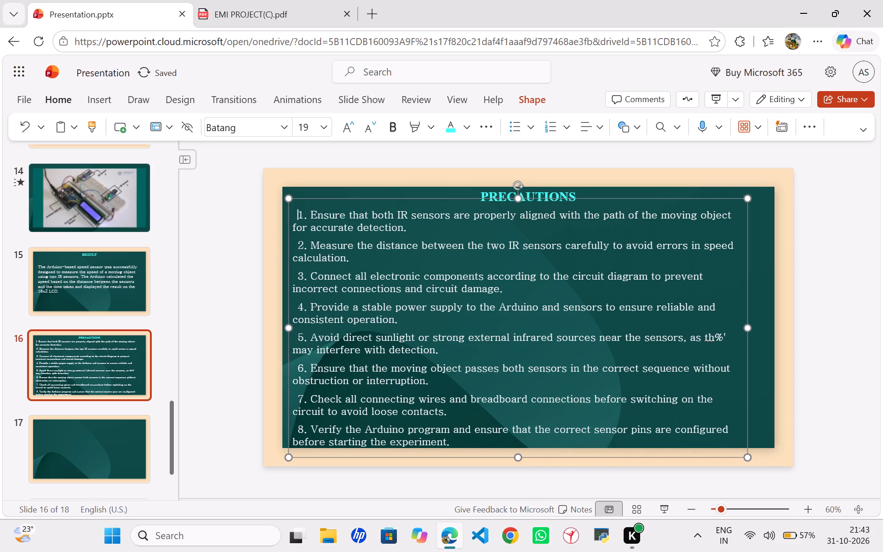
left_click(241, 240)
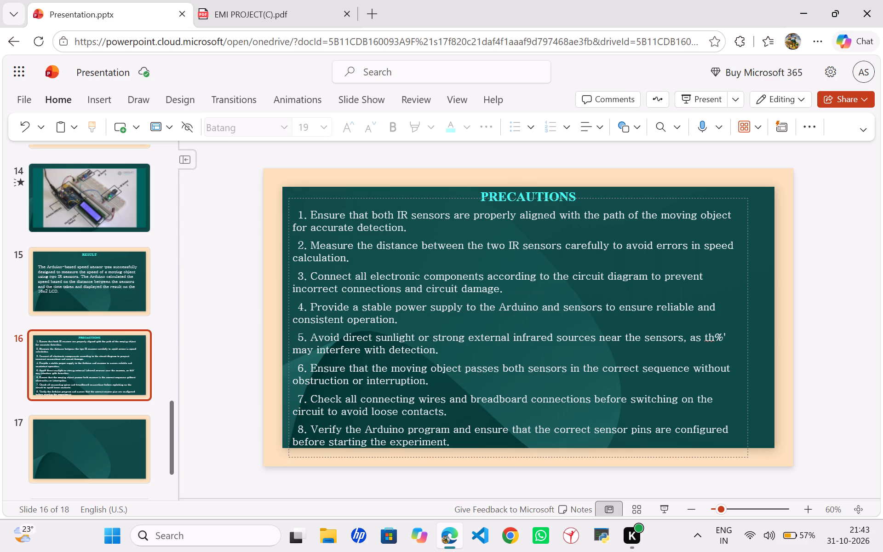
Underline the PRECAUTIONS title on slide 16.
left_click(516, 193)
key("Left")
key("Left")
key("Left")
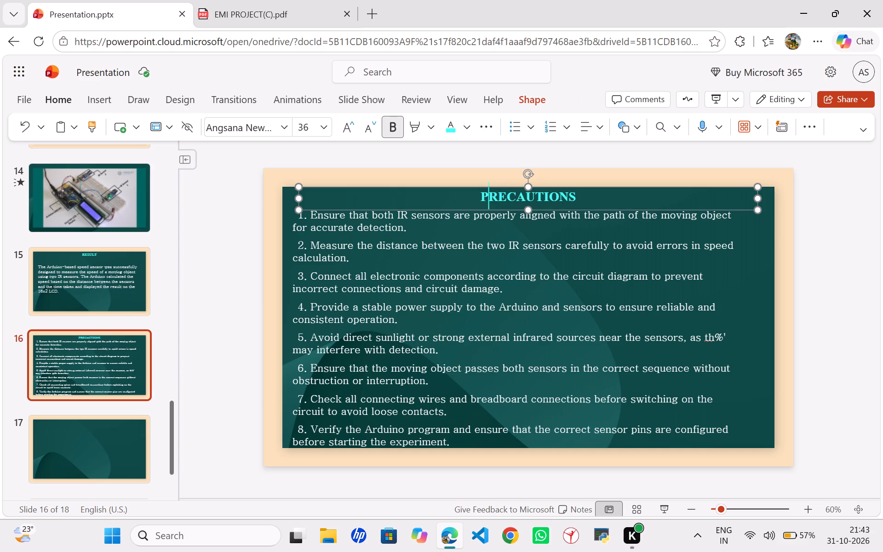
key("Left")
key("ctrl+shift+Right")
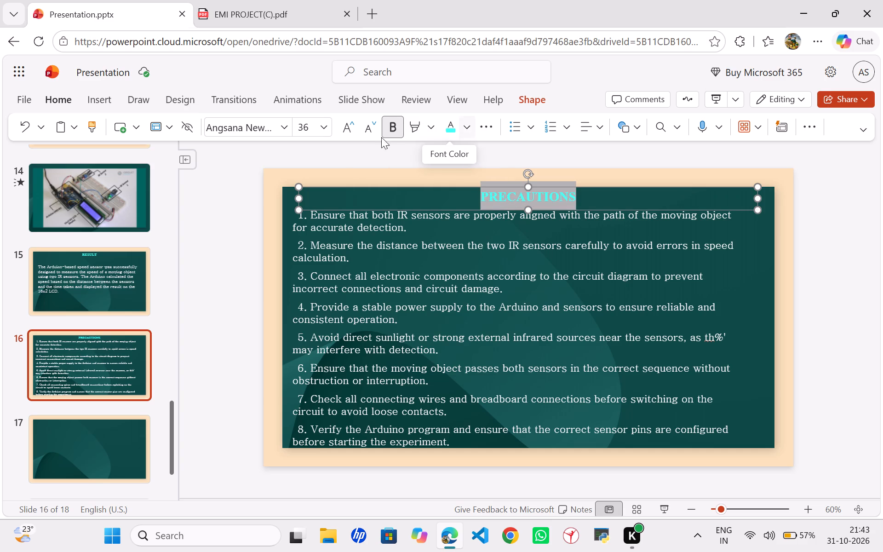
left_click(491, 122)
left_click(527, 190)
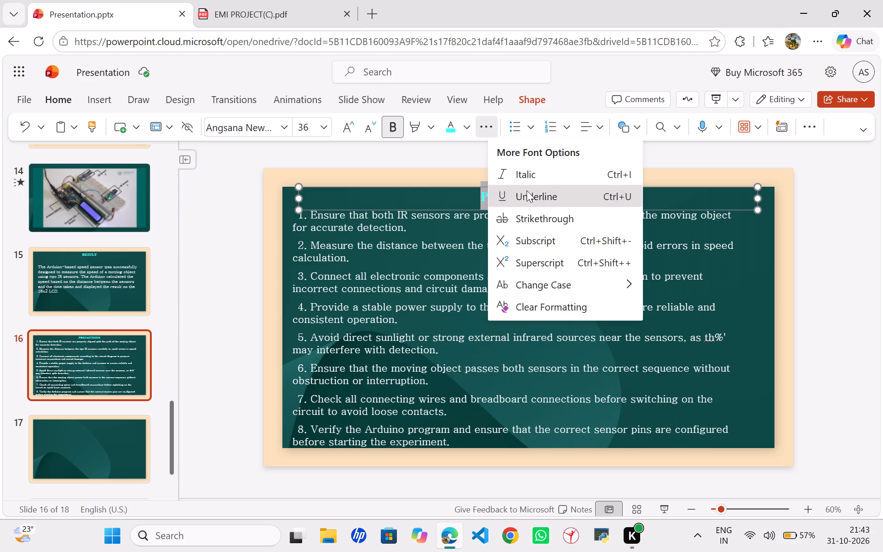
Underline the RESULT title on slide 15.
left_click(89, 299)
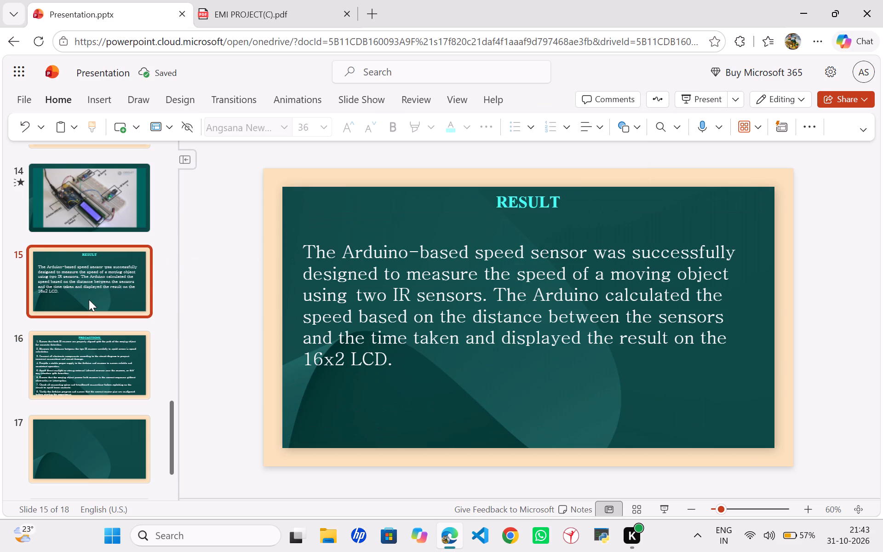
left_click(540, 195)
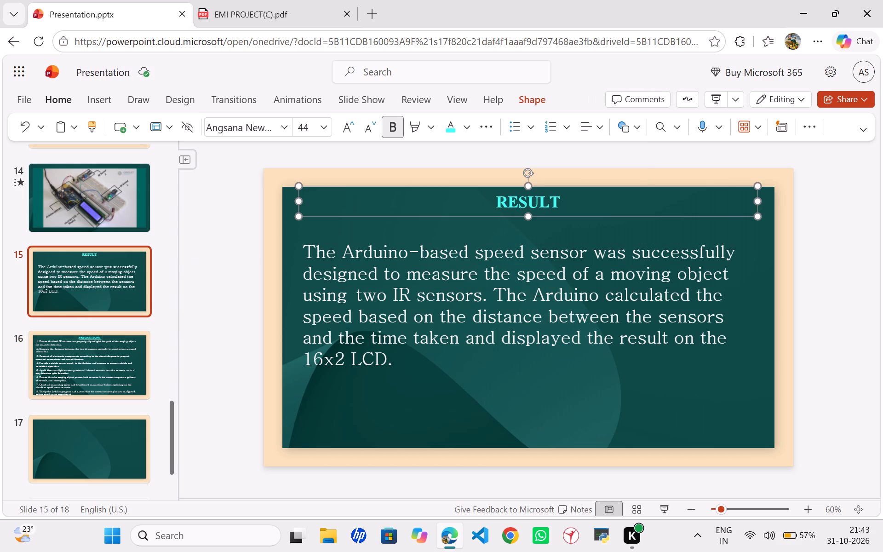
key("ctrl+shift+Left")
key("Left")
key("ctrl+shift+Right")
key("ctrl+u")
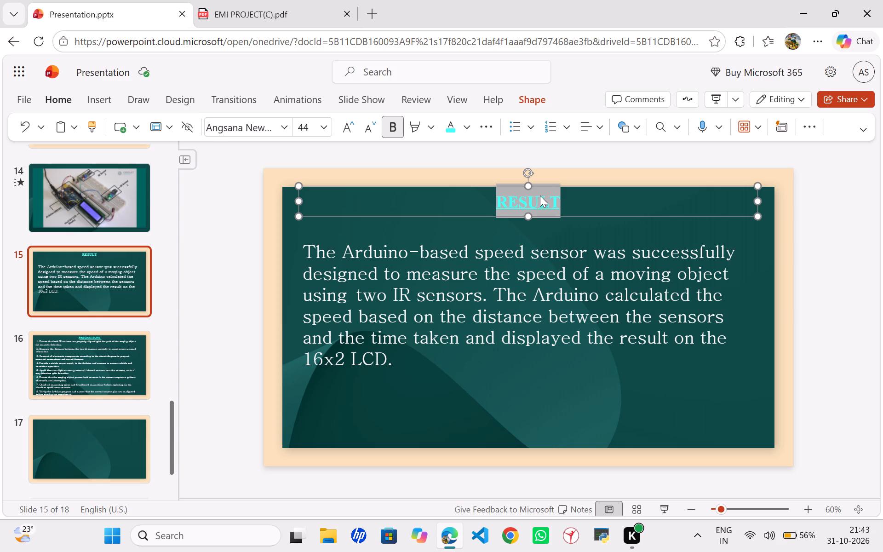
Go to slide 13, the CIRCUIT DIAGRAM slide.
scroll(18, 255, "up", 2)
left_click(81, 205)
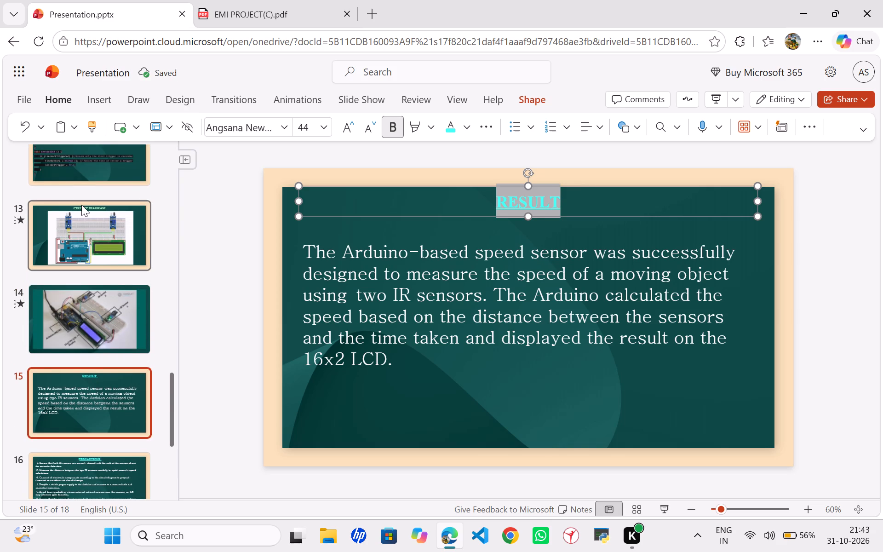
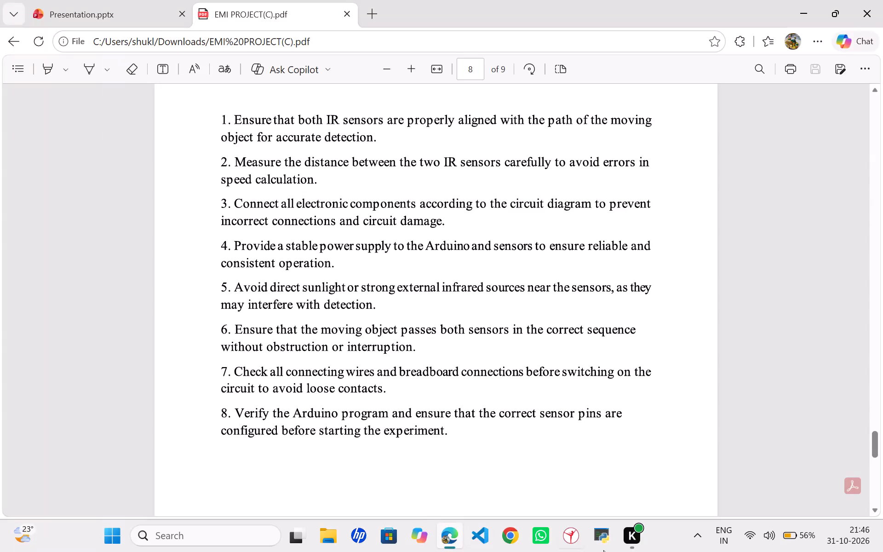
Switch from the EMI project PDF to Presentation.pptx to view its circuit diagram slide.
key("ctrl+Tab")
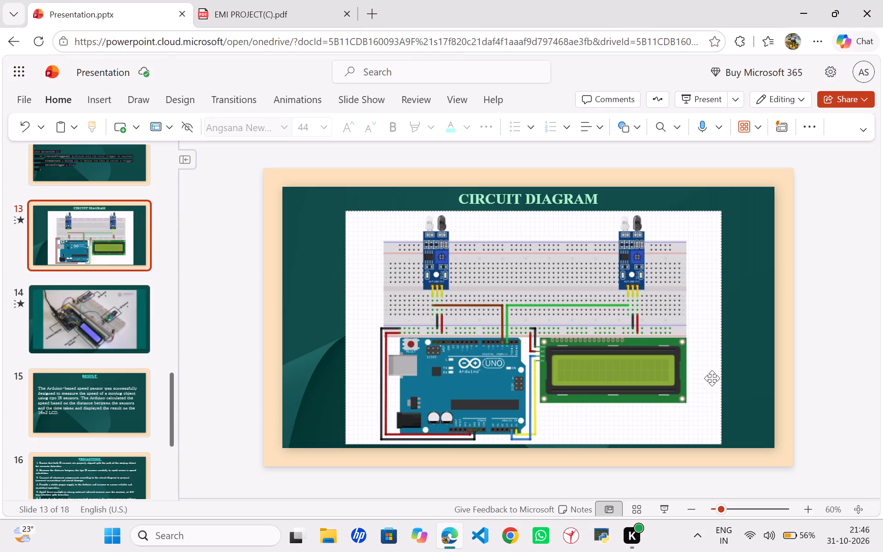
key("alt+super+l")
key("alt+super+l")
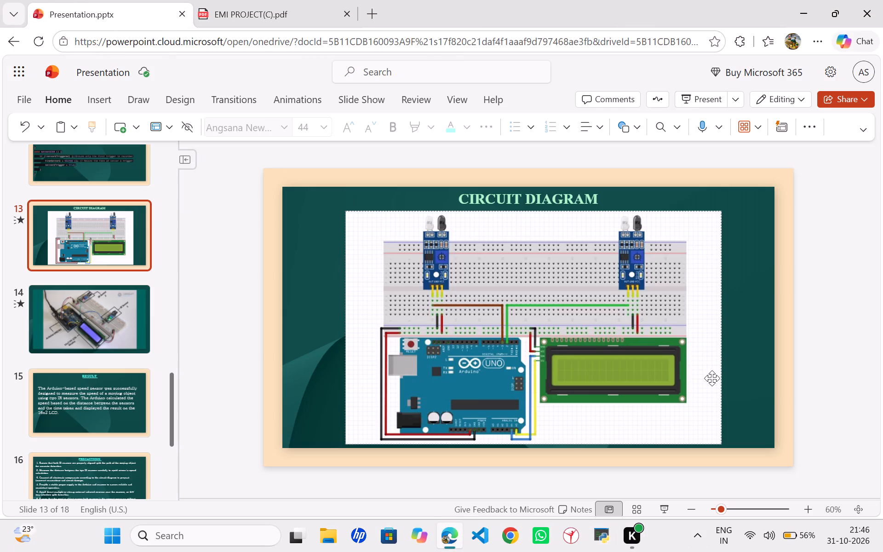